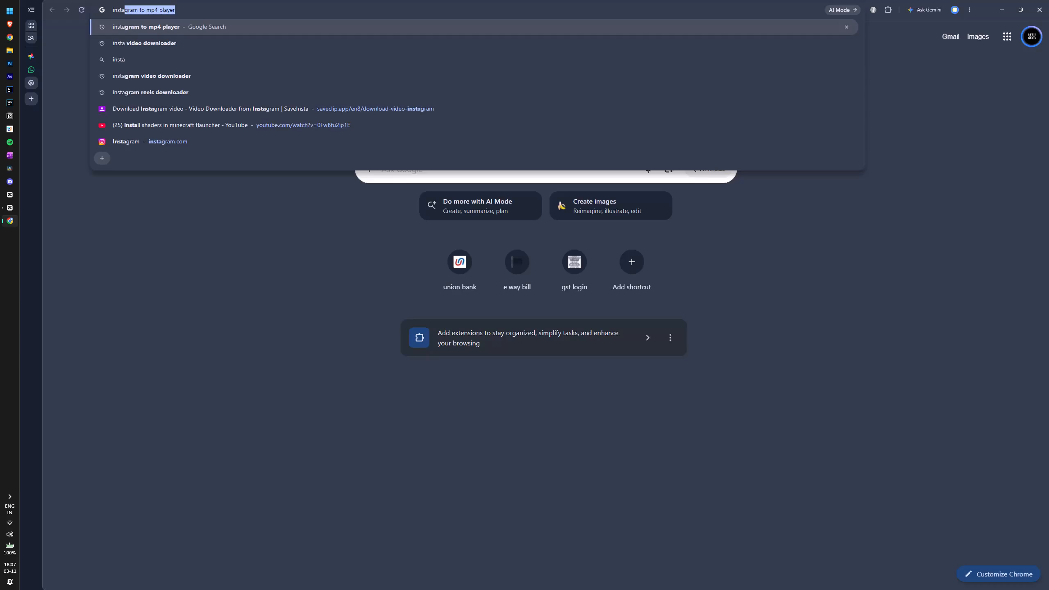
Search the web for "instagram to mp4 player" and open the Snapgram Instagram to MP4 page.
key(Return)
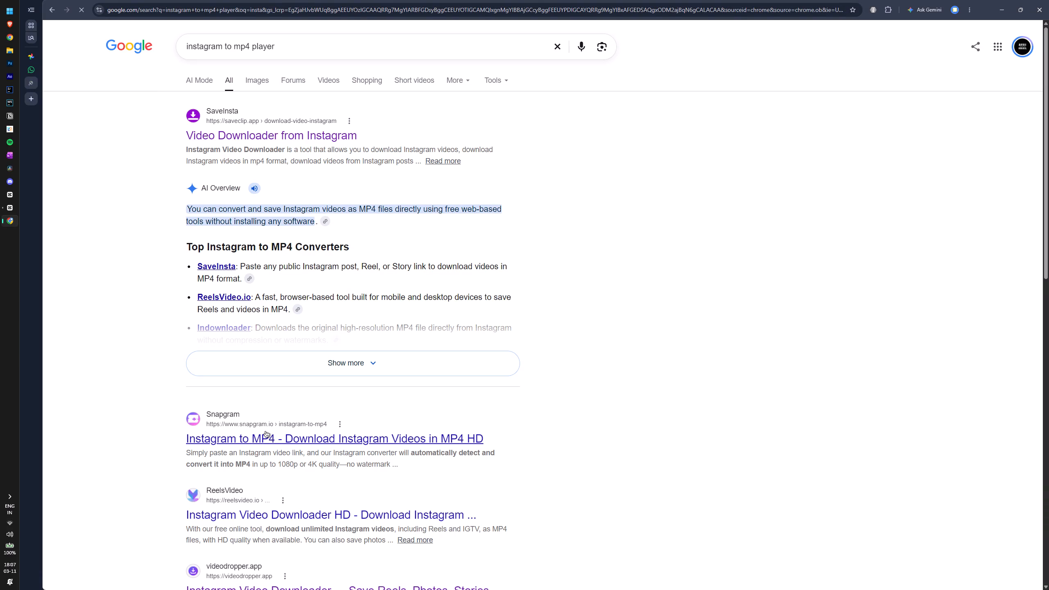
click(265, 431)
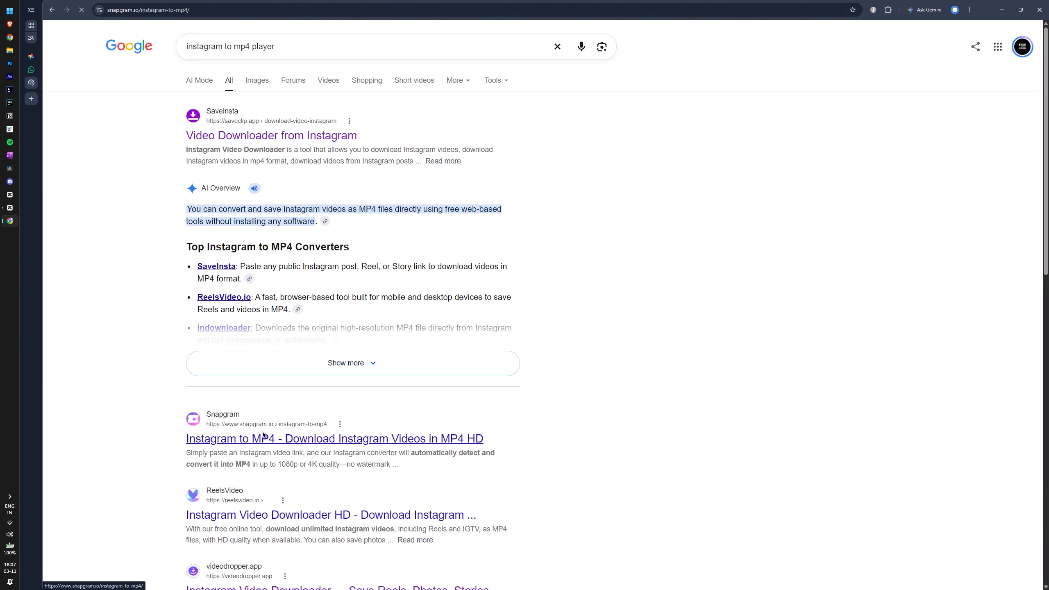
Load the copied Instagram link into the Snapgram converter and download the result as video.
click(451, 291)
key(ctrl+v)
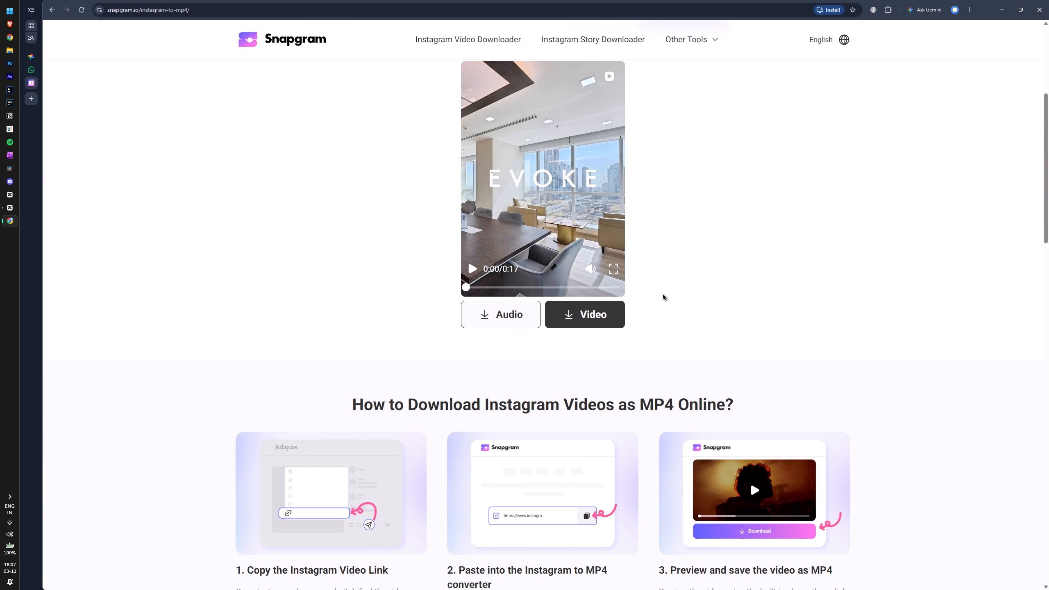
click(561, 309)
Switch to CapCut and undo the recent edits back to the separate Autumn Accents and Orange Blue filters above the video clips, then clear the selection.
key(alt+Tab)
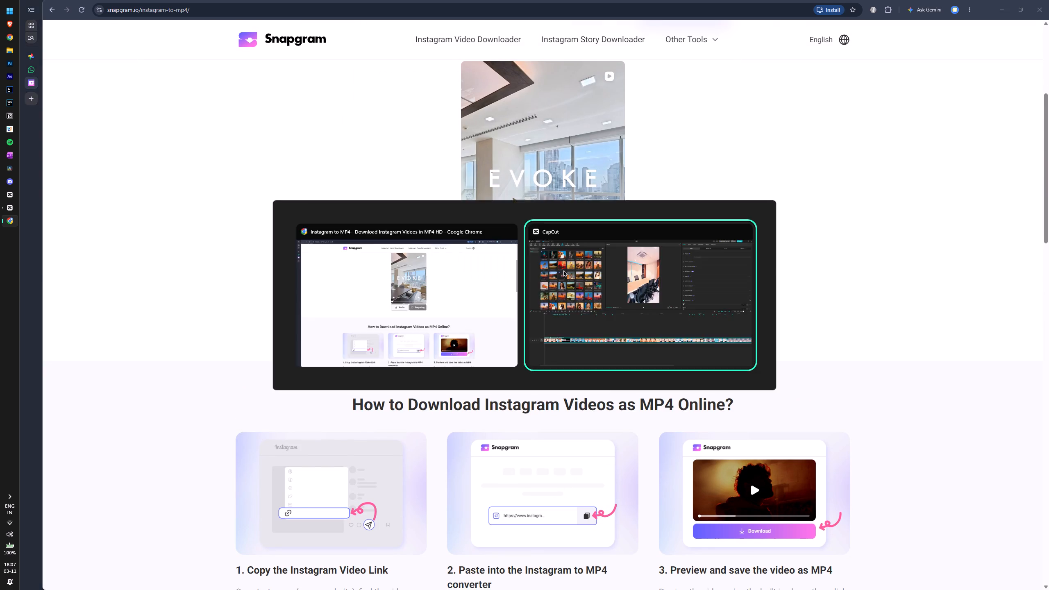
key(alt+Tab)
key(alt+Tab)
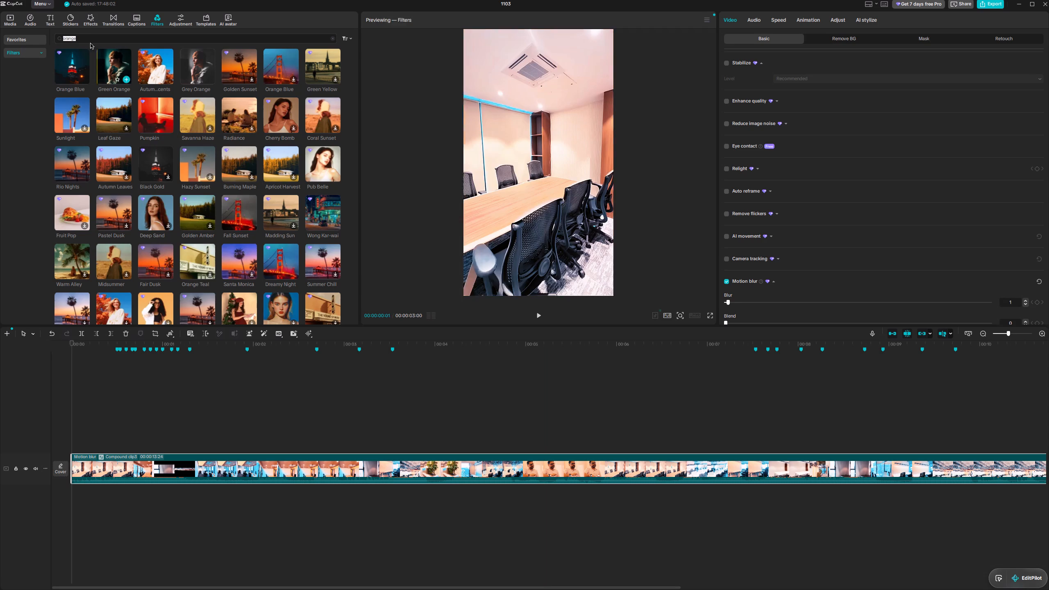
click(47, 4)
click(268, 391)
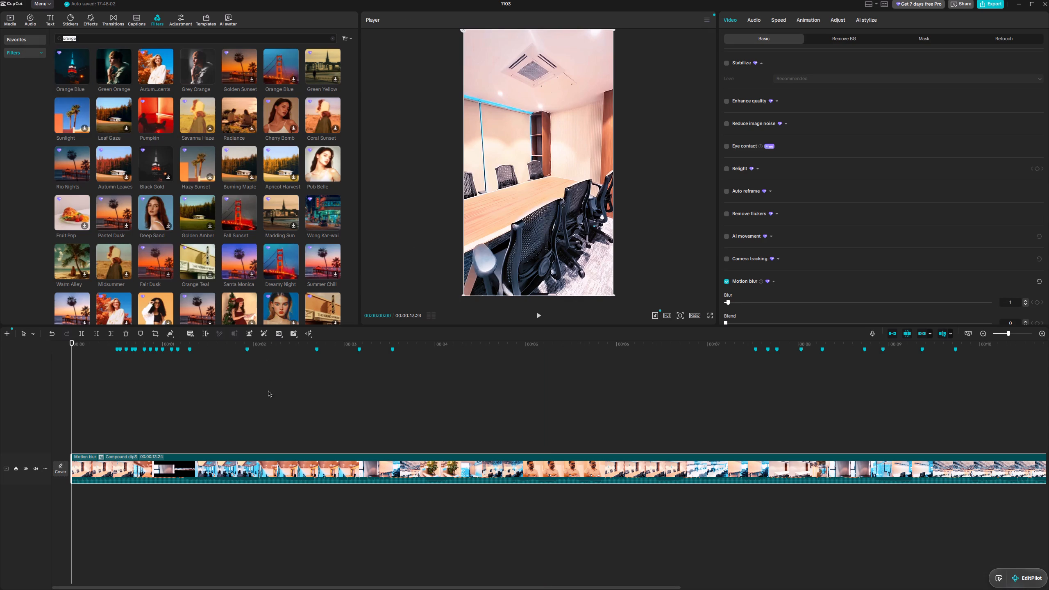
key(ctrl+z)
key(ctrl+z)
key(ctrl+z)
key(ctrl+z)
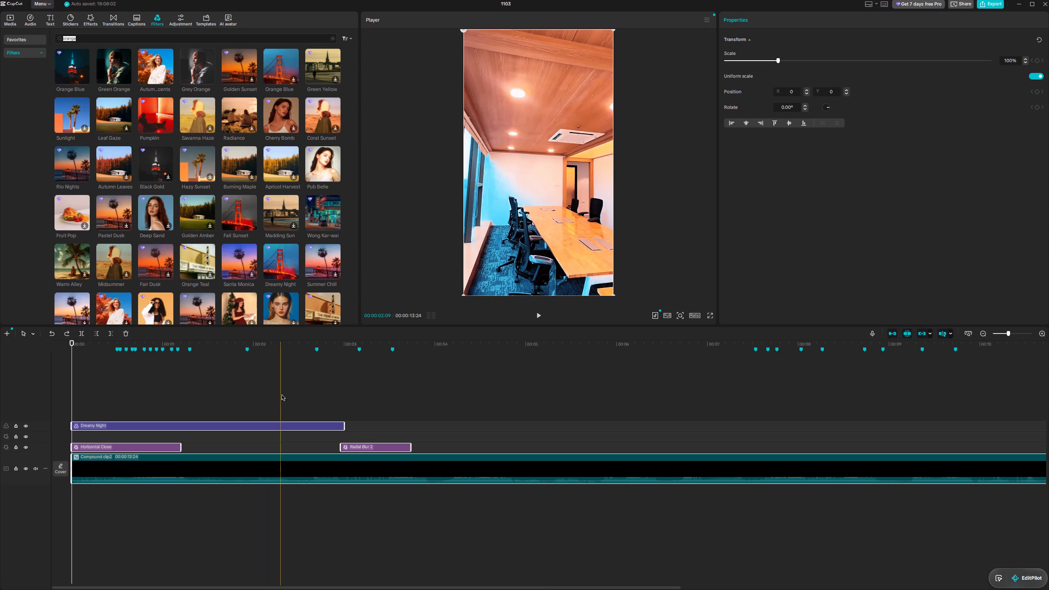
key(ctrl+z)
key(ctrl+z)
key(ctrl+z)
key(ctrl+z)
key(ctrl+z)
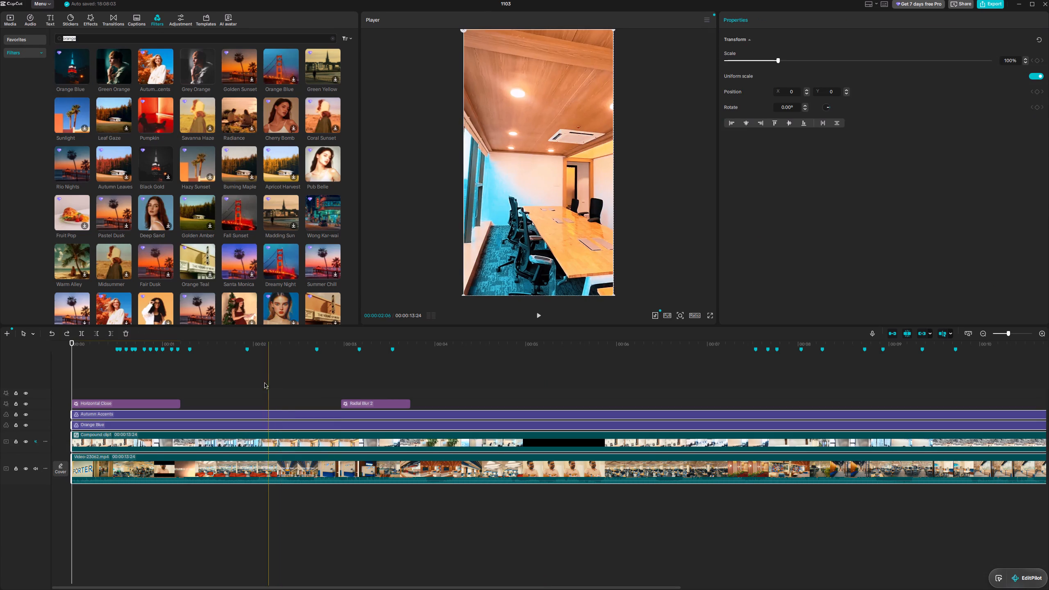
click(265, 383)
Show the project's imported media and bring up the project's file commands.
click(13, 21)
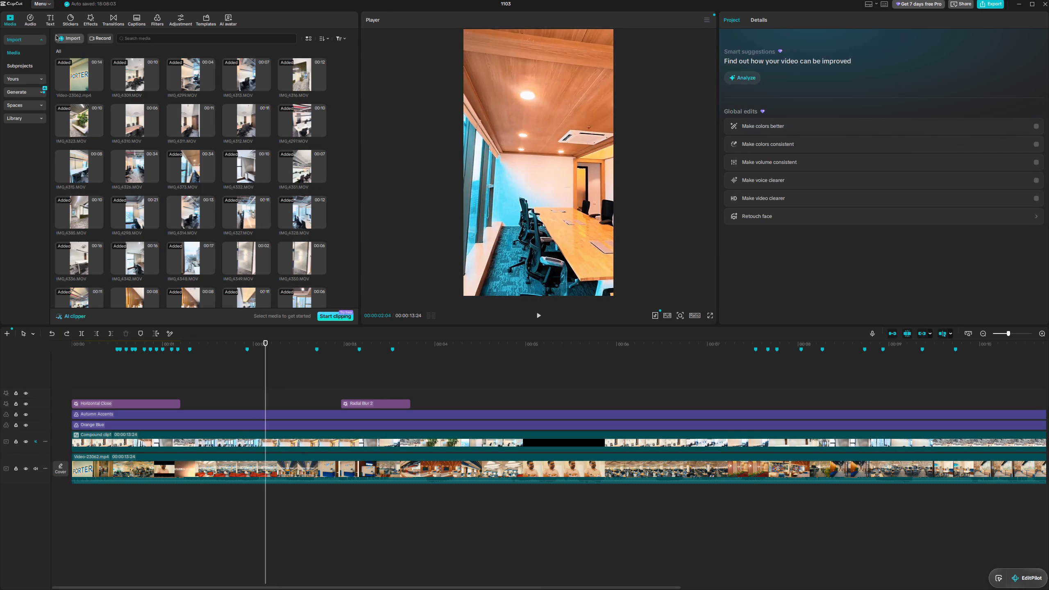
click(45, 5)
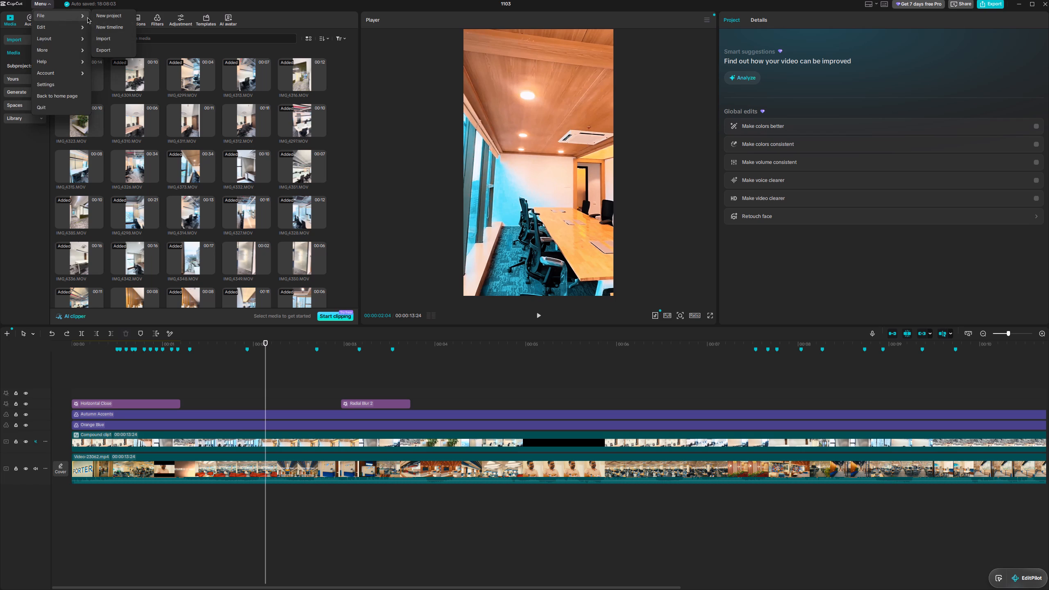
Create a new video project.
click(93, 19)
click(487, 329)
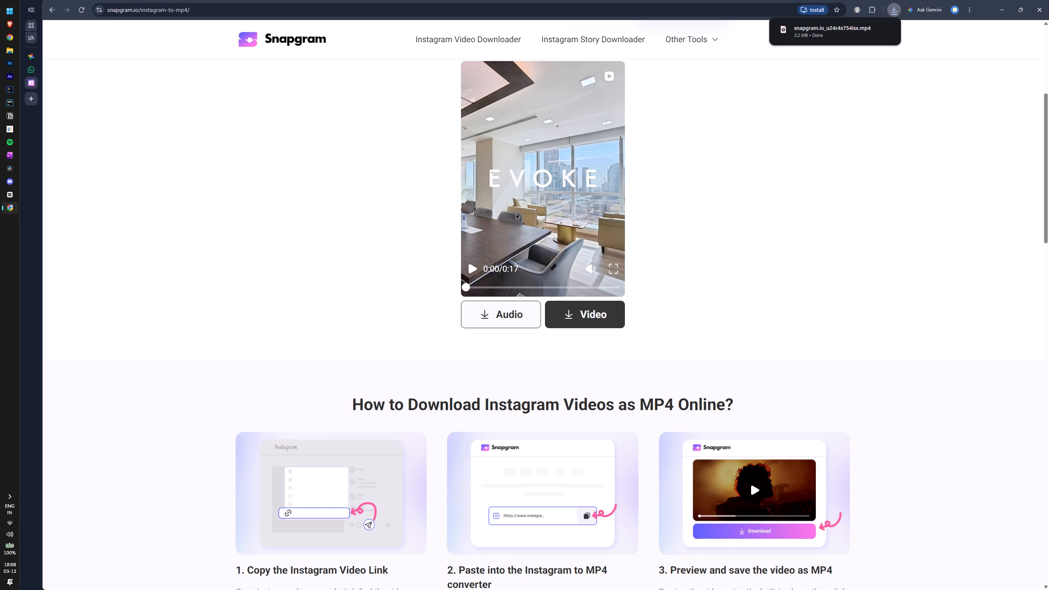
Open UrbanVPN, continue with the free version and connect to the United States server.
key(alt+Tab)
click(11, 495)
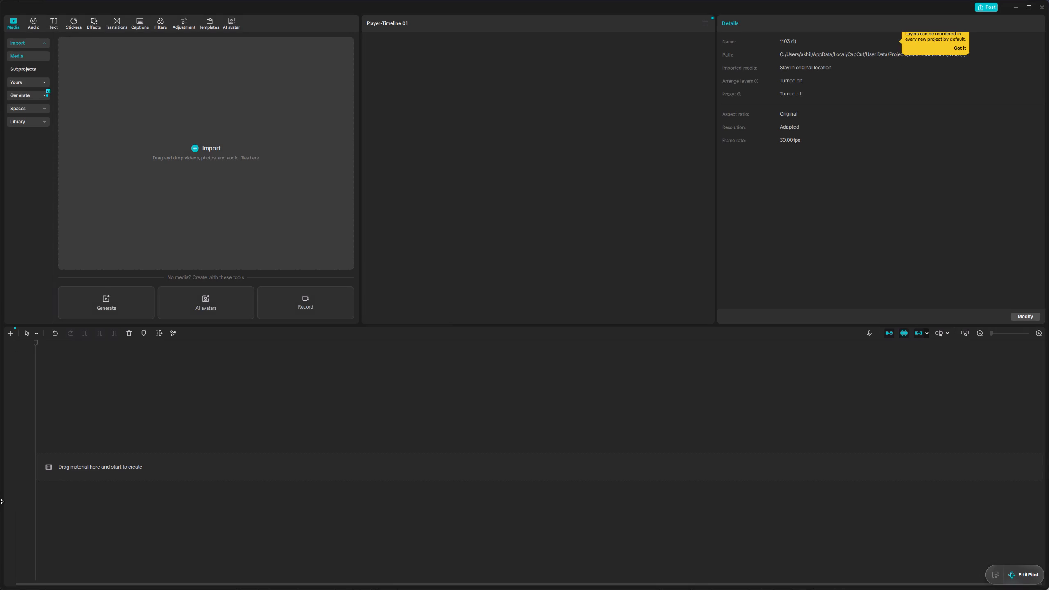
key(alt+Tab)
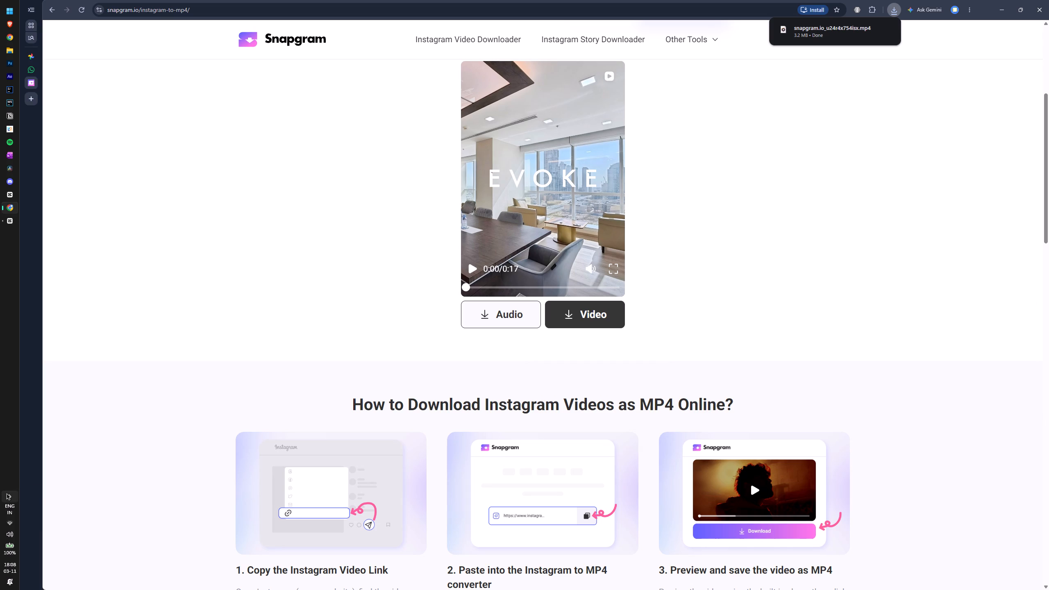
click(7, 494)
click(30, 485)
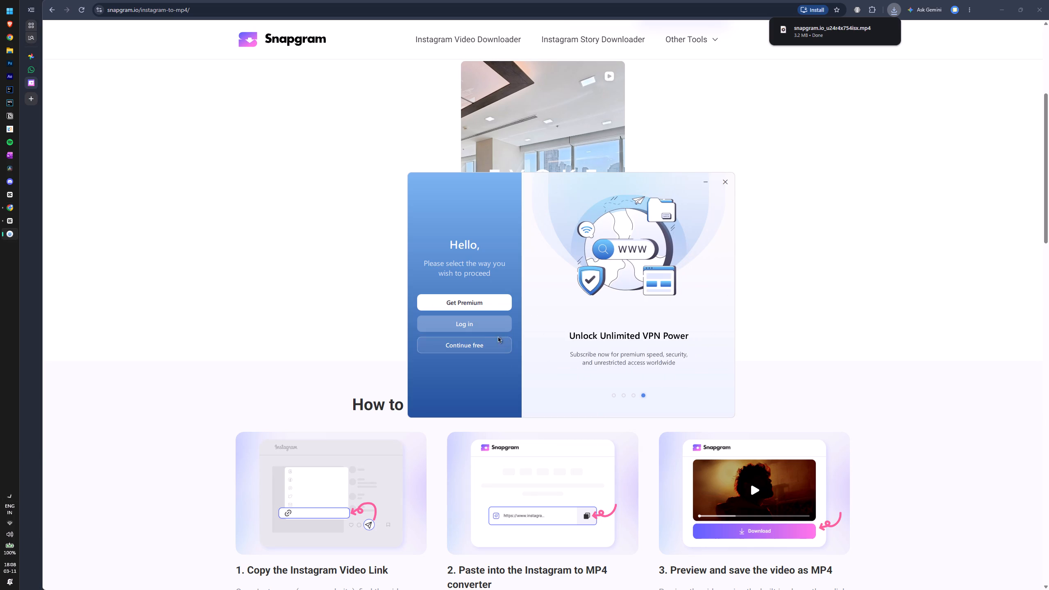
click(472, 339)
click(521, 248)
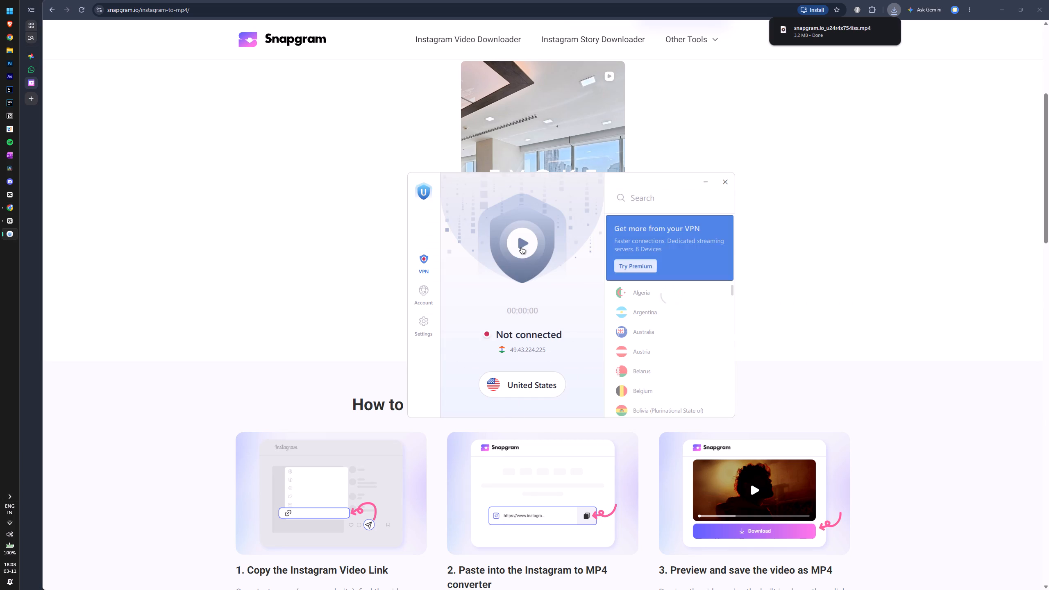
click(520, 247)
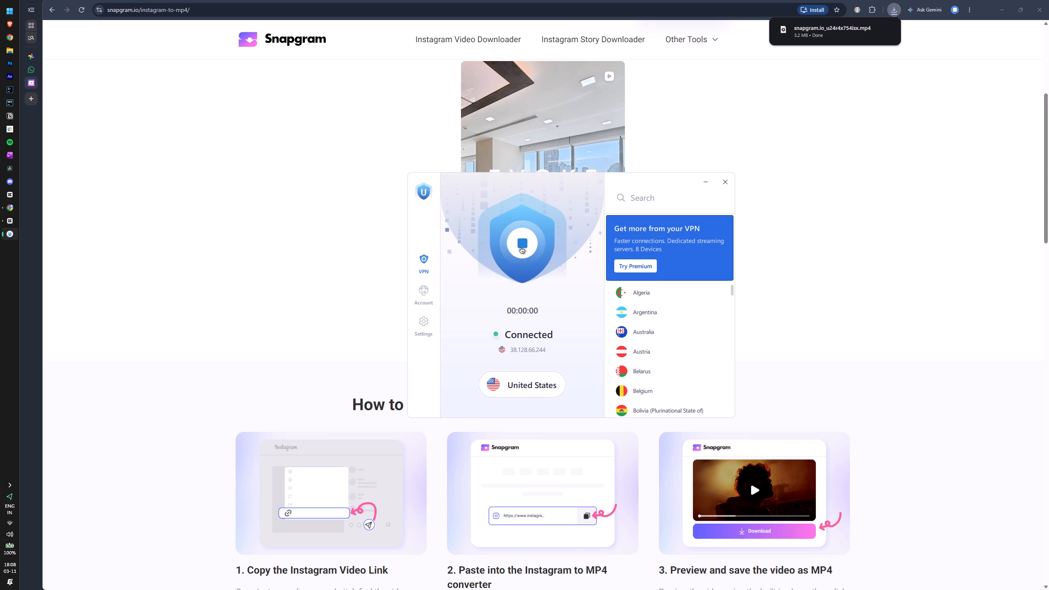
Return to CapCut's new project and import all of today's videos from Downloads, from the snapgram.io clip through IMG_4352.MOV.
key(alt+Tab)
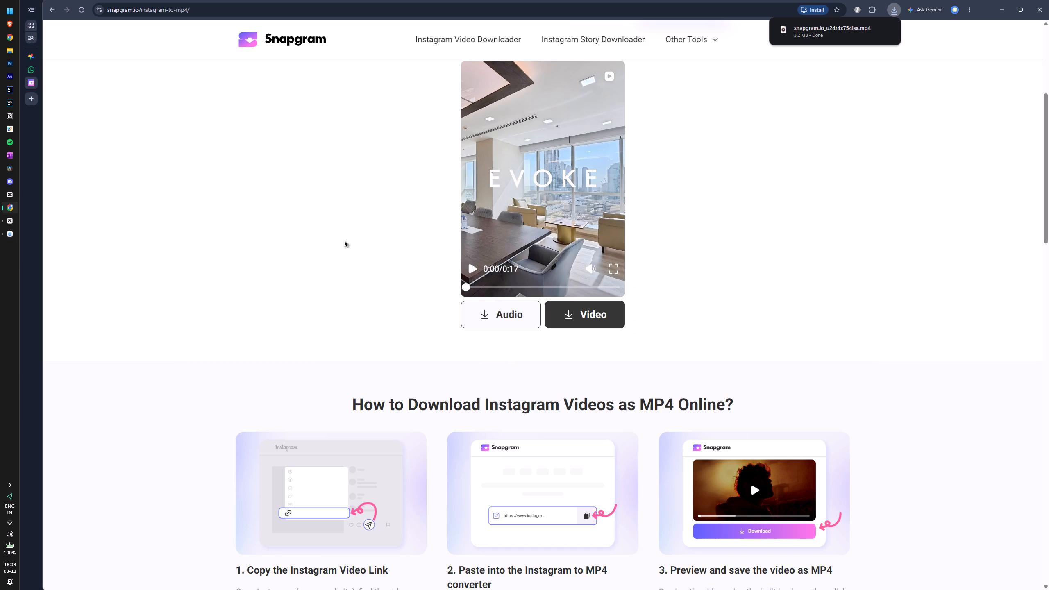
key(alt+Tab)
key(alt+Tab)
click(210, 172)
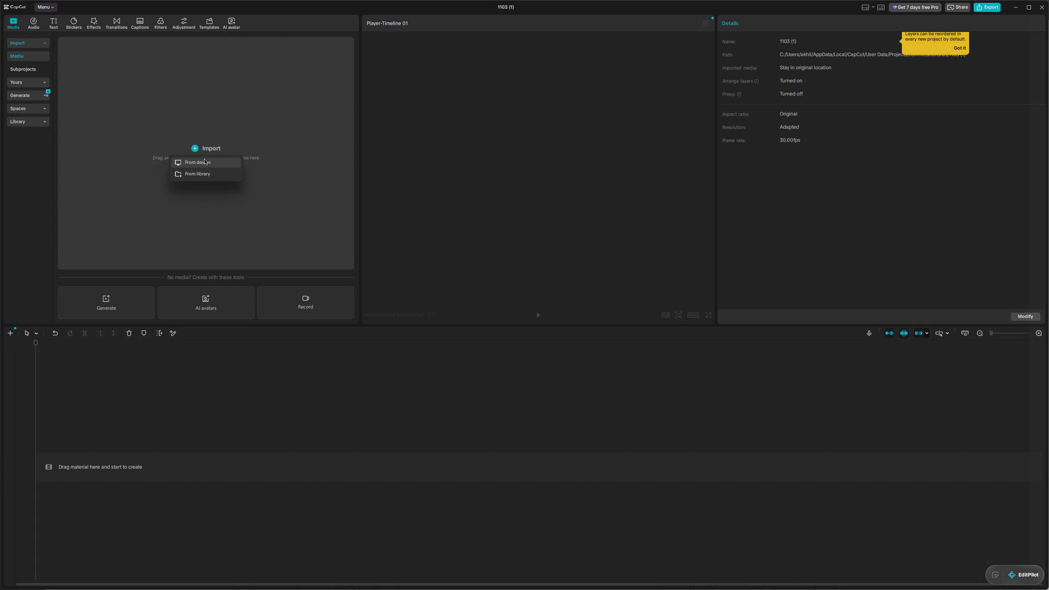
click(206, 164)
click(136, 100)
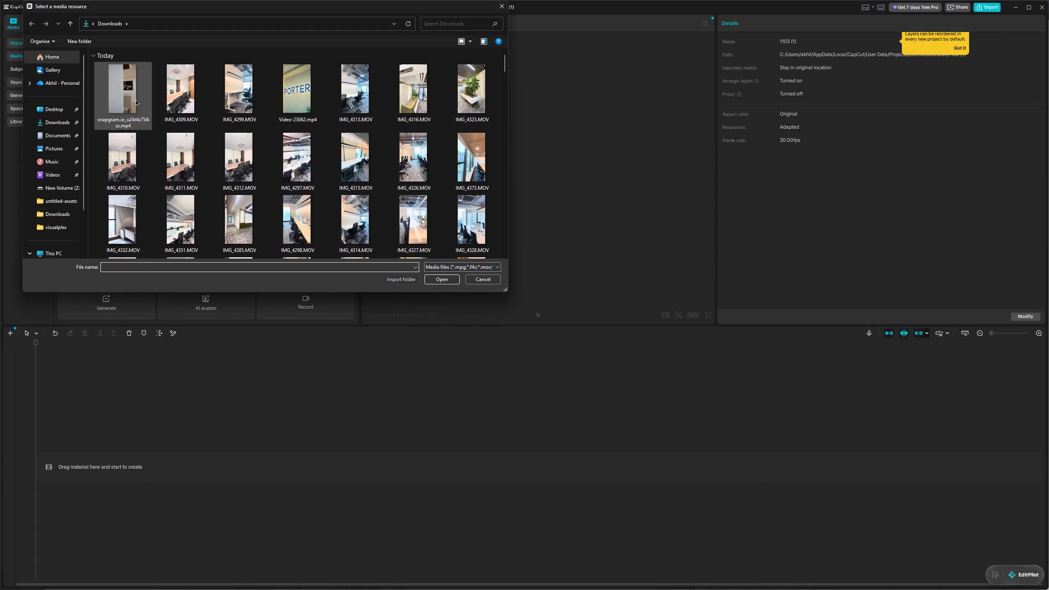
shift+click(232, 104)
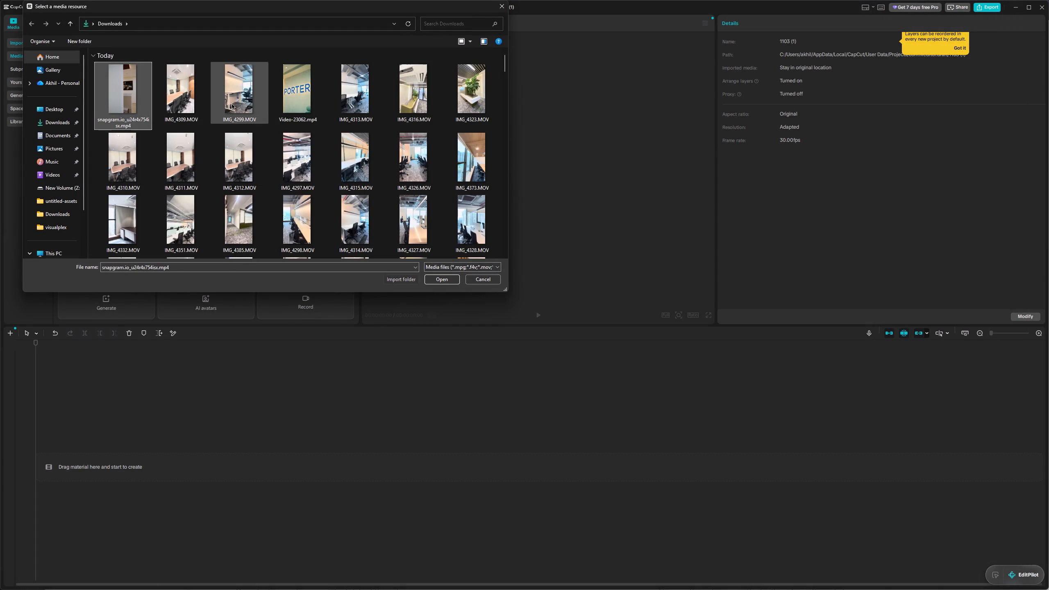
scroll(299, 136, down, 3)
scroll(299, 136, up, 1)
scroll(299, 136, down, 1)
shift+click(292, 86)
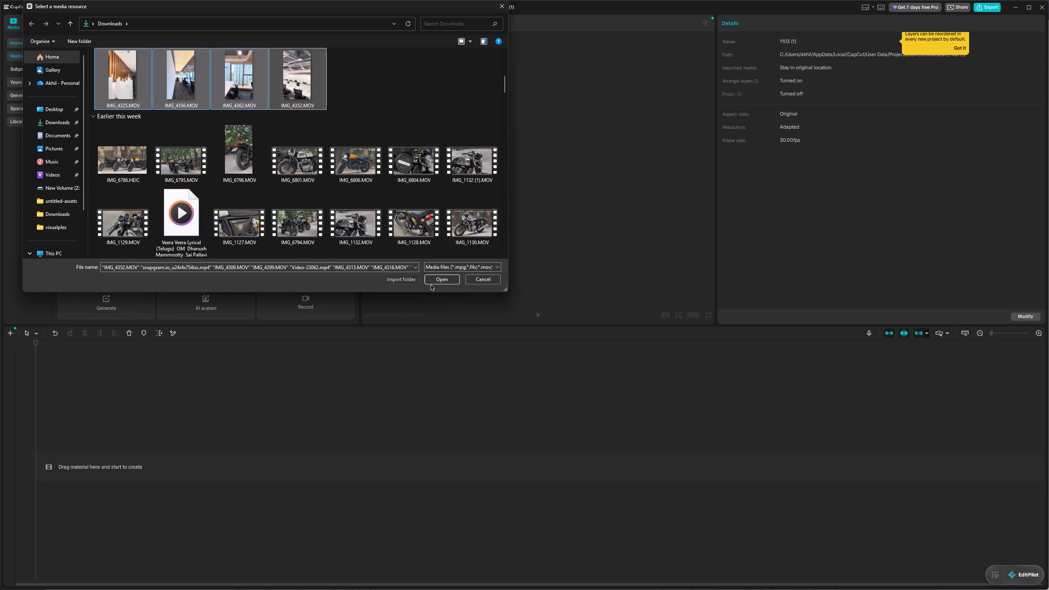
click(431, 280)
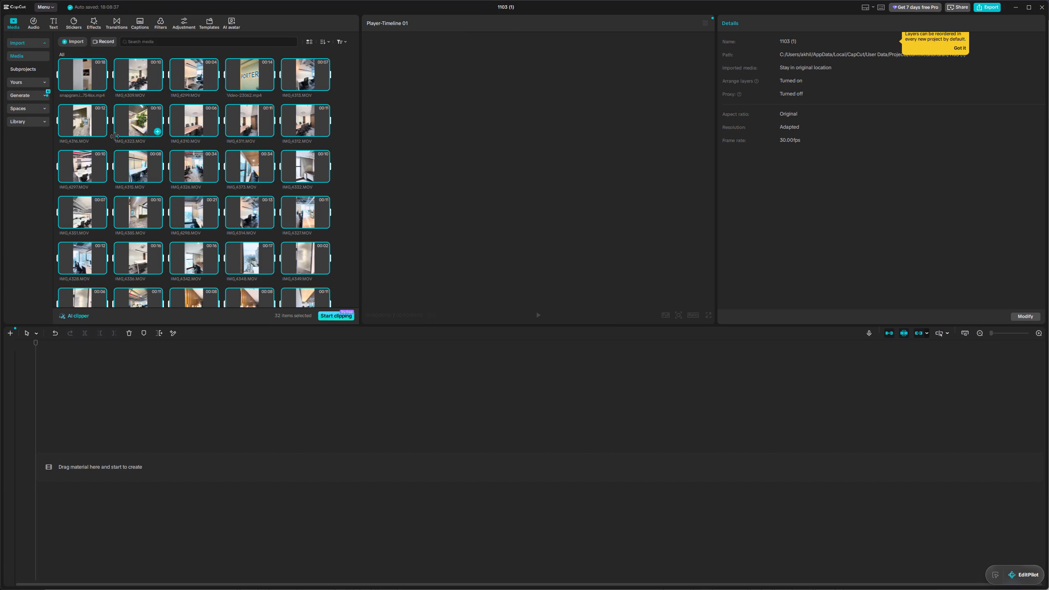
click(115, 136)
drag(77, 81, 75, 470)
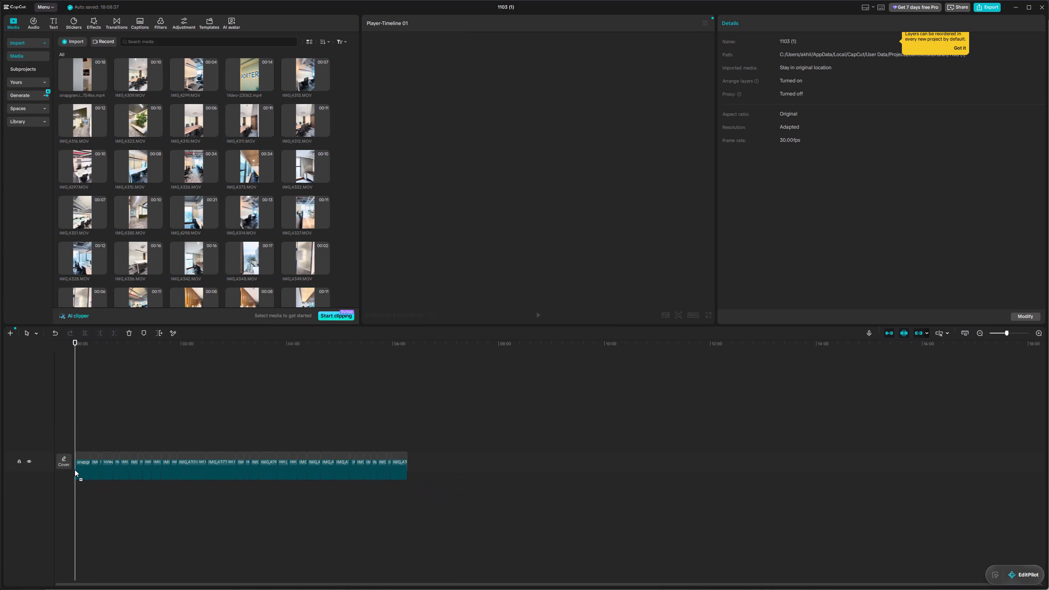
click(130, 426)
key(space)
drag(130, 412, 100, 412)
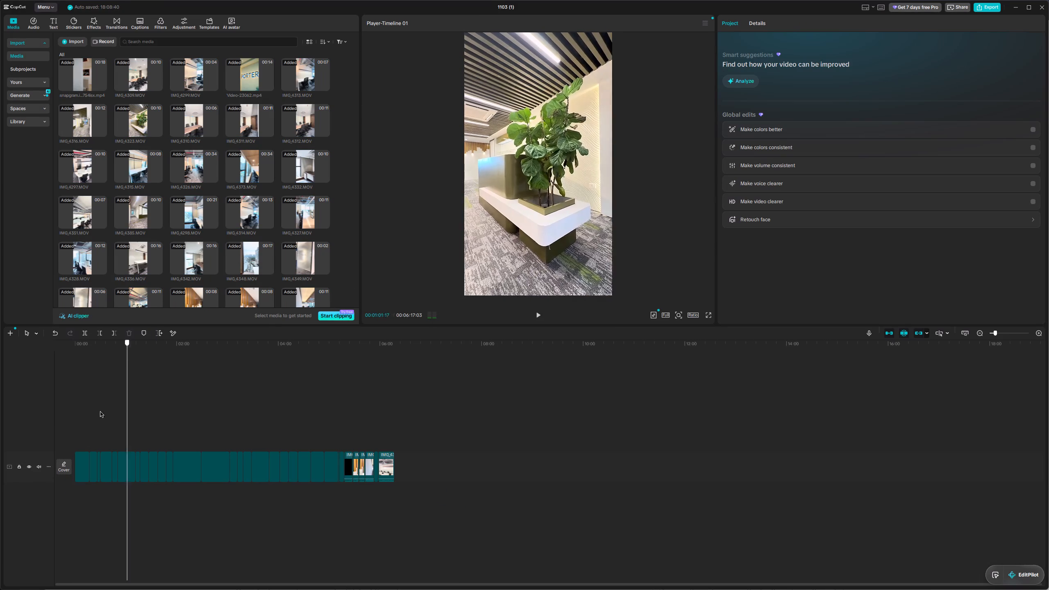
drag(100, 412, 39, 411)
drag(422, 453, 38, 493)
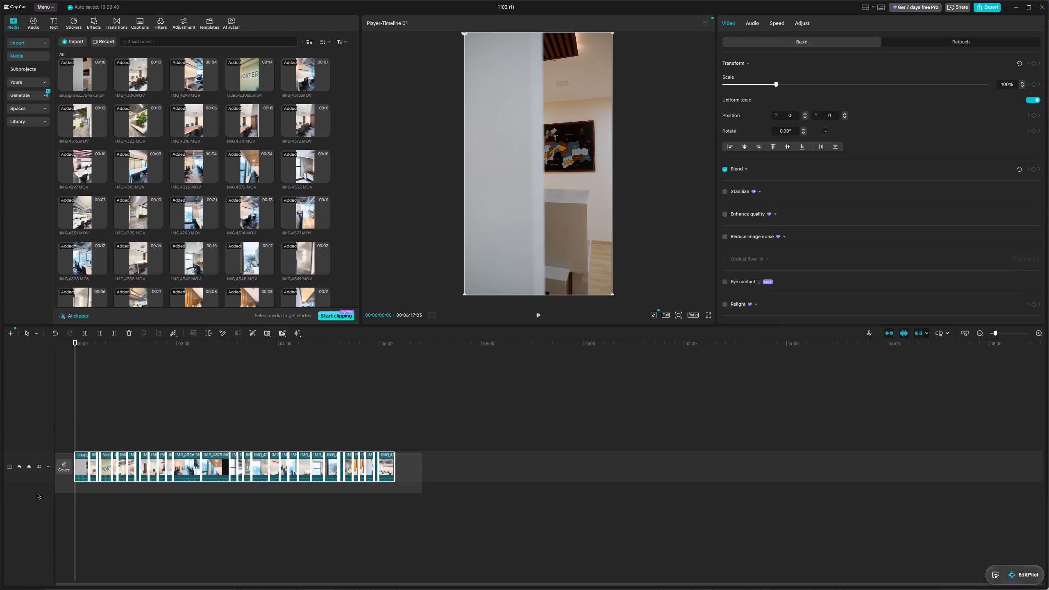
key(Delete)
Place only the downloaded snapgram.io reference video at the start of the main track and play its opening.
drag(68, 77, 69, 481)
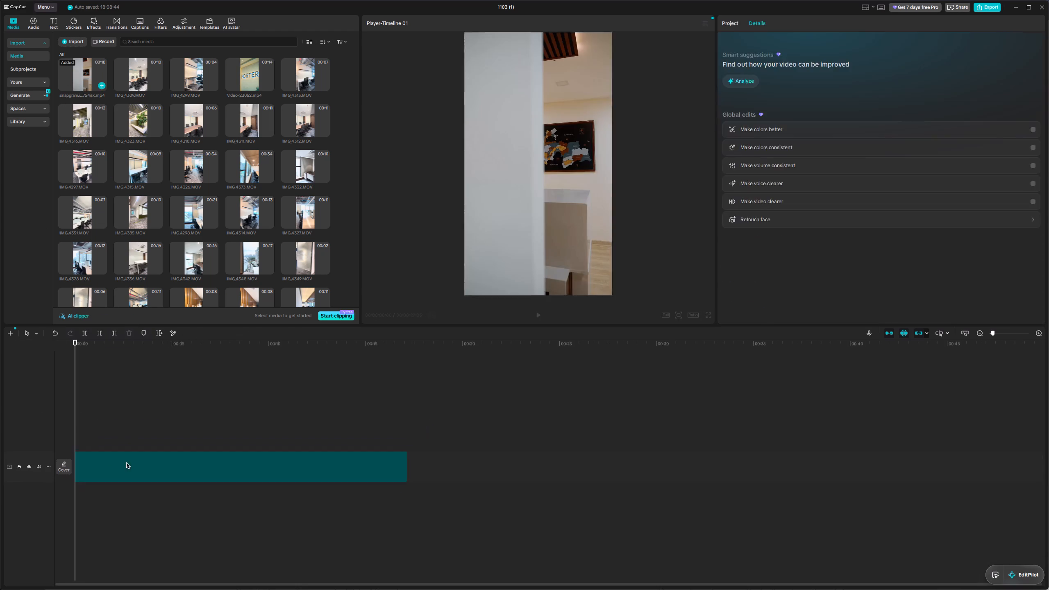
key(space)
key(space)
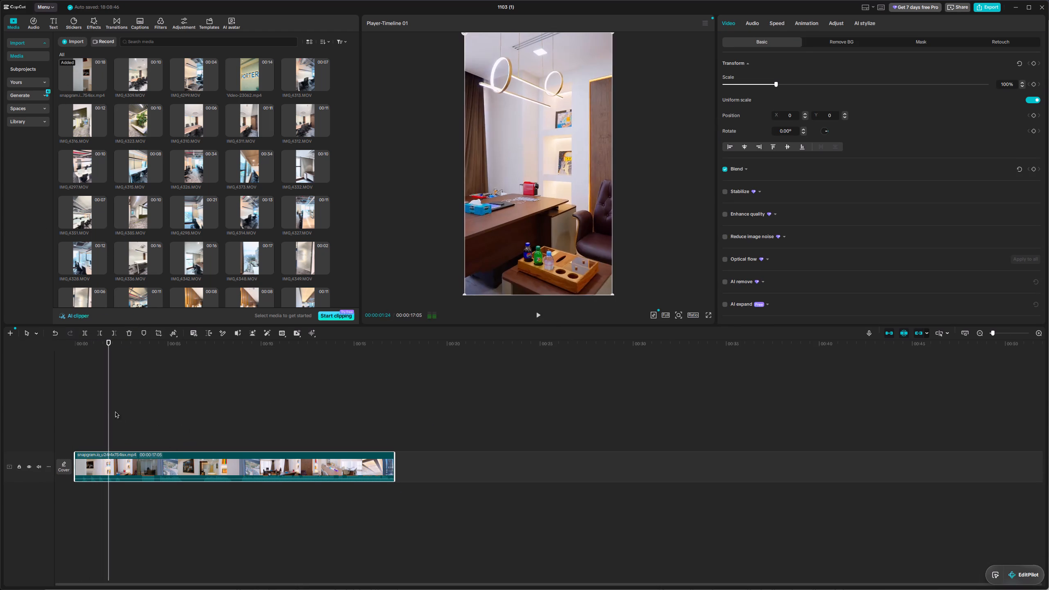
drag(110, 413, 43, 414)
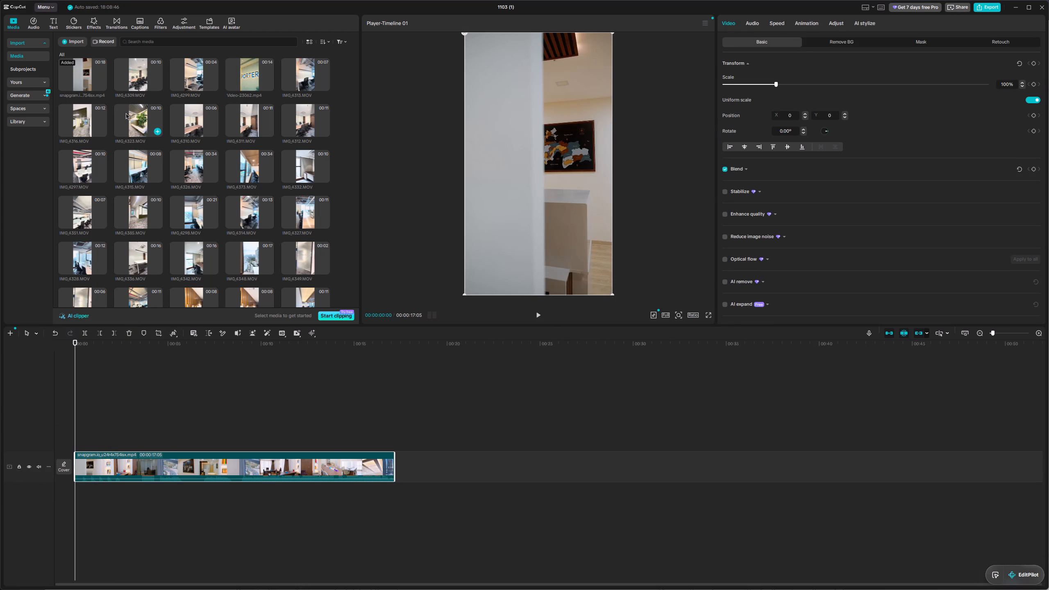
Preview several imported office clips in the media library to look for a suitable opening shot.
click(126, 114)
click(148, 70)
click(190, 73)
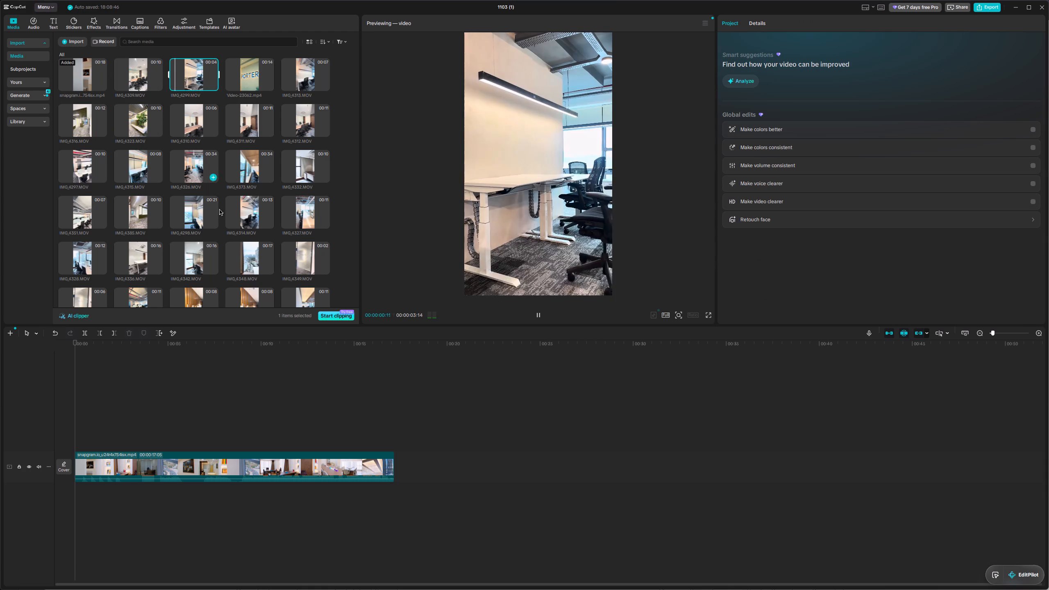
click(235, 213)
click(244, 253)
click(279, 256)
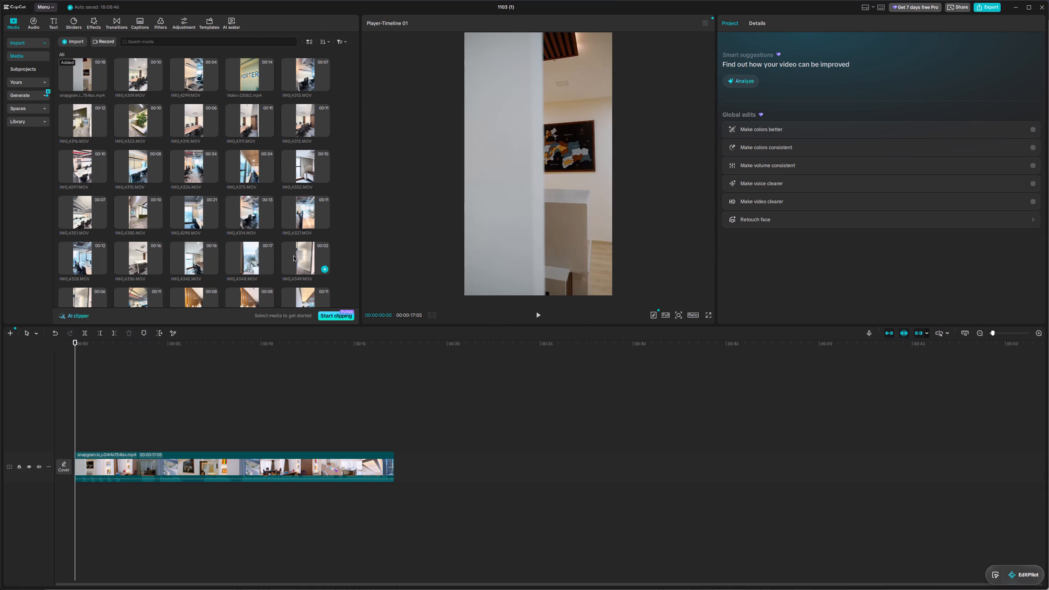
click(294, 256)
scroll(282, 261, down, 2)
click(255, 236)
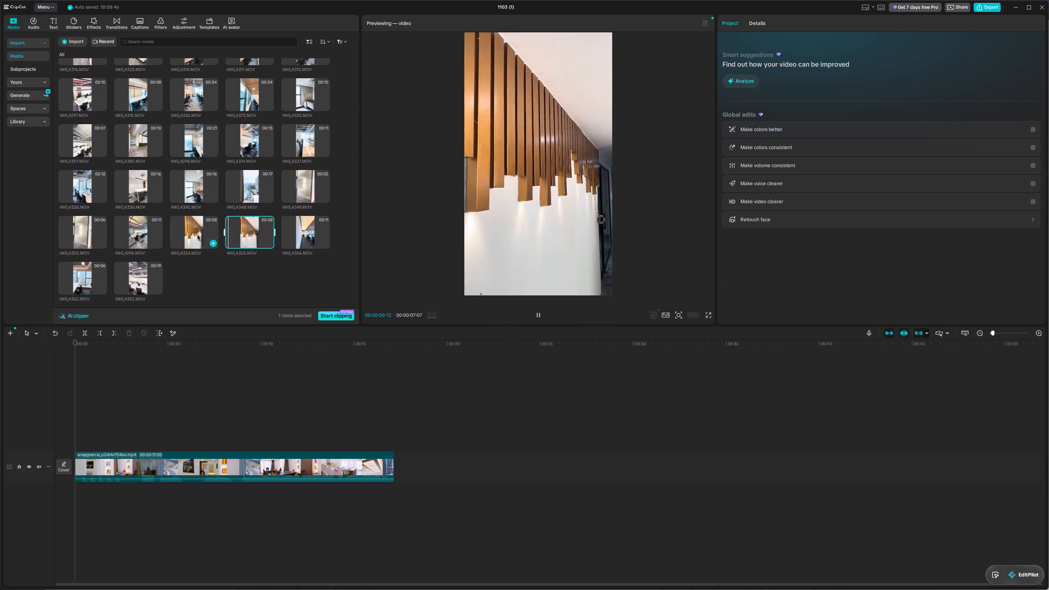
click(198, 235)
click(127, 230)
click(85, 228)
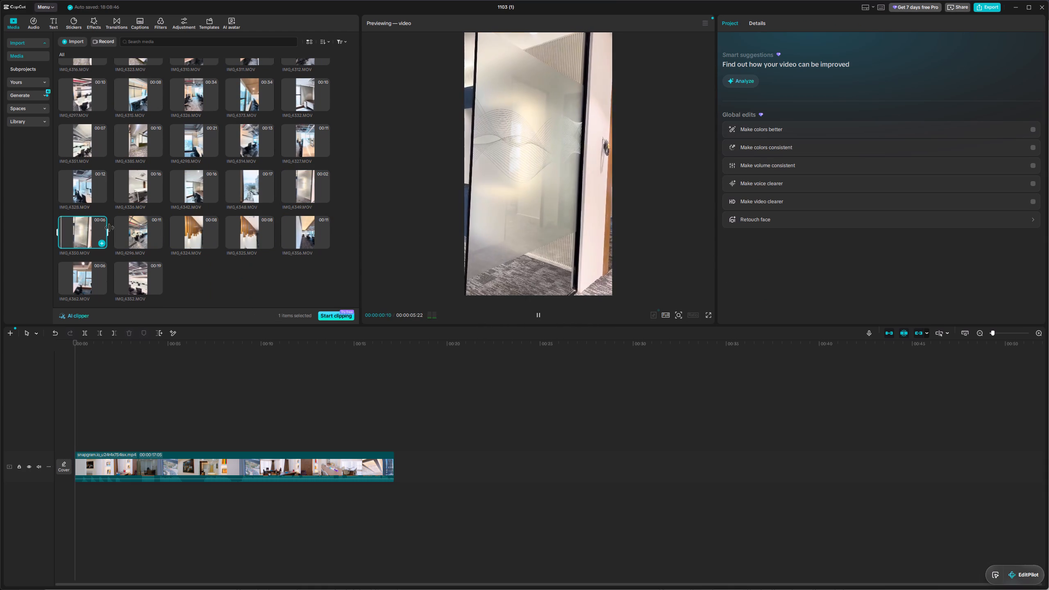
Place the office workstation clip IMG_4296.MOV above the reference video at the timeline start and trim it to a tiny sliver.
drag(140, 229, 76, 442)
drag(263, 438, 48, 457)
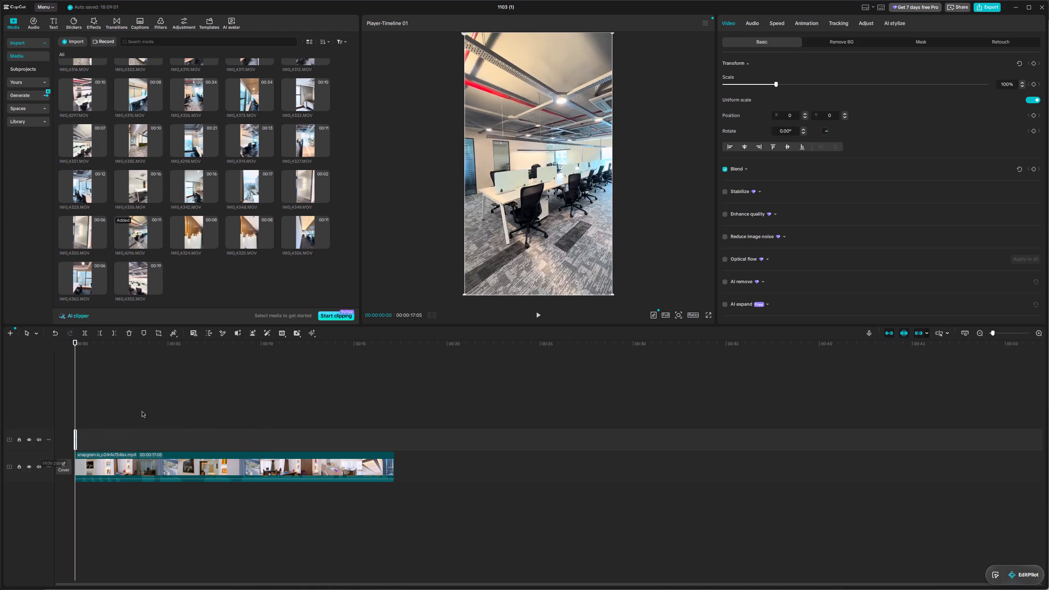
Play the start of the timeline and mute the upper track holding the office clip.
key(space)
key(space)
click(77, 372)
drag(80, 375, 34, 391)
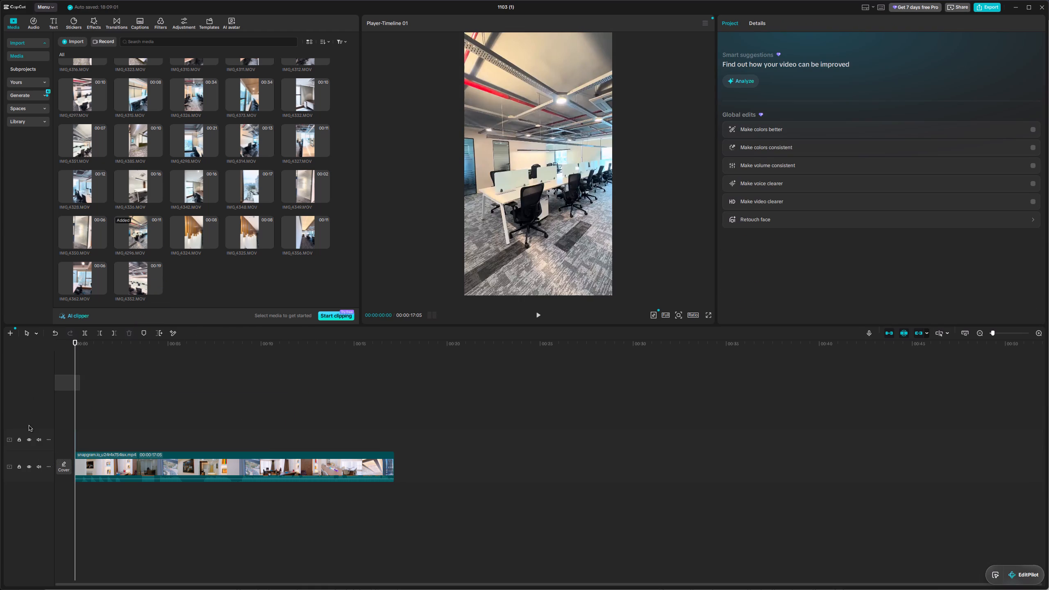
click(37, 440)
Play the reference video's opening and add timeline markers for its first shots at about 0.5 and 1 second.
key(space)
key(space)
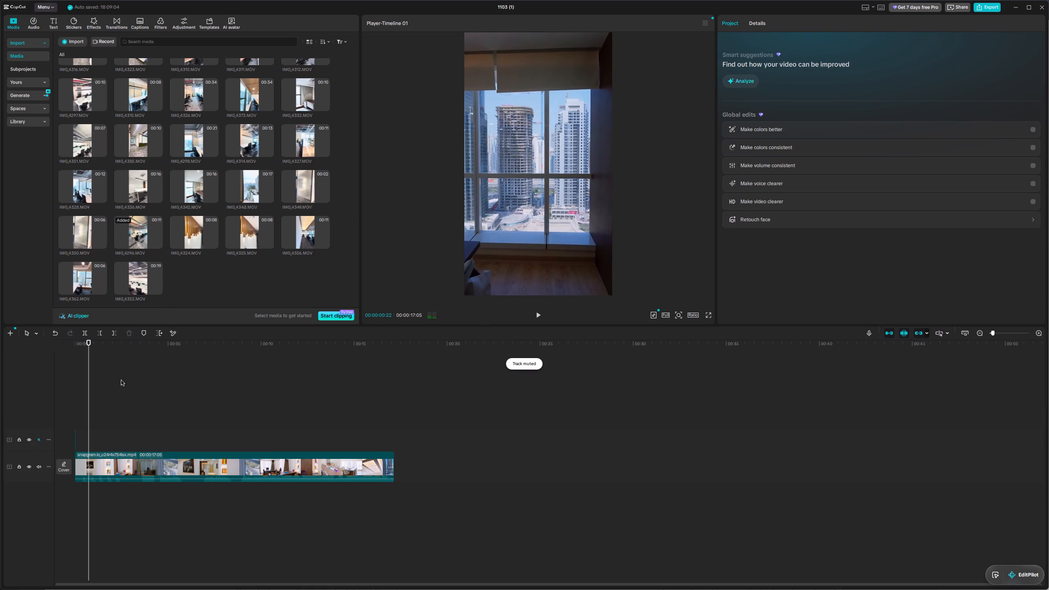
drag(89, 379, 57, 378)
key(space)
key(space)
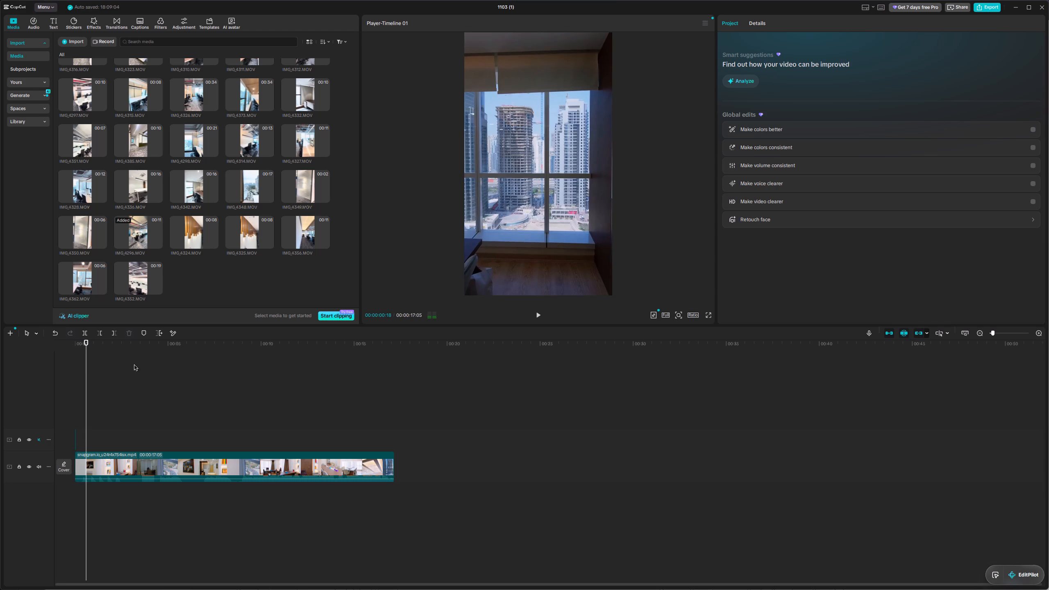
drag(86, 366, 82, 366)
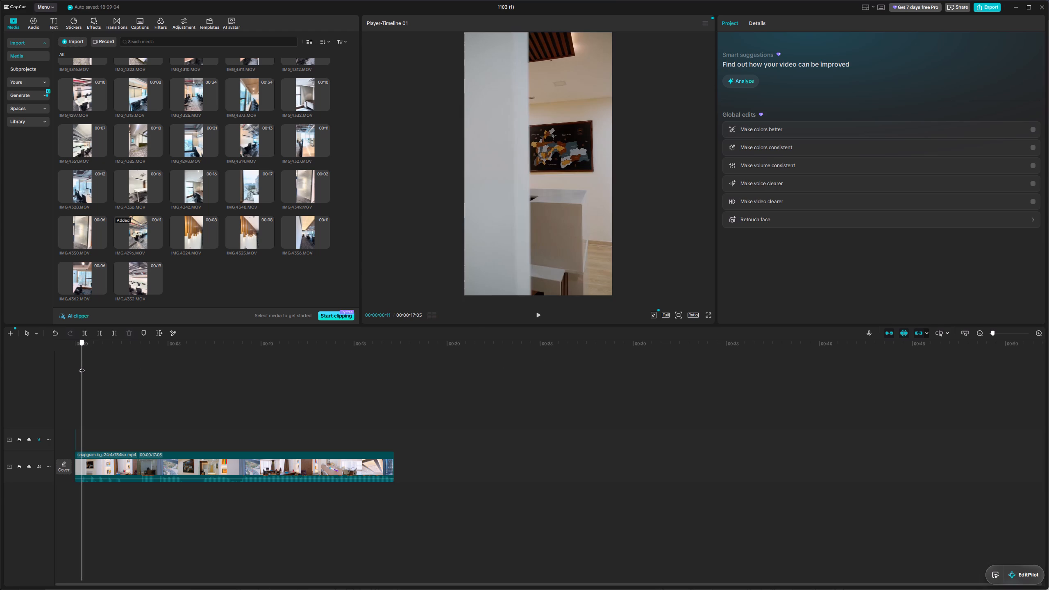
drag(82, 366, 97, 369)
key(m)
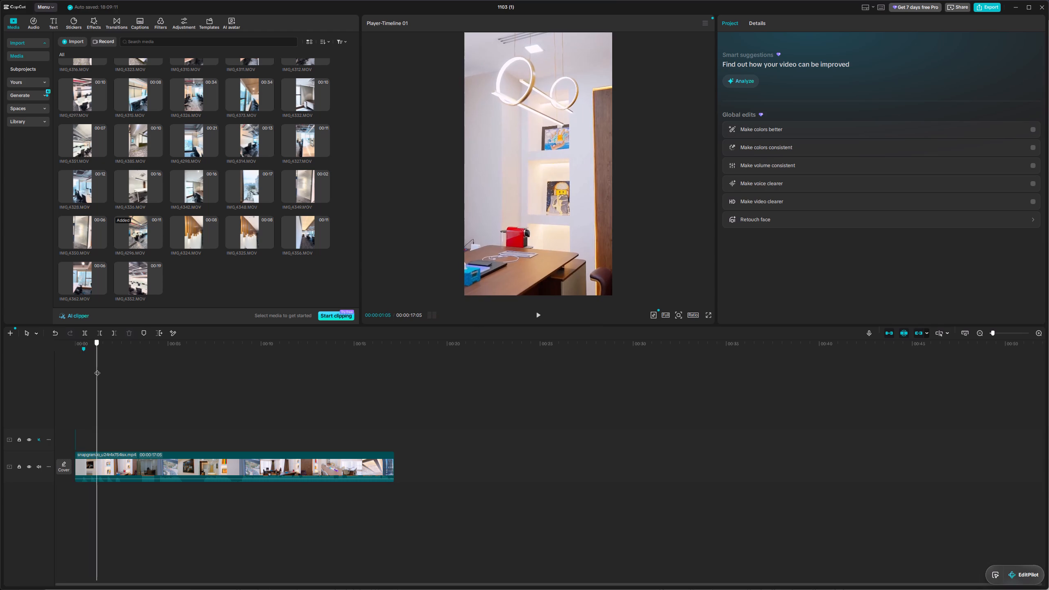
drag(97, 369, 93, 369)
key(m)
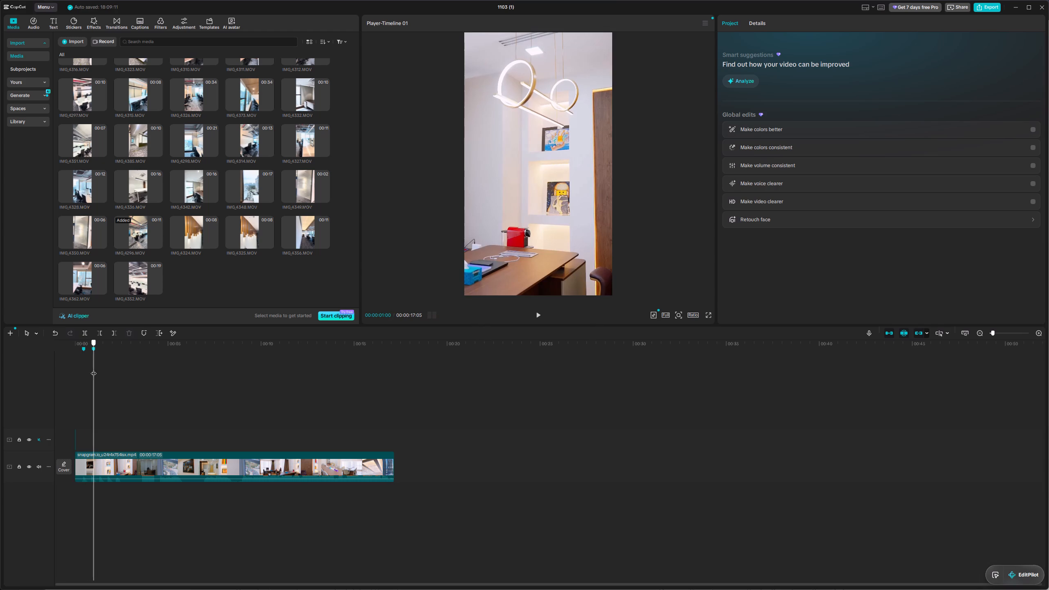
Add three more timeline markers following the reference video's shot changes, at about 1.5, 1.7 and 2.3 seconds.
drag(93, 369, 107, 370)
key(m)
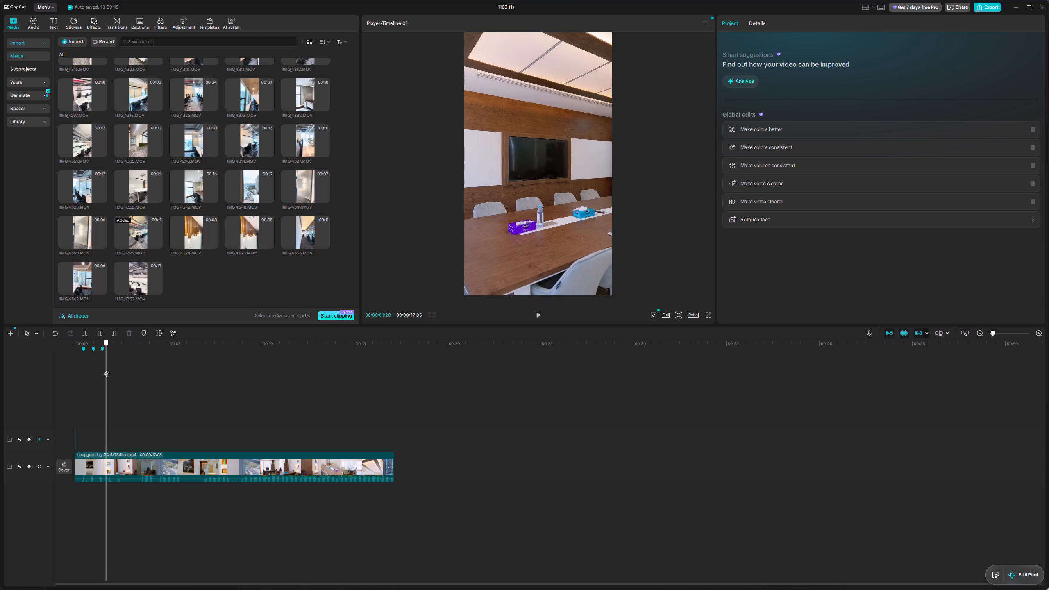
drag(107, 370, 107, 370)
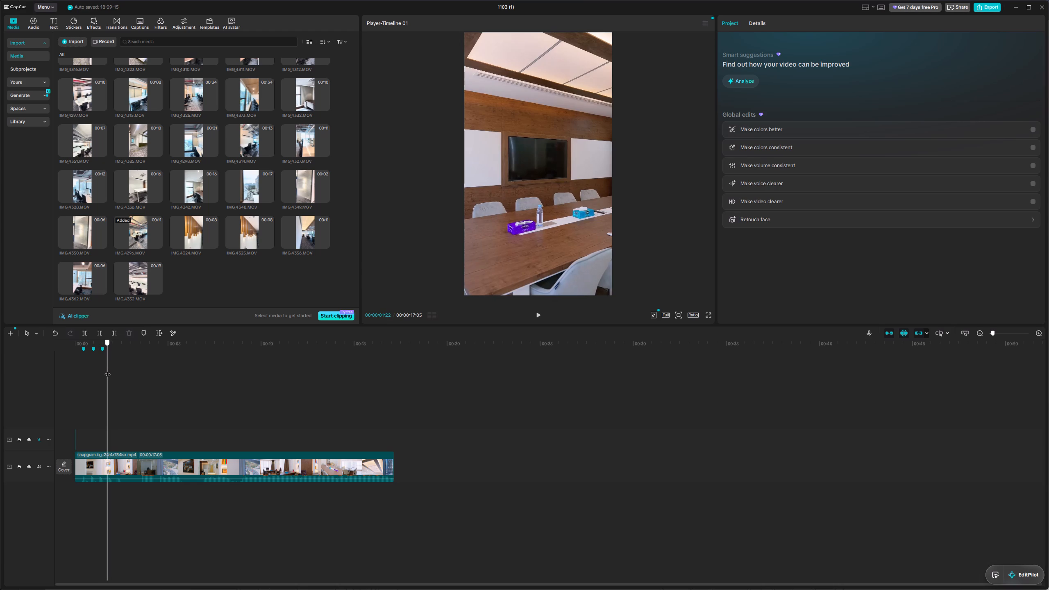
drag(107, 370, 110, 370)
key(m)
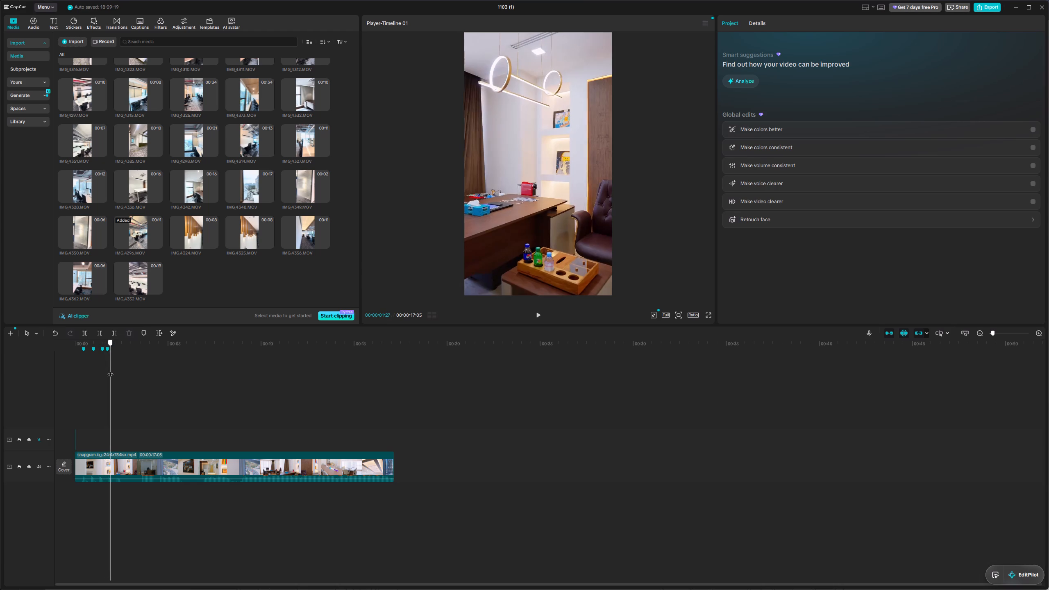
drag(110, 370, 118, 369)
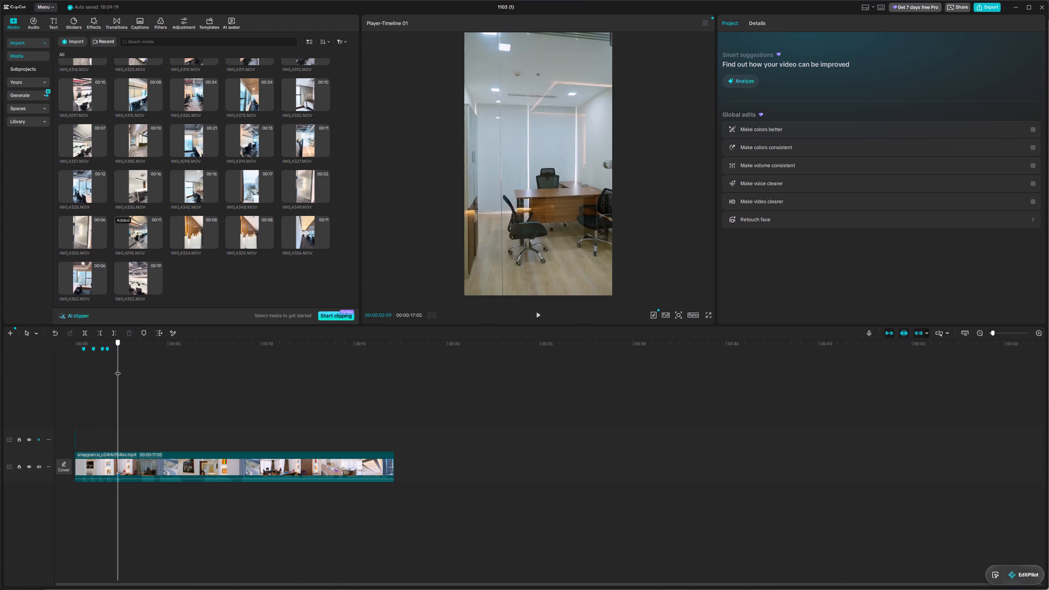
drag(118, 369, 116, 370)
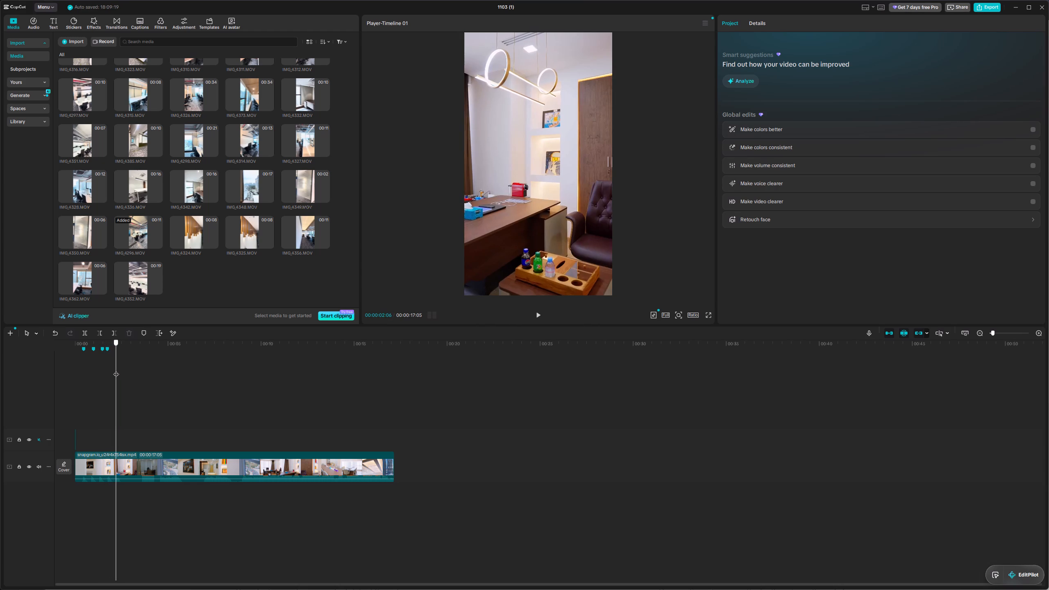
drag(116, 370, 130, 371)
key(m)
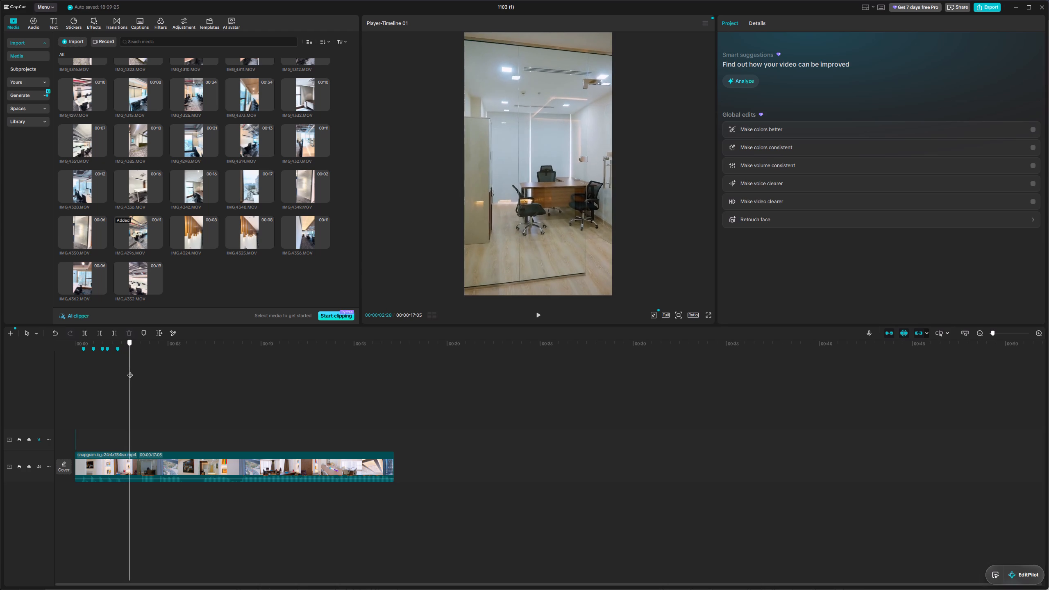
Add a timeline marker at the reference video's shot change after the black frames, at 00:00:03:19.
drag(130, 371, 141, 375)
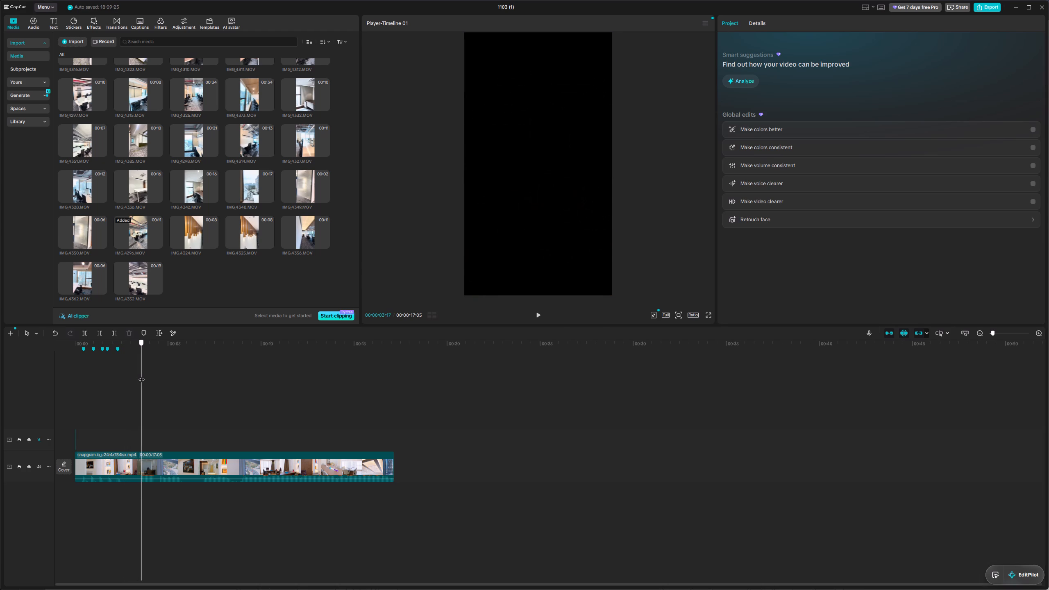
drag(141, 375, 142, 377)
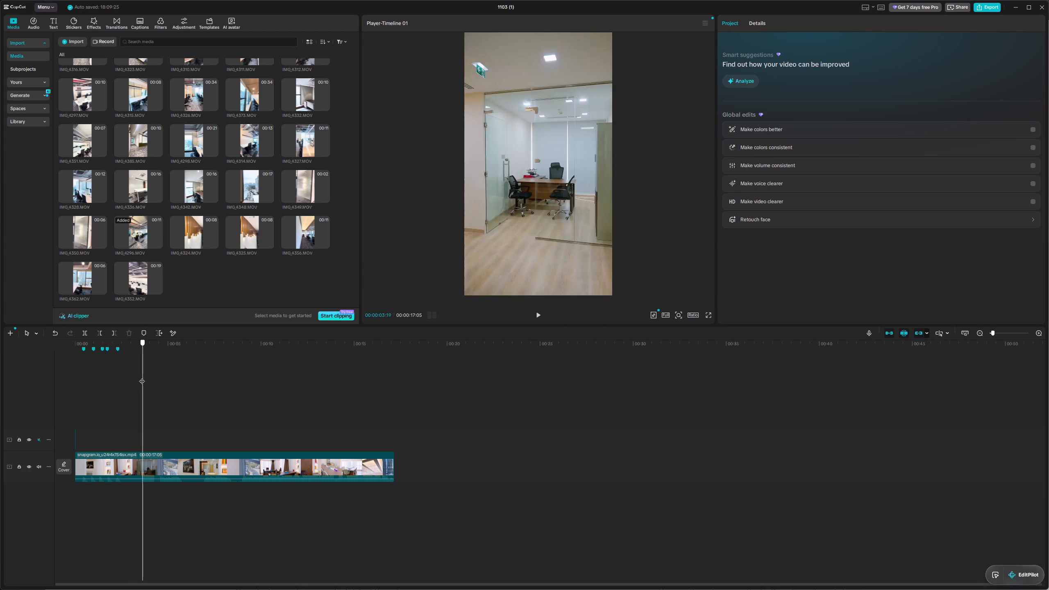
drag(142, 377, 146, 379)
key(m)
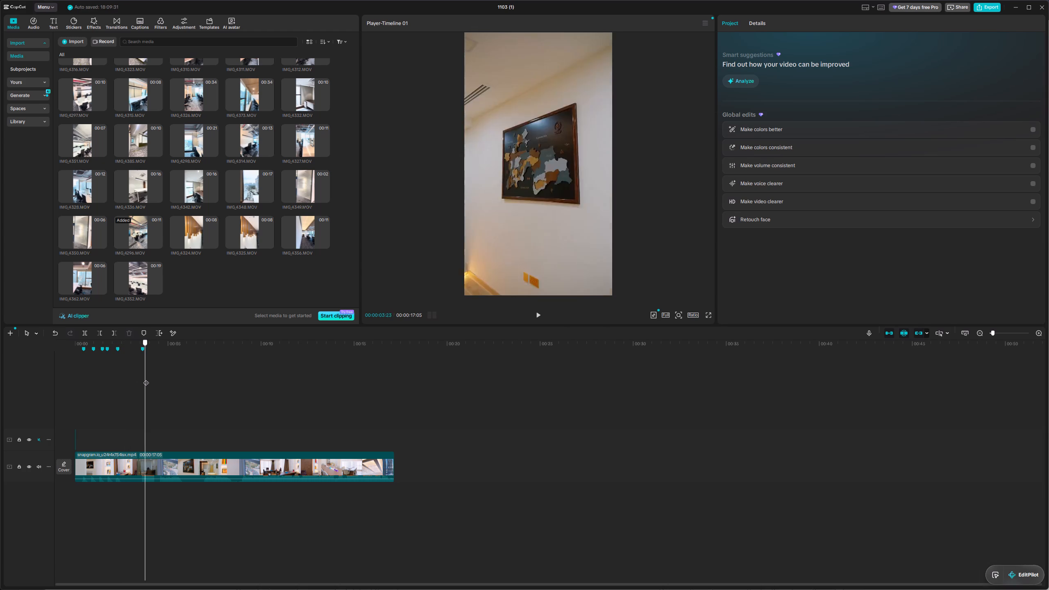
drag(146, 379, 143, 379)
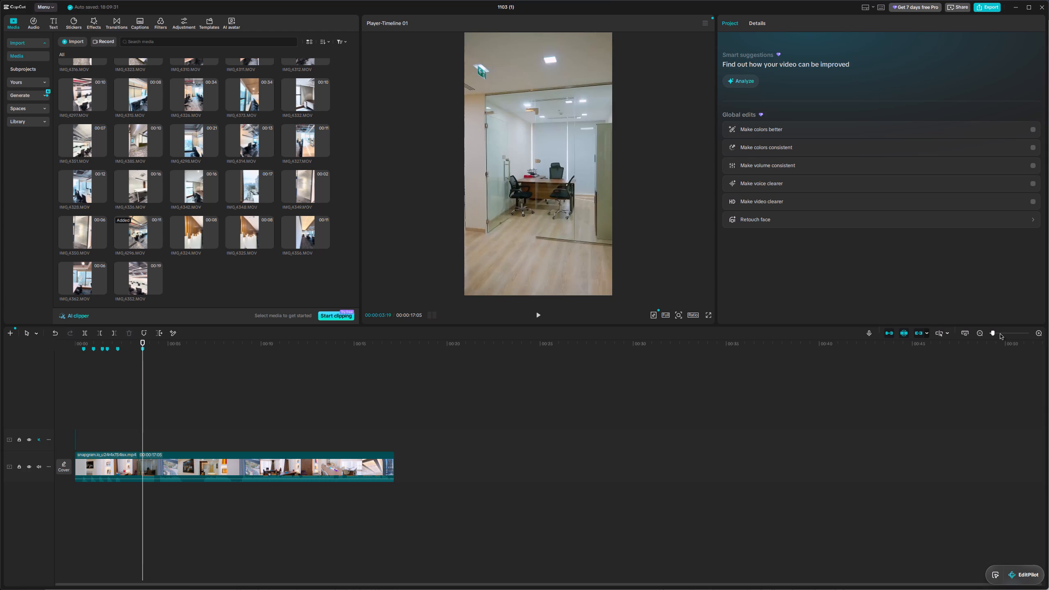
Add five timeline markers on the reference video's rapid flash cuts, every two frames from about 03:21 to 03:29.
drag(995, 336, 1006, 335)
drag(994, 333, 1008, 334)
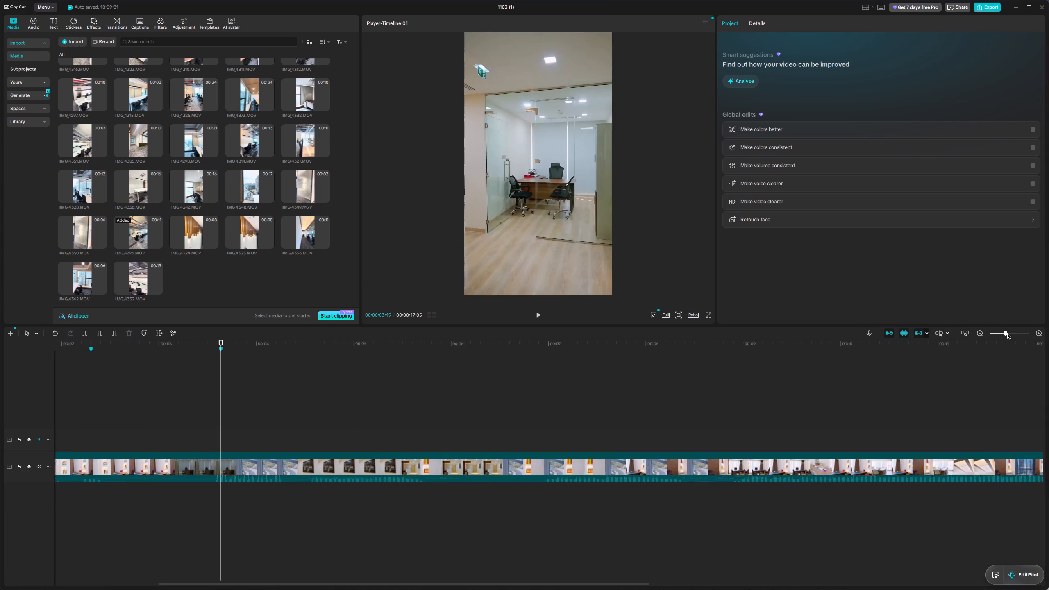
drag(1008, 334, 1012, 334)
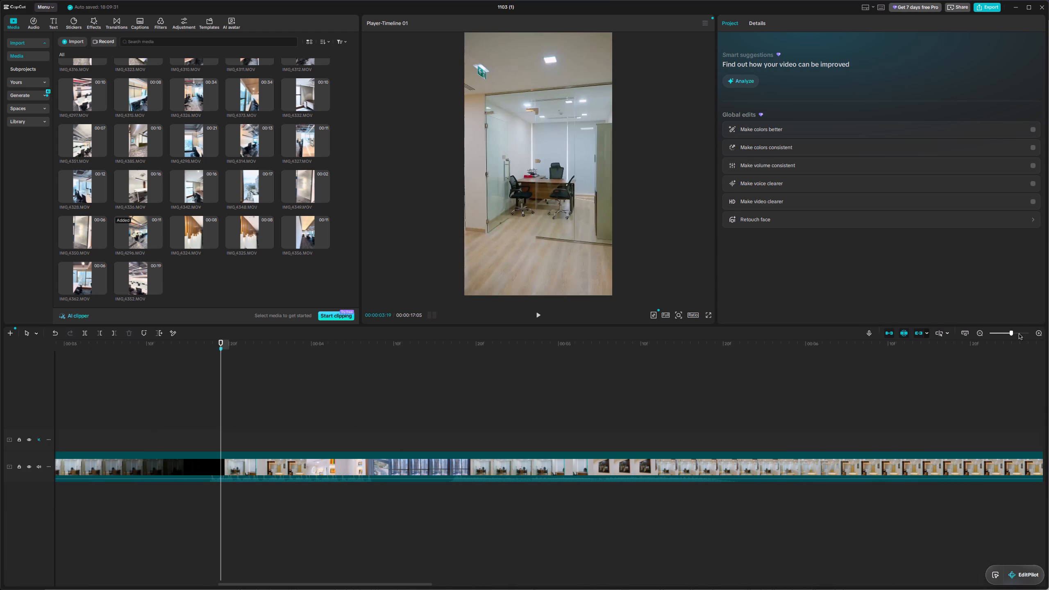
click(1013, 333)
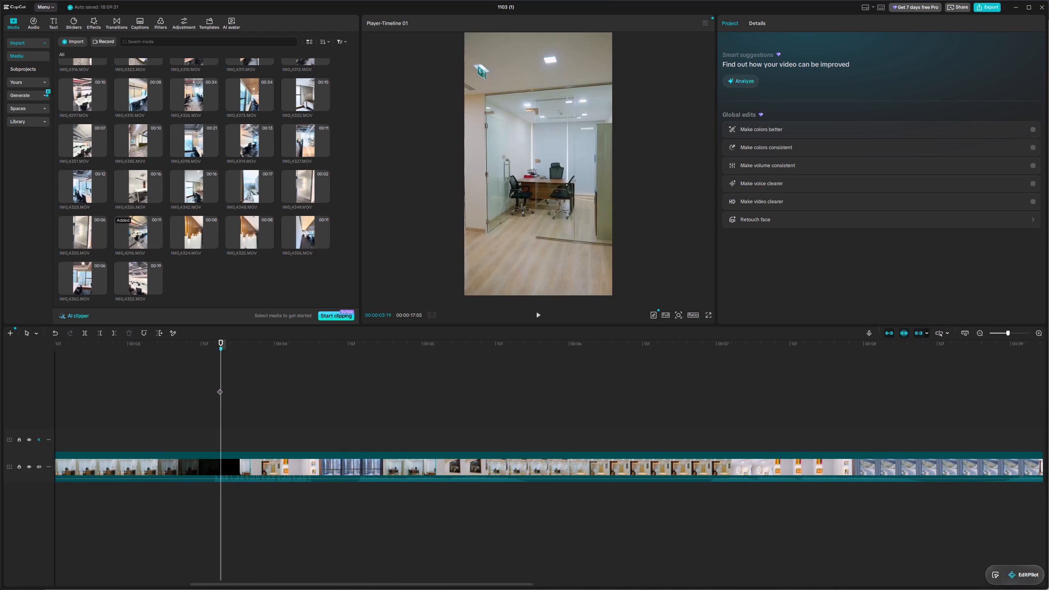
drag(220, 388, 230, 391)
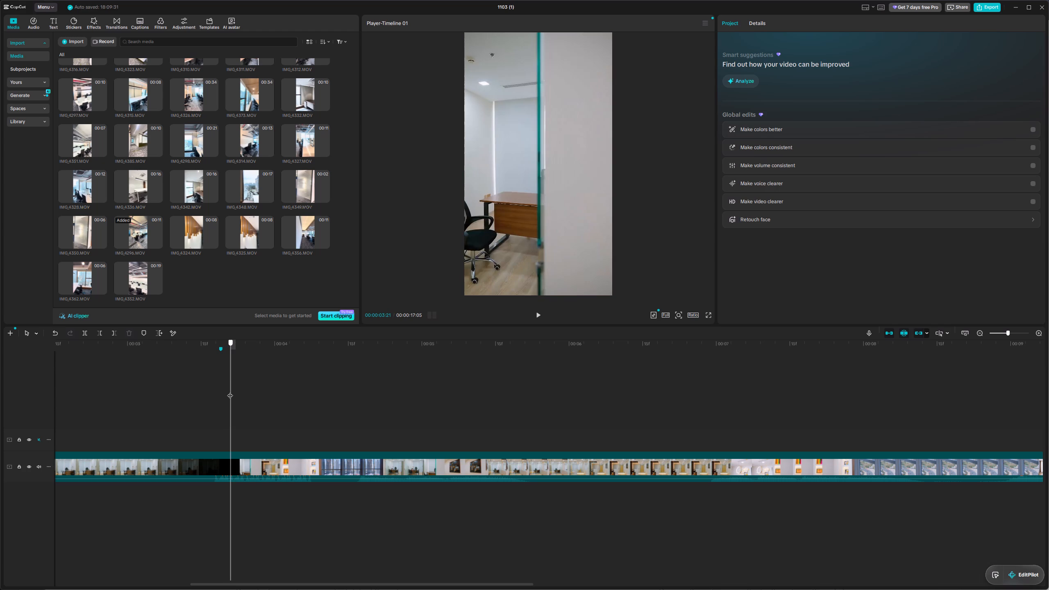
drag(230, 391, 240, 392)
key(m)
key(m)
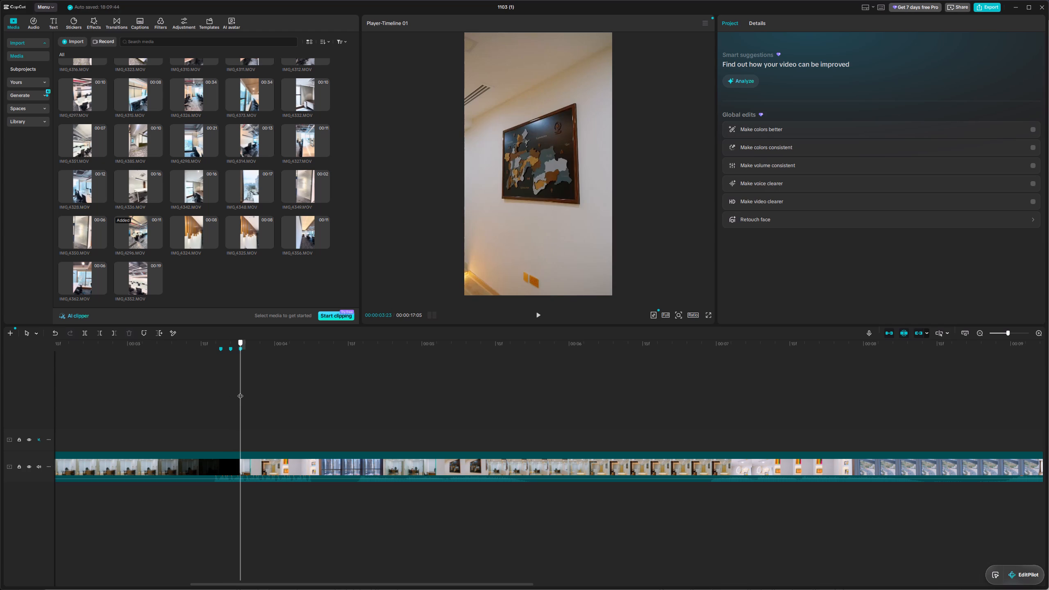
drag(240, 392, 259, 391)
key(m)
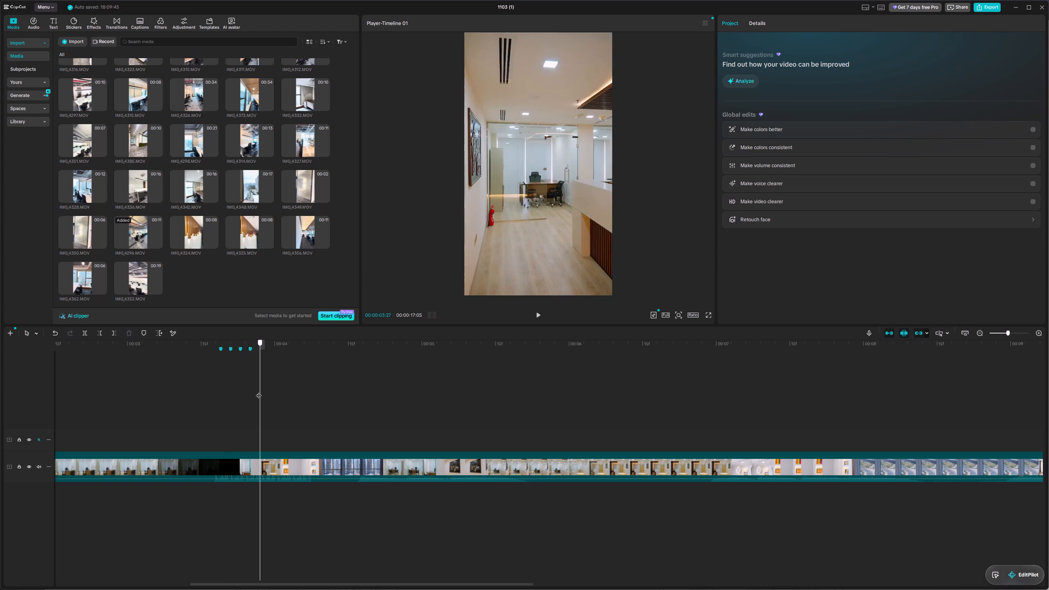
drag(259, 391, 287, 390)
key(m)
key(m)
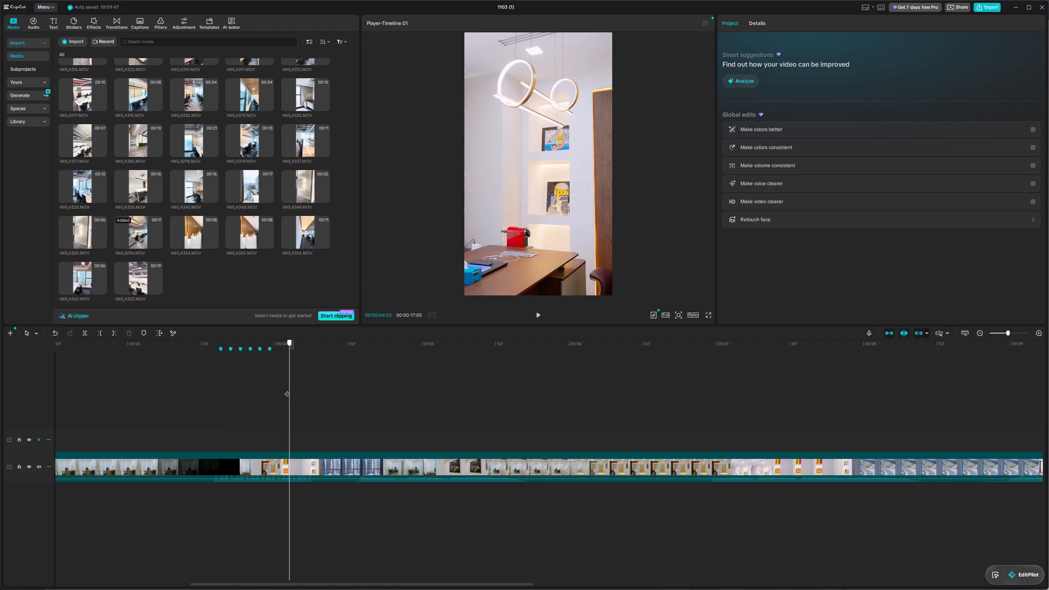
Add four more timeline markers on the end of the rapid cuts, at about 04:01, 04:03, 04:04 and 04:06.
drag(287, 390, 291, 393)
key(m)
drag(291, 393, 301, 393)
key(m)
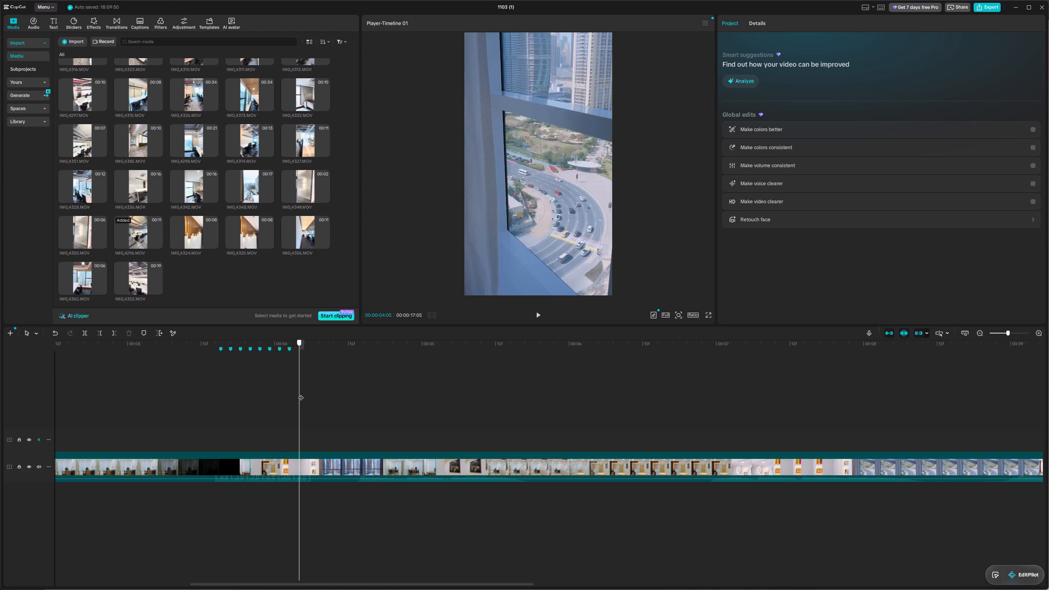
drag(301, 393, 305, 392)
key(m)
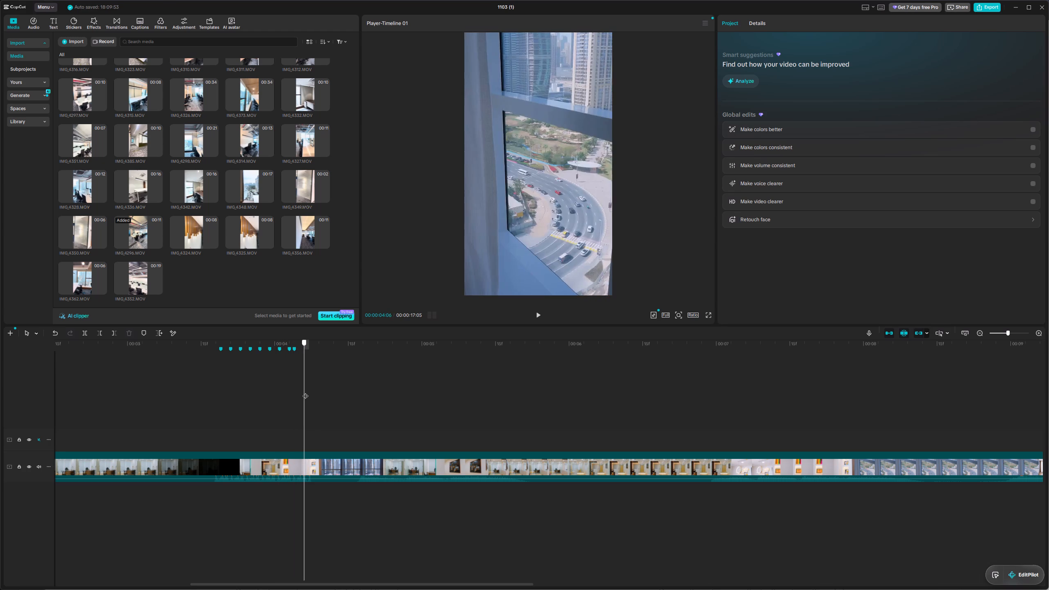
drag(305, 392, 302, 393)
drag(302, 393, 336, 395)
key(m)
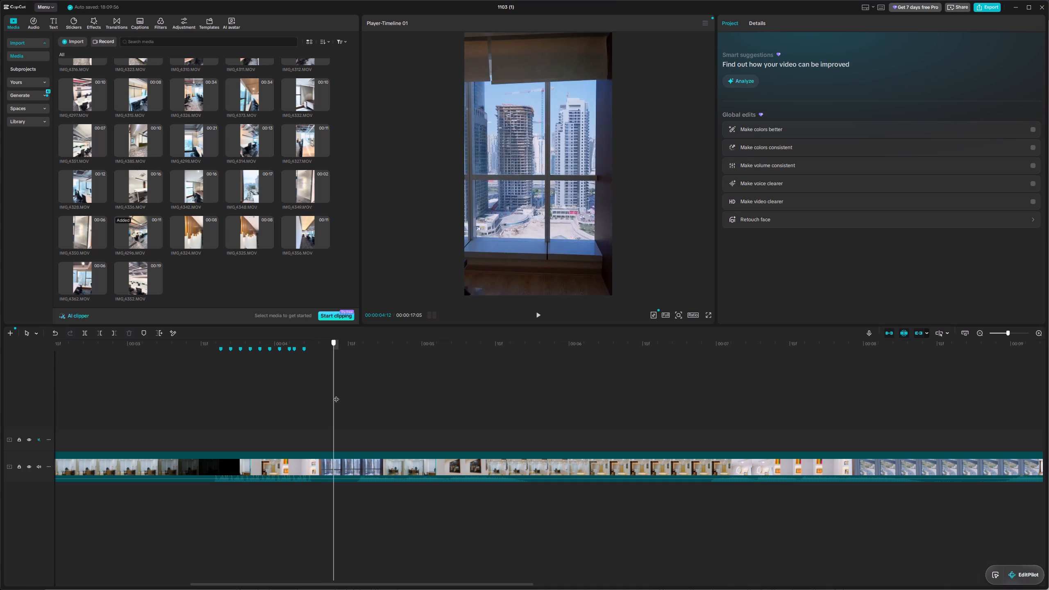
Add four timeline markers at the reference video's following shot changes, at about 04:19, 04:28, 05:05 and 05:12.
drag(336, 395, 360, 394)
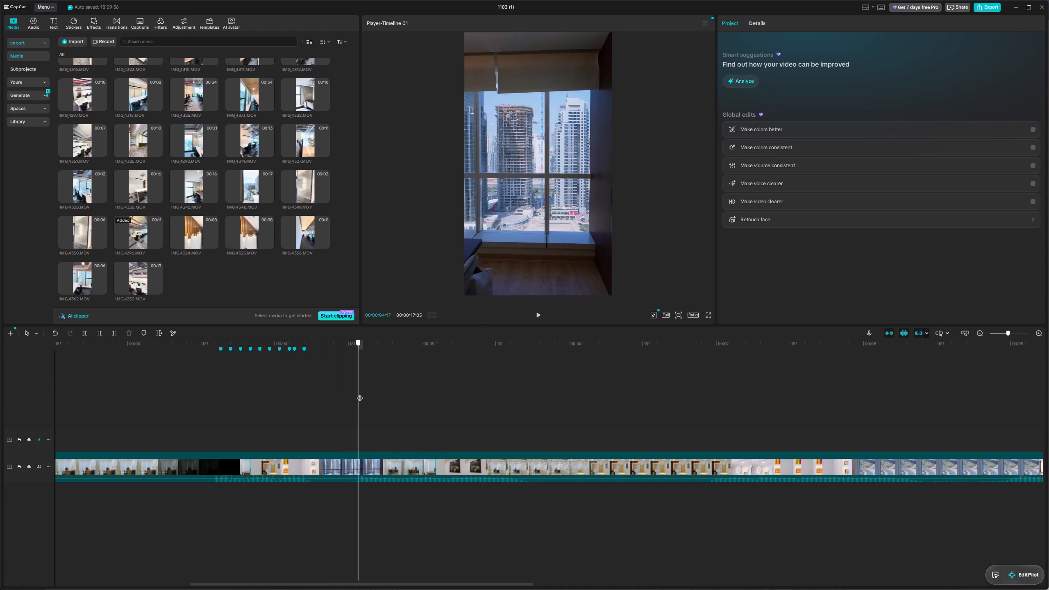
drag(360, 394, 407, 390)
key(m)
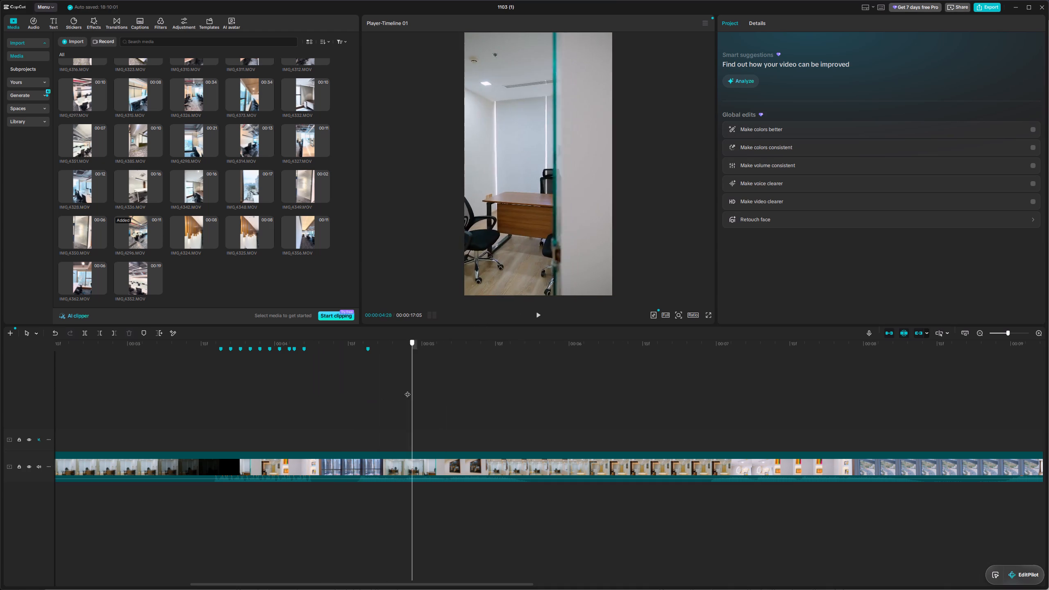
drag(407, 390, 412, 391)
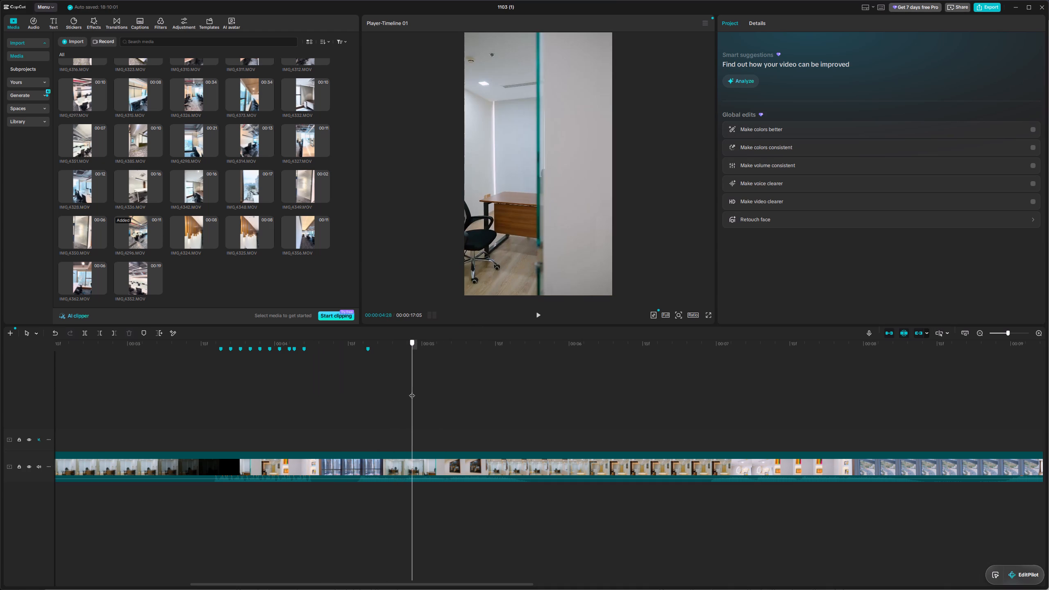
drag(412, 391, 467, 381)
key(m)
key(m)
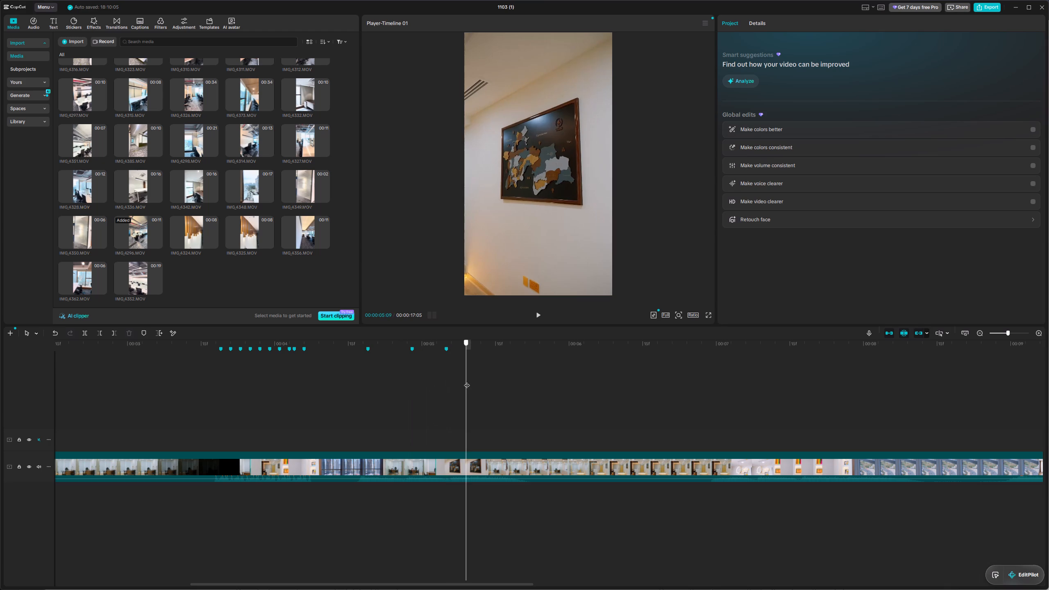
drag(467, 381, 528, 381)
key(m)
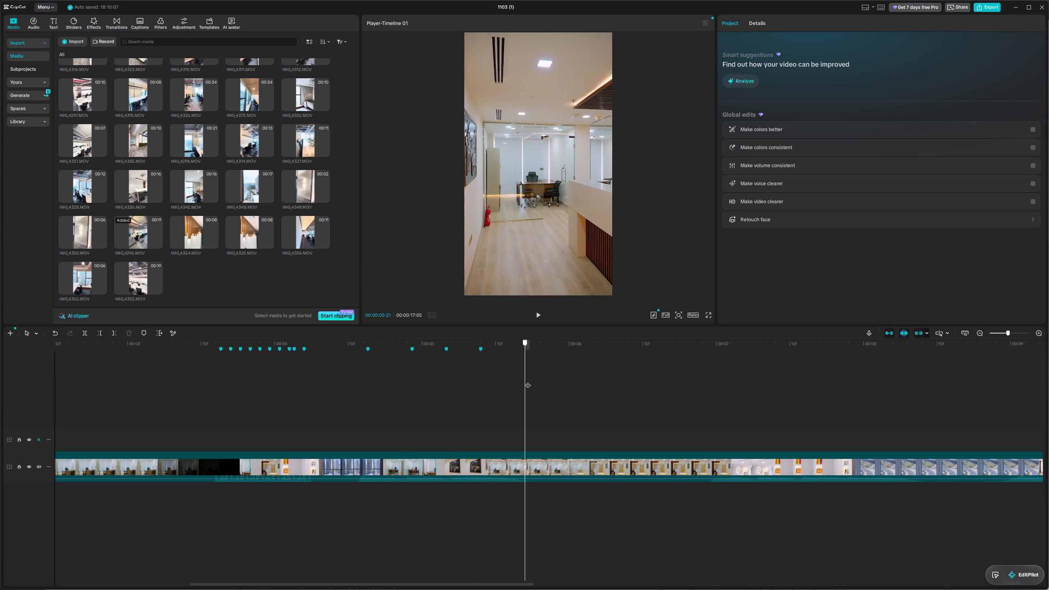
Add three timeline markers at the reference video's next shot changes, at about 06:01, 07:01 and 07:09.
drag(528, 381, 579, 381)
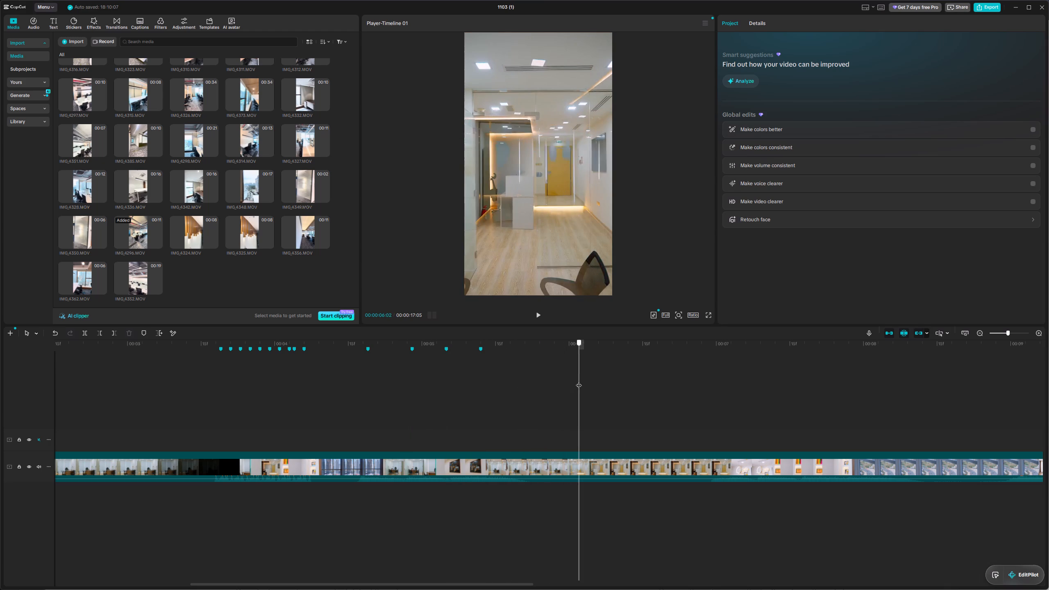
drag(579, 381, 588, 381)
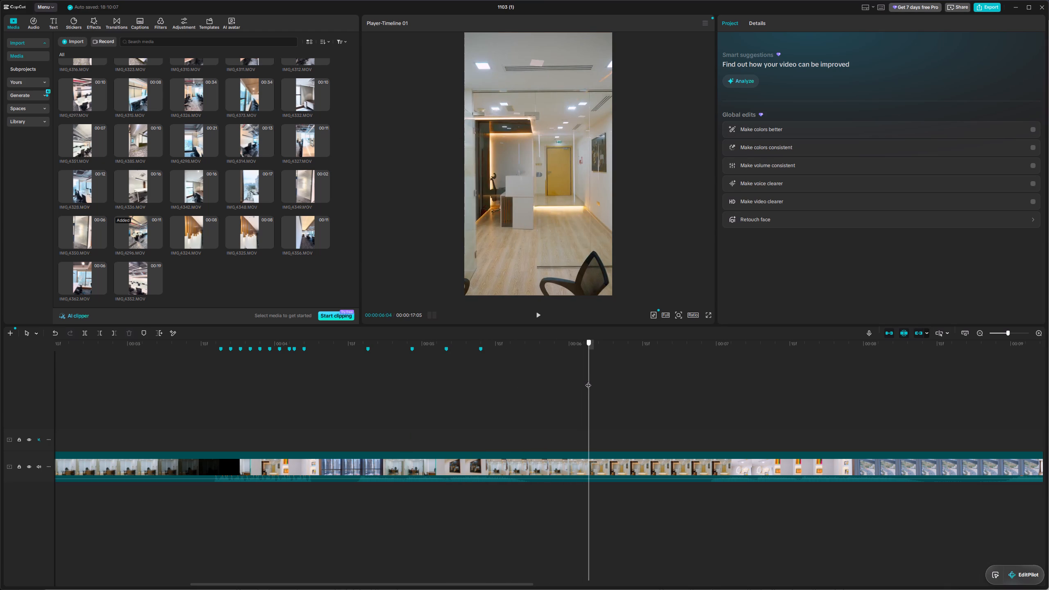
drag(588, 381, 659, 381)
key(m)
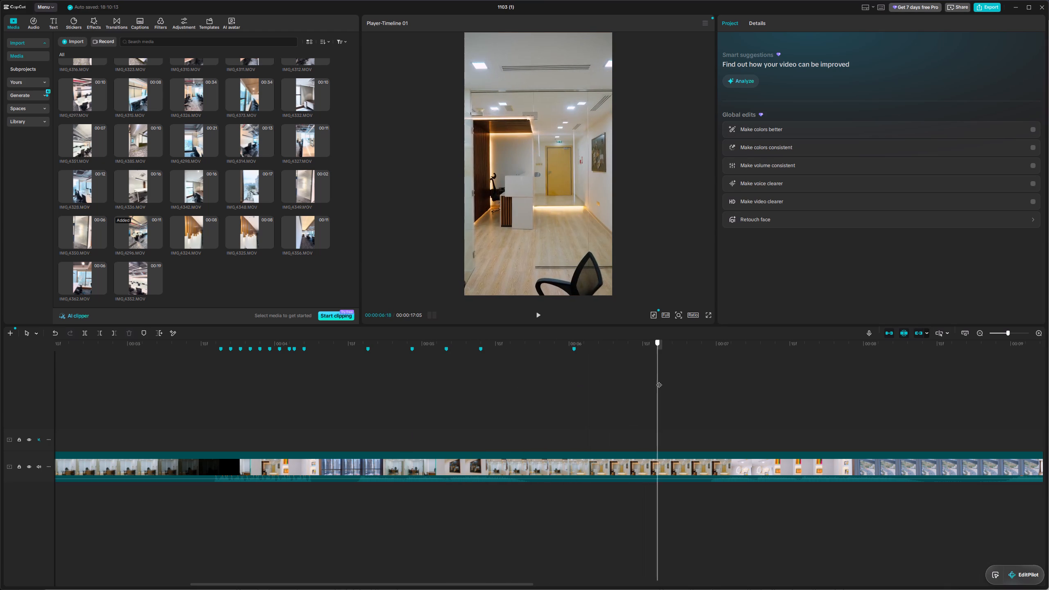
drag(659, 381, 713, 377)
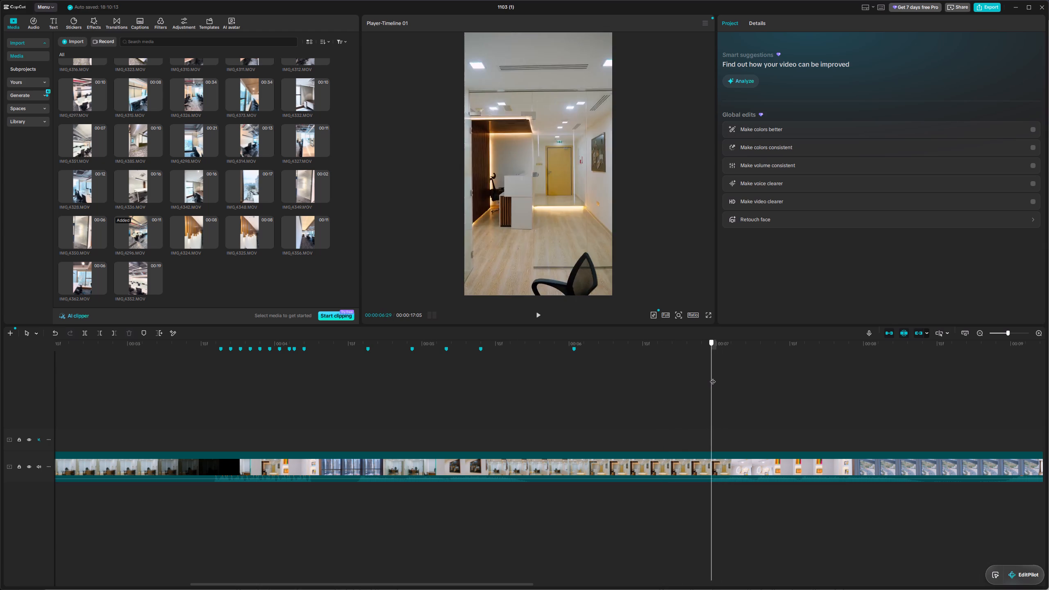
drag(713, 377, 775, 379)
key(m)
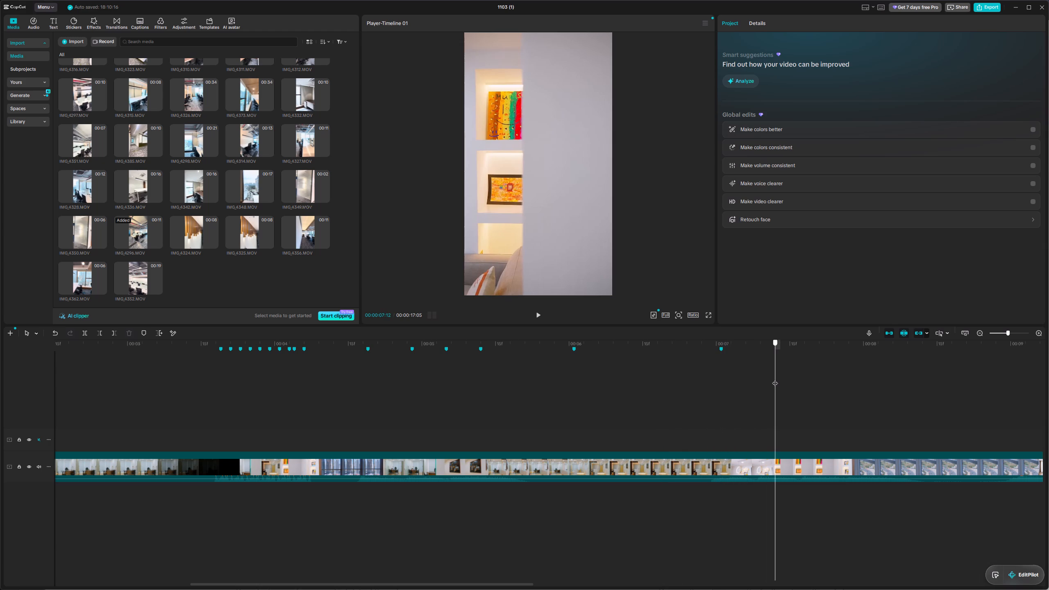
drag(775, 379, 757, 381)
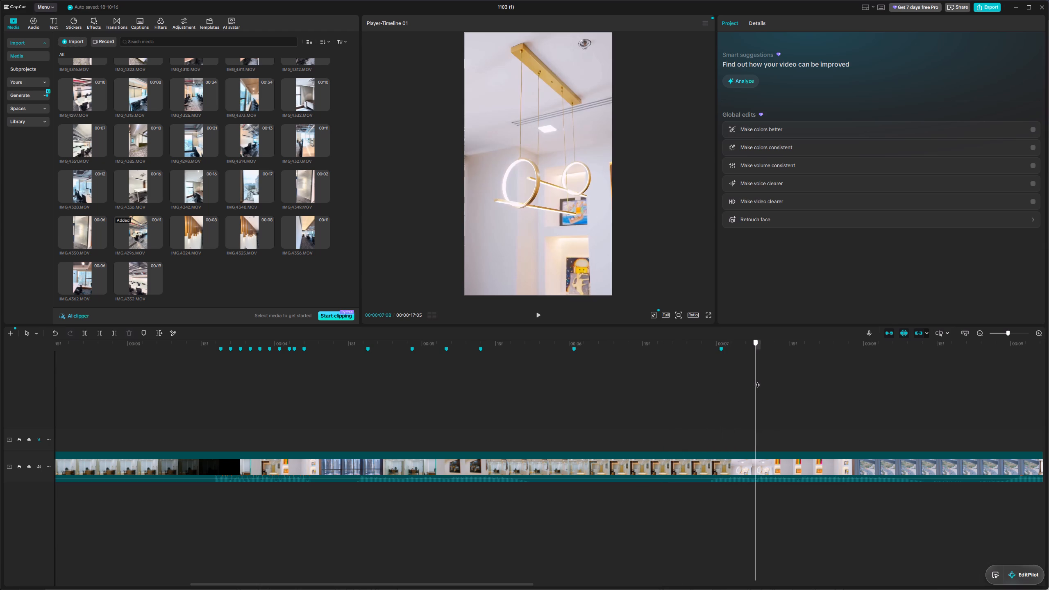
drag(757, 381, 838, 383)
key(m)
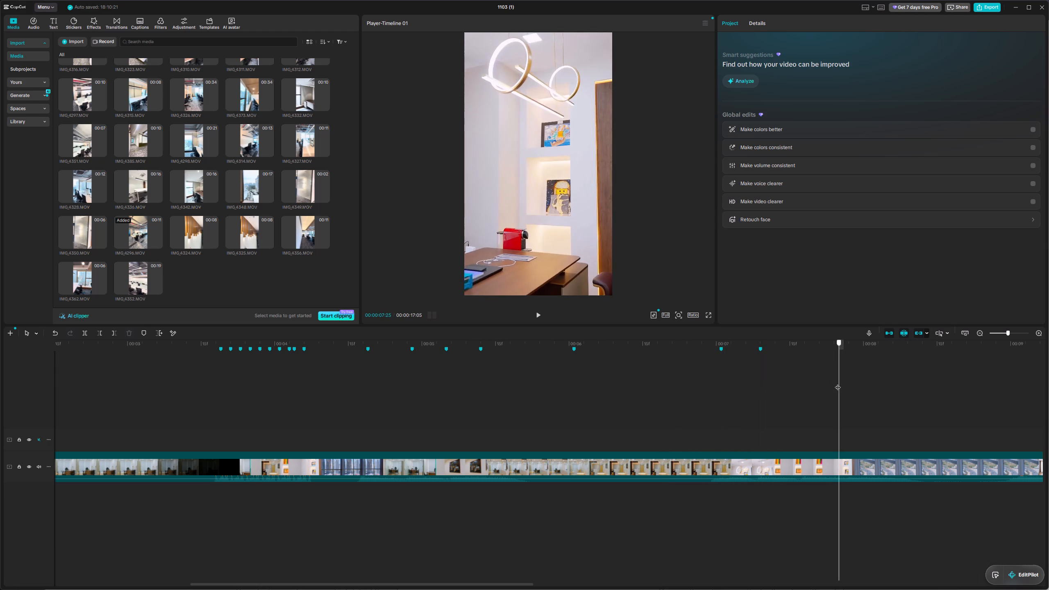
Add three timeline markers around the shelf and window-view shots, at about 07:19, 07:27 and 09:01.
drag(838, 383, 803, 374)
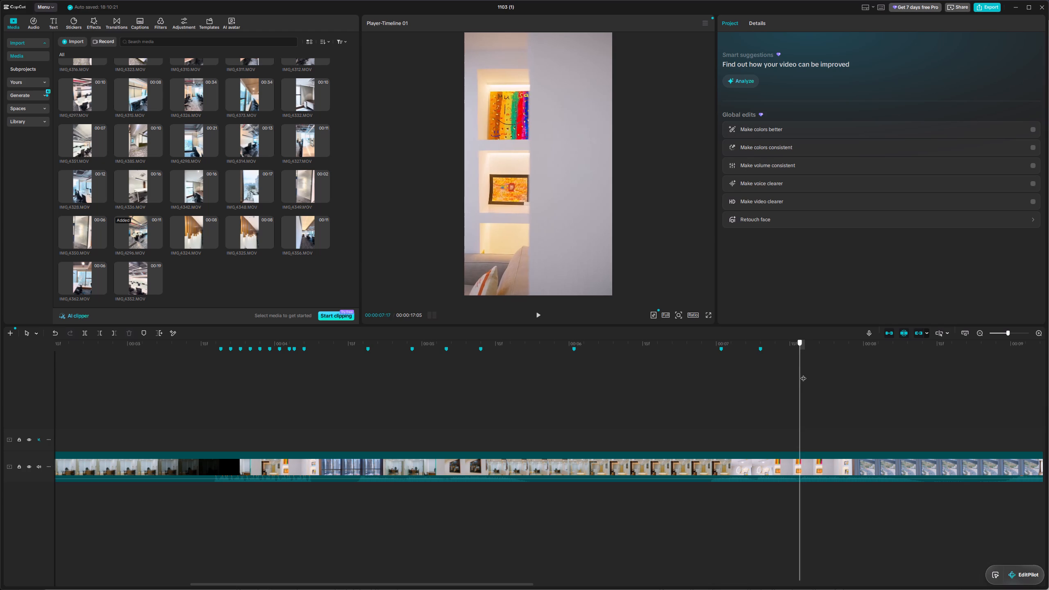
drag(803, 374, 855, 370)
key(m)
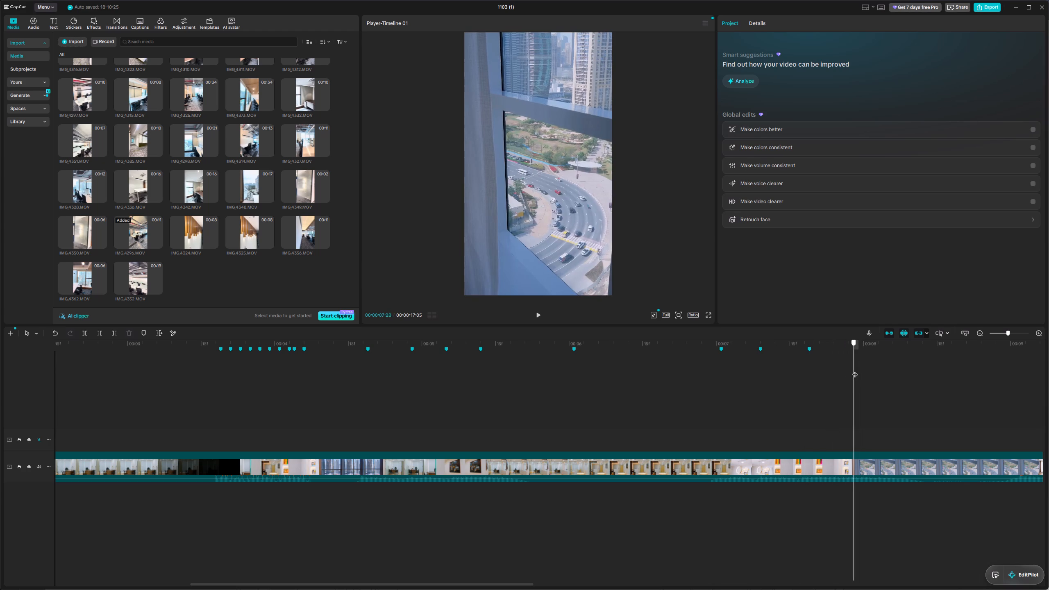
drag(855, 370, 892, 369)
key(m)
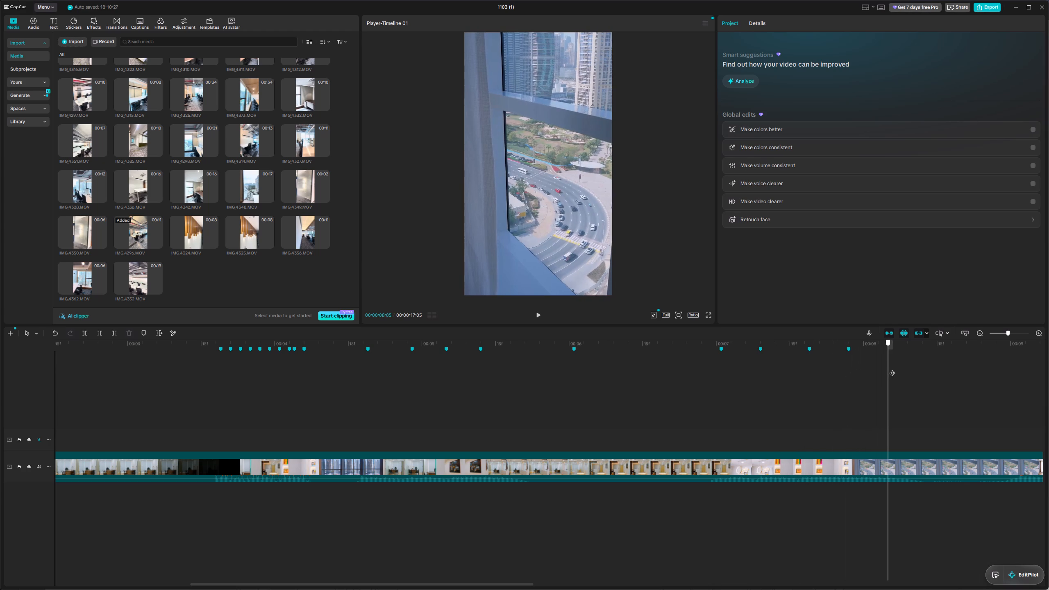
drag(892, 369, 957, 363)
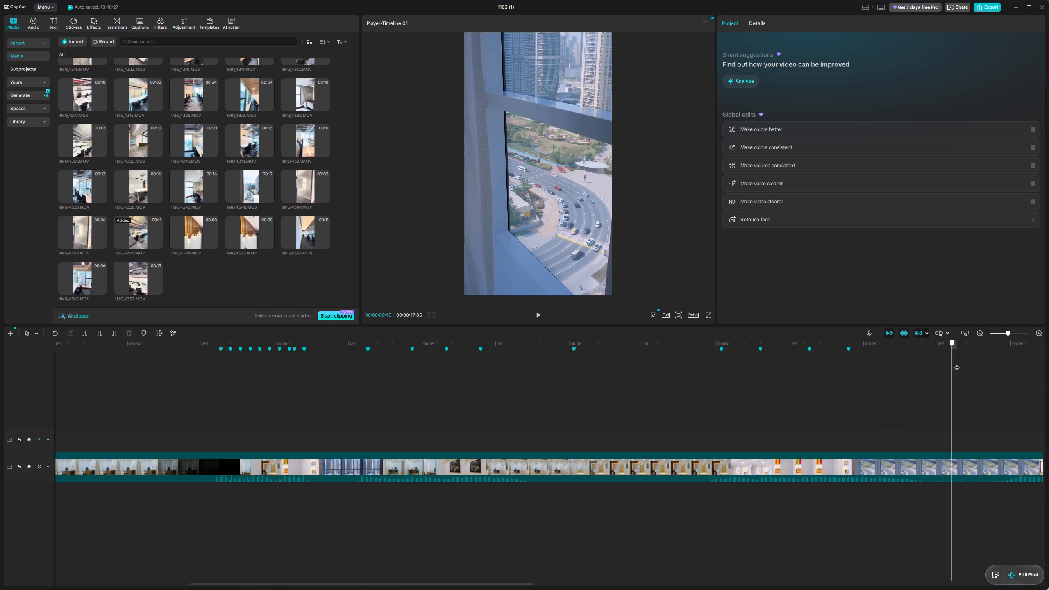
drag(957, 363, 1006, 364)
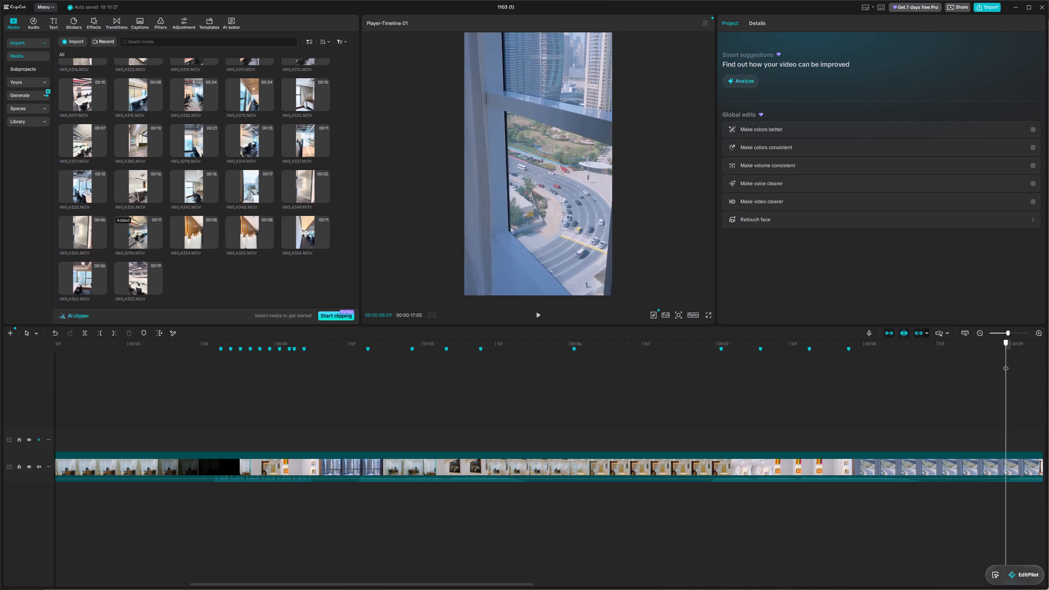
drag(1006, 364, 1048, 363)
key(m)
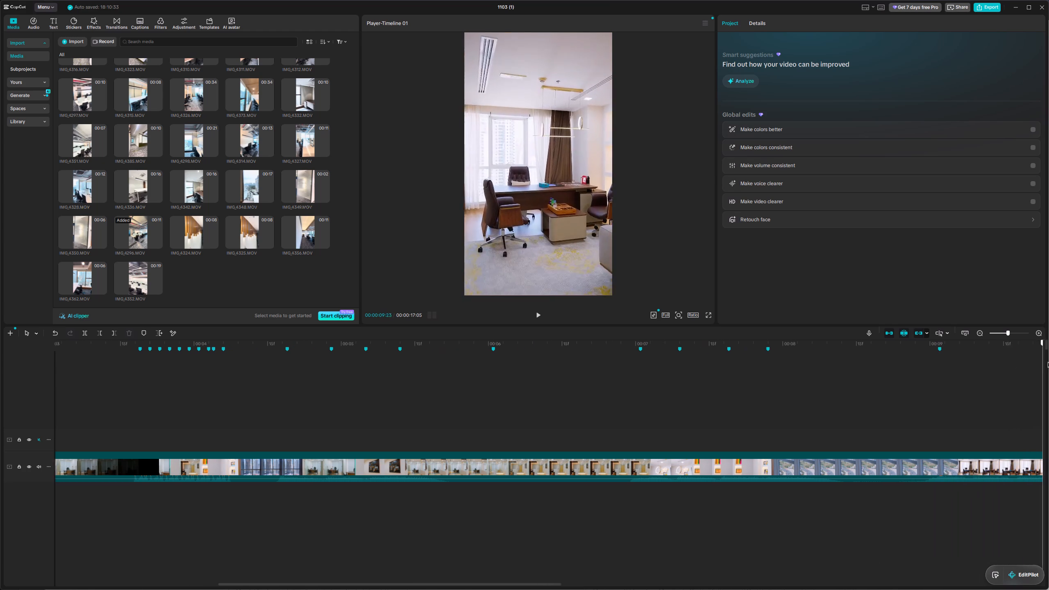
Add a timeline marker at the reference video's next shot change, at about 12:28.
drag(1048, 363, 870, 351)
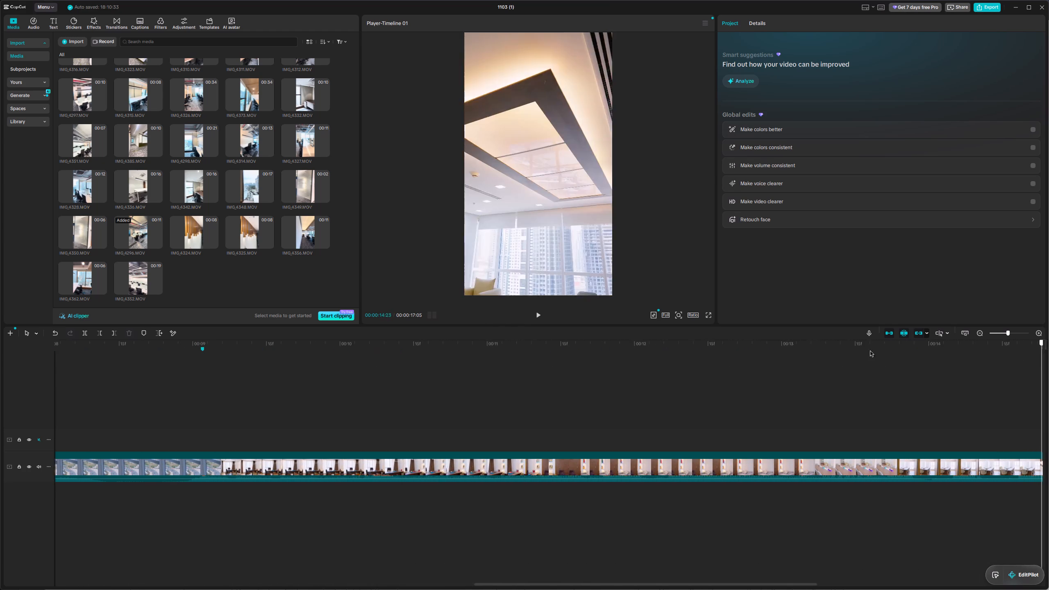
drag(870, 351, 693, 332)
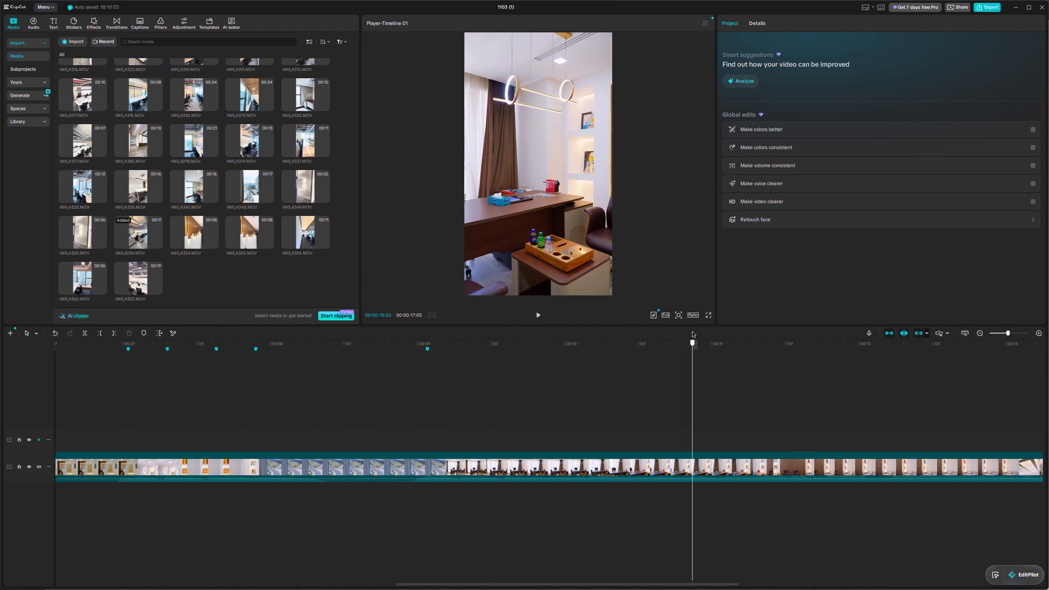
drag(693, 332, 1002, 362)
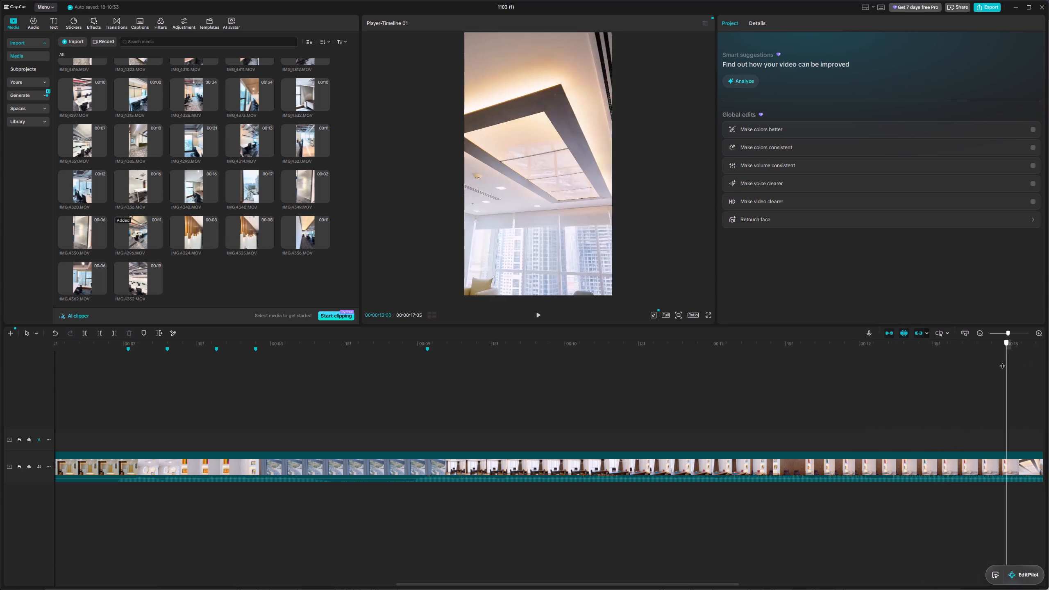
drag(1002, 362, 1003, 366)
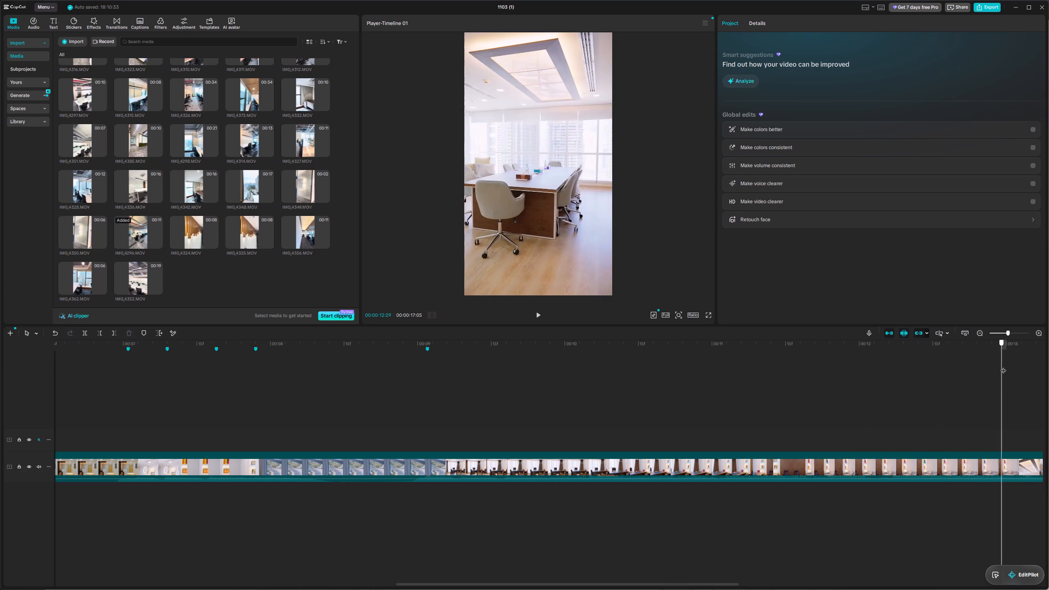
drag(1003, 366, 720, 386)
key(m)
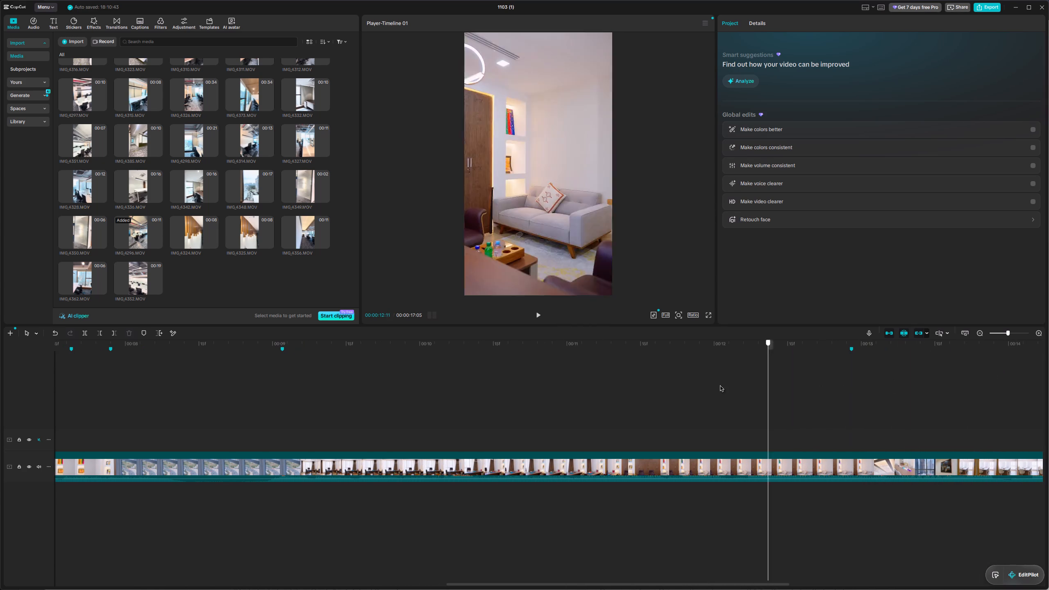
Add five timeline markers along the following rapid cuts, at about 13:02, 13:05, 13:08, 13:12 and 13:15.
drag(720, 386, 872, 385)
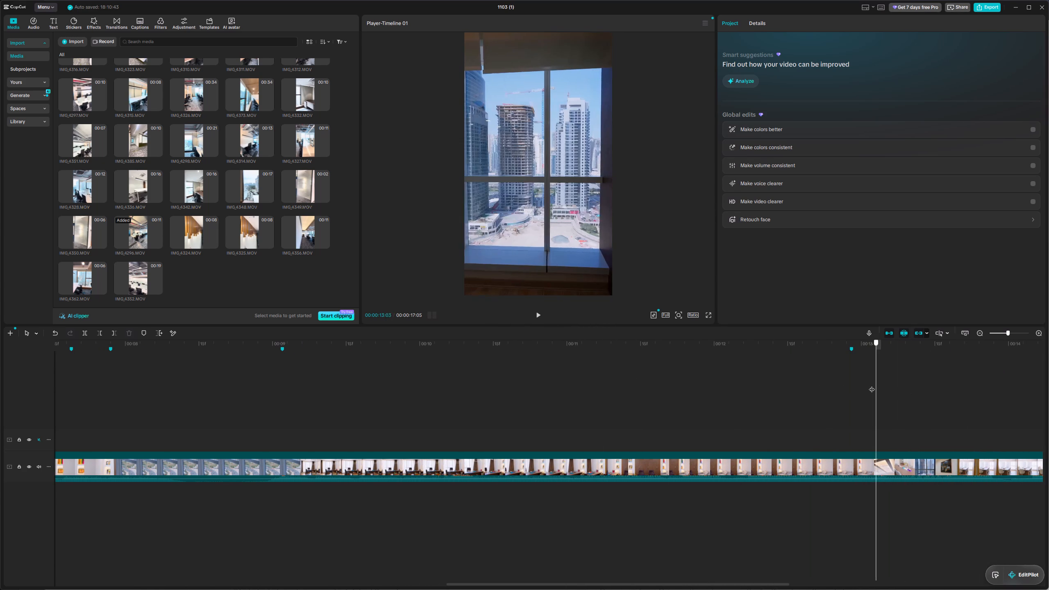
drag(872, 385, 872, 387)
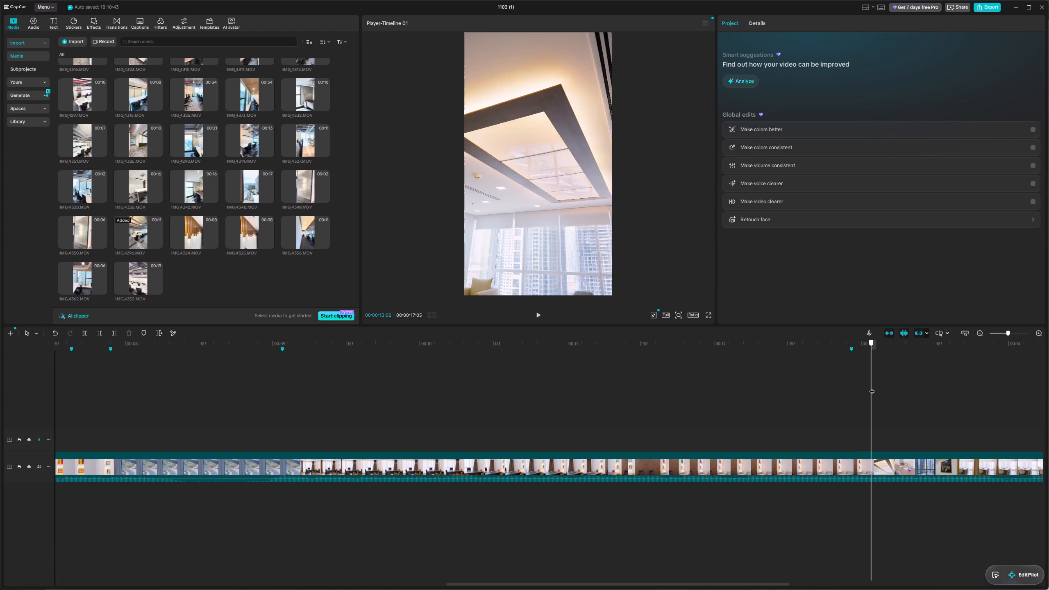
drag(872, 387, 899, 388)
key(m)
key(m)
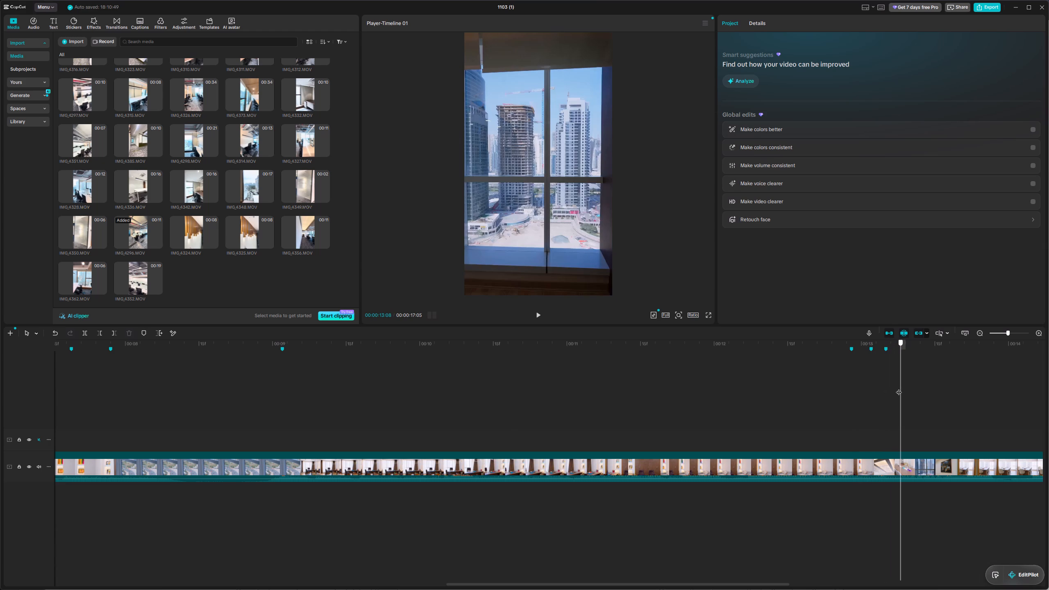
drag(899, 388, 919, 388)
key(m)
key(m)
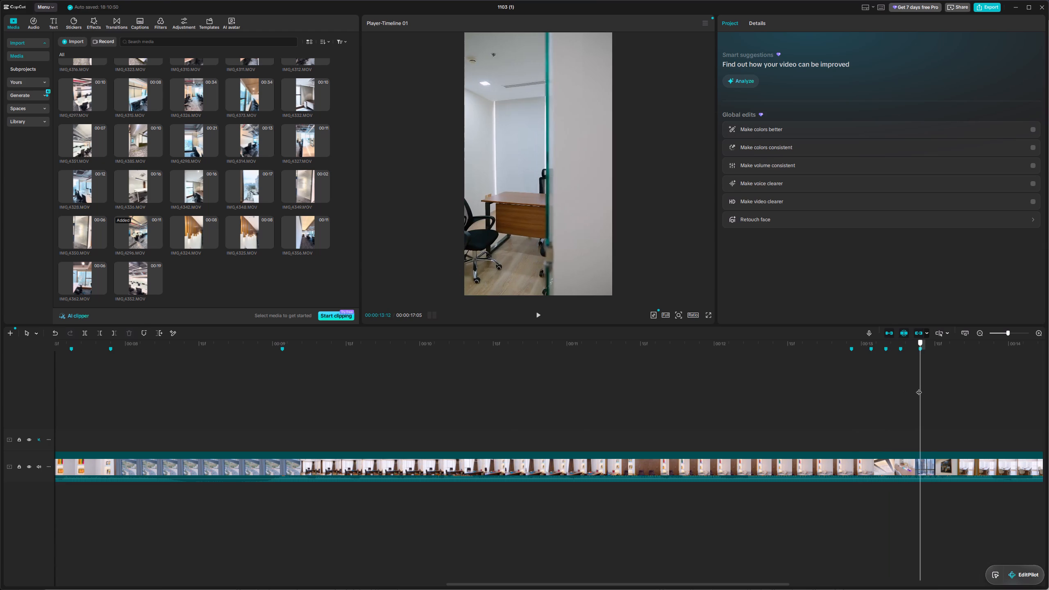
drag(919, 388, 949, 389)
key(m)
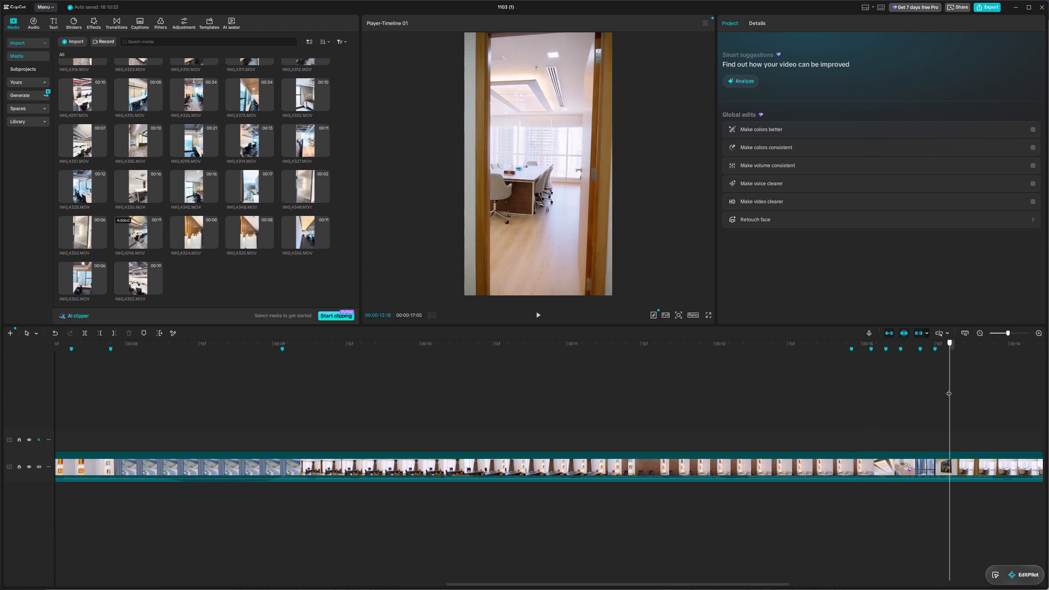
Add three timeline markers at the reference video's last shot changes, at about 14:20, 15:14 and 15:23.
drag(949, 389, 977, 392)
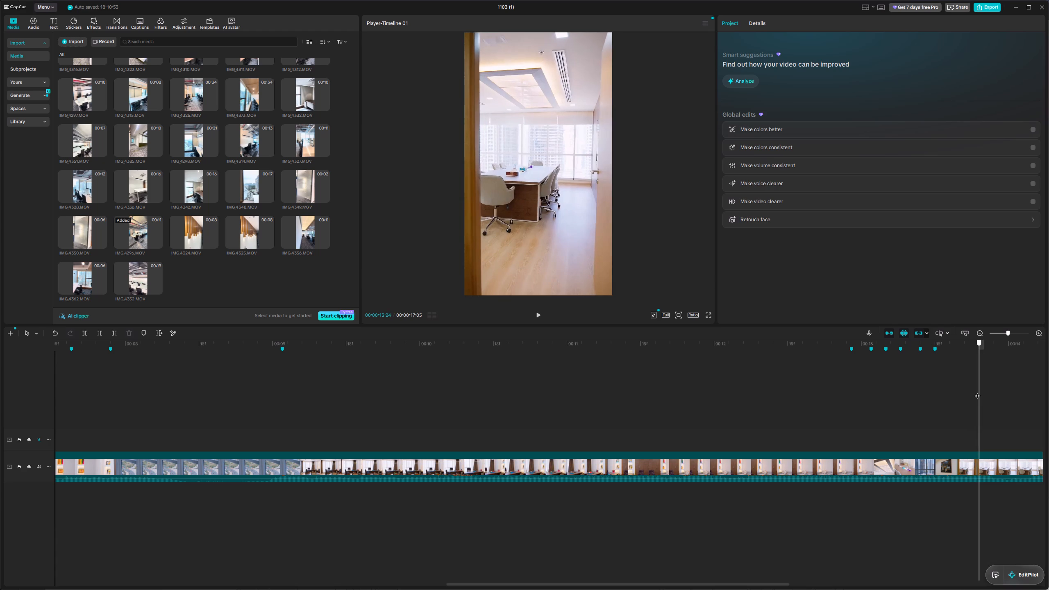
drag(977, 392, 981, 392)
drag(981, 392, 1031, 383)
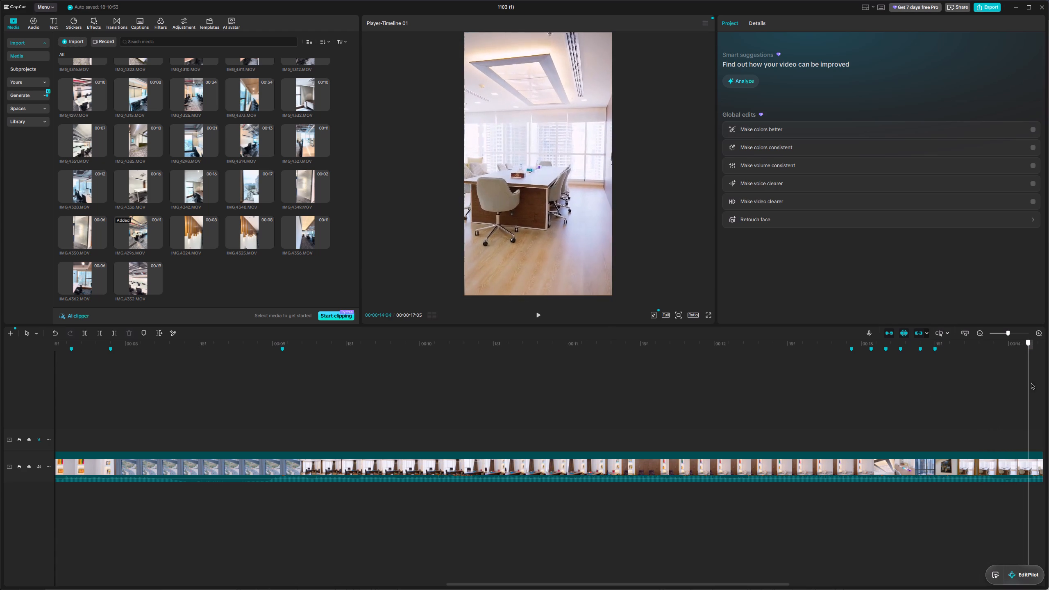
drag(1031, 383, 911, 393)
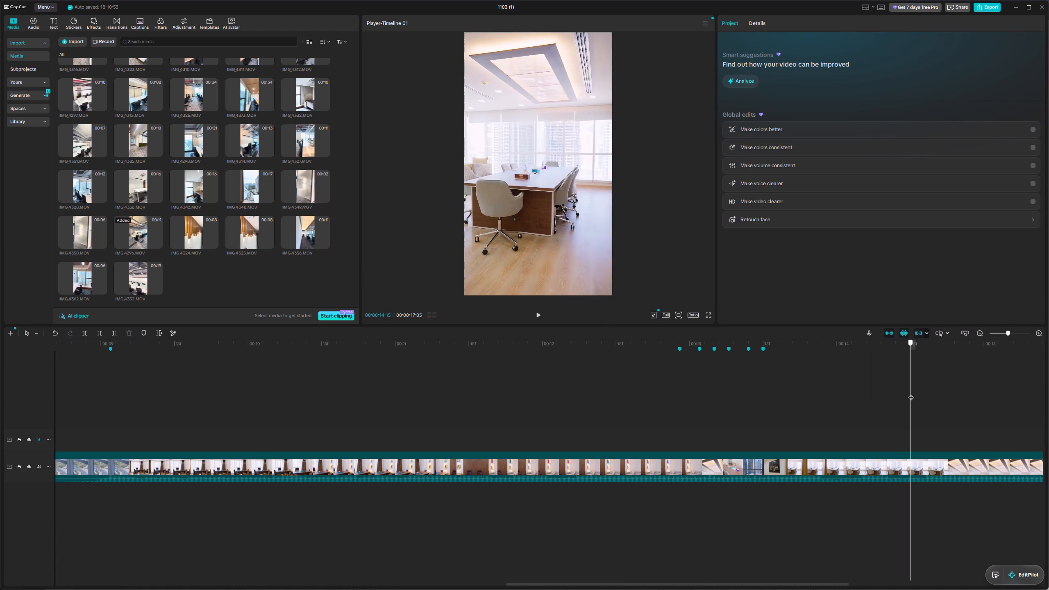
drag(911, 393, 997, 382)
key(m)
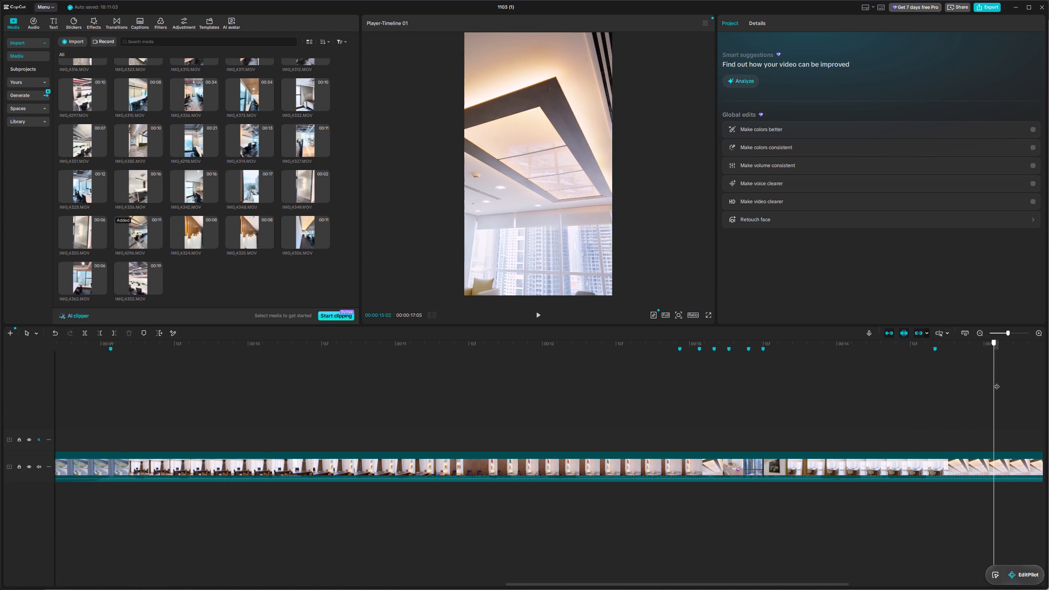
drag(997, 382, 895, 407)
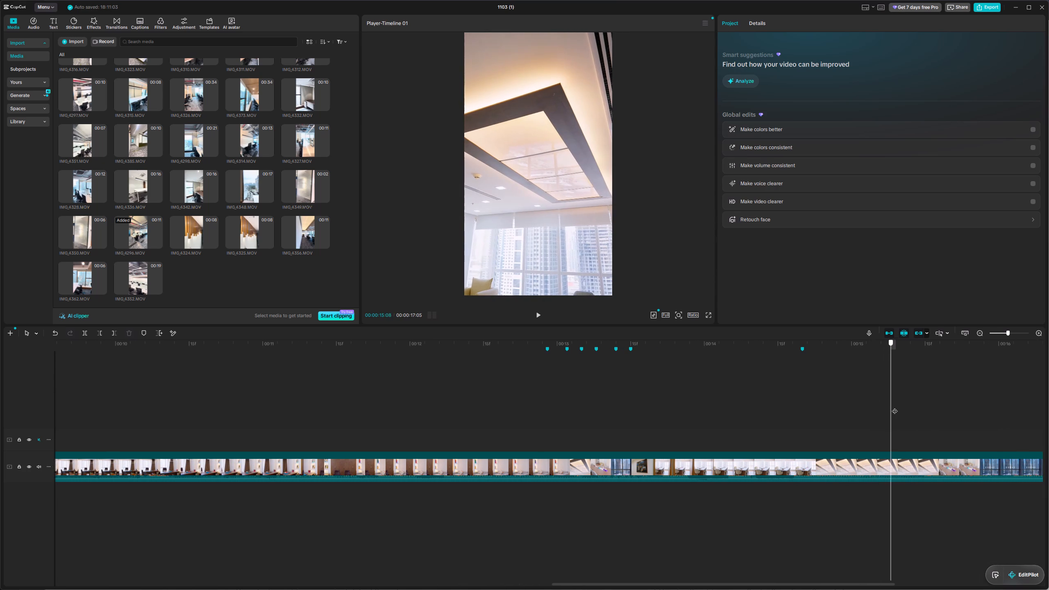
drag(895, 407, 983, 410)
key(m)
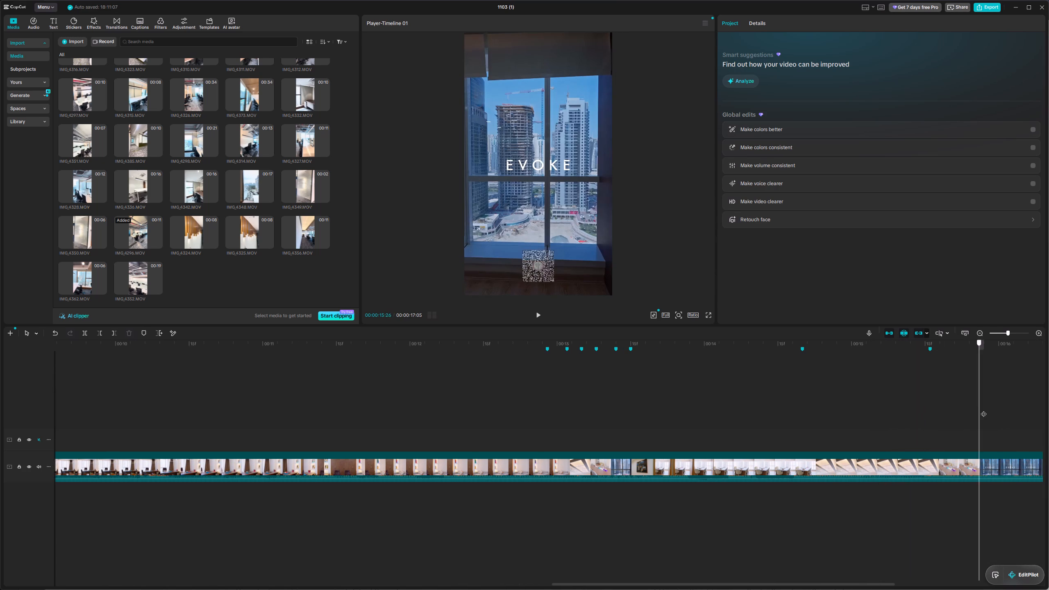
drag(983, 410, 972, 413)
key(m)
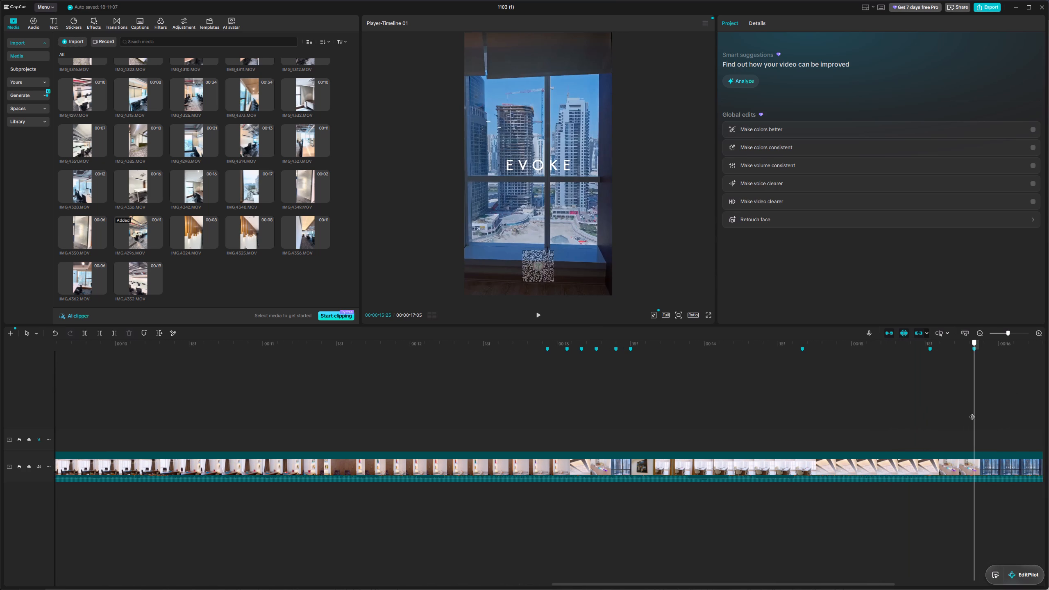
Extend the very short office clip above the start of the reference video to the first marker, at about 00:14, and play it back.
drag(972, 413, 0, 375)
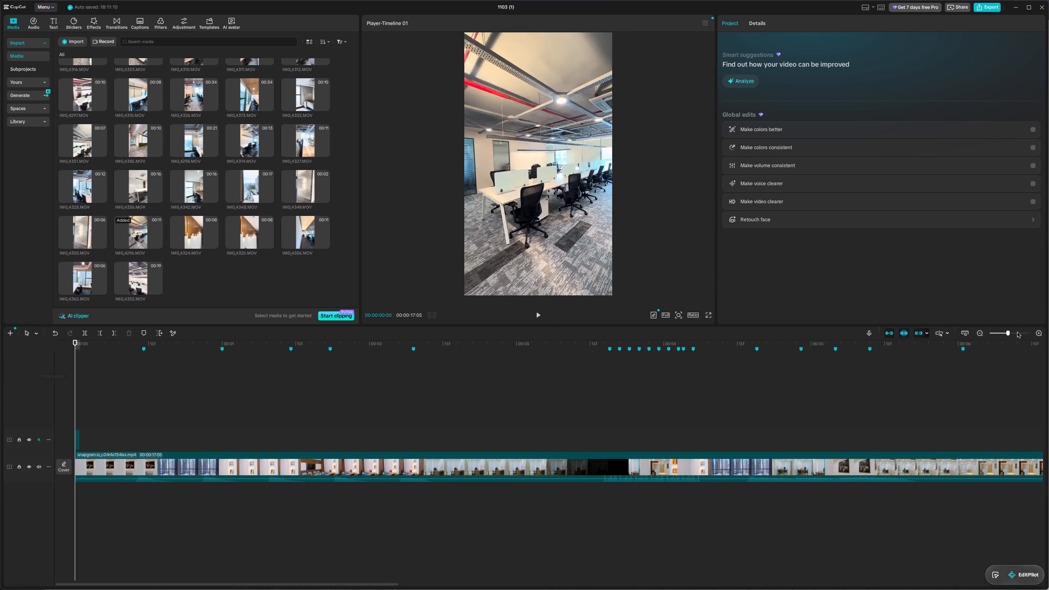
drag(1008, 335, 1000, 335)
key(space)
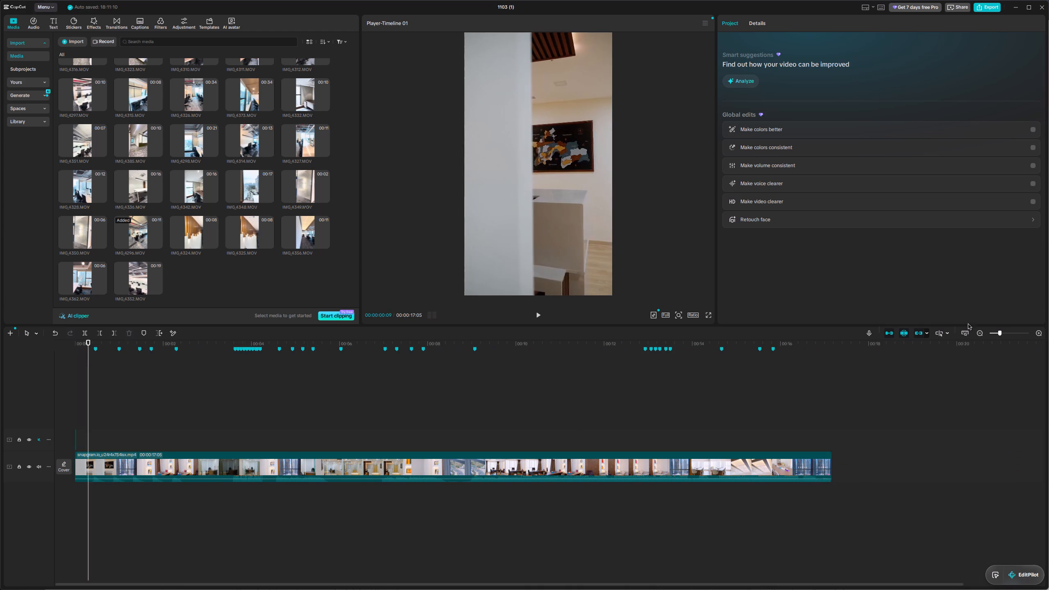
key(space)
drag(107, 395, 39, 417)
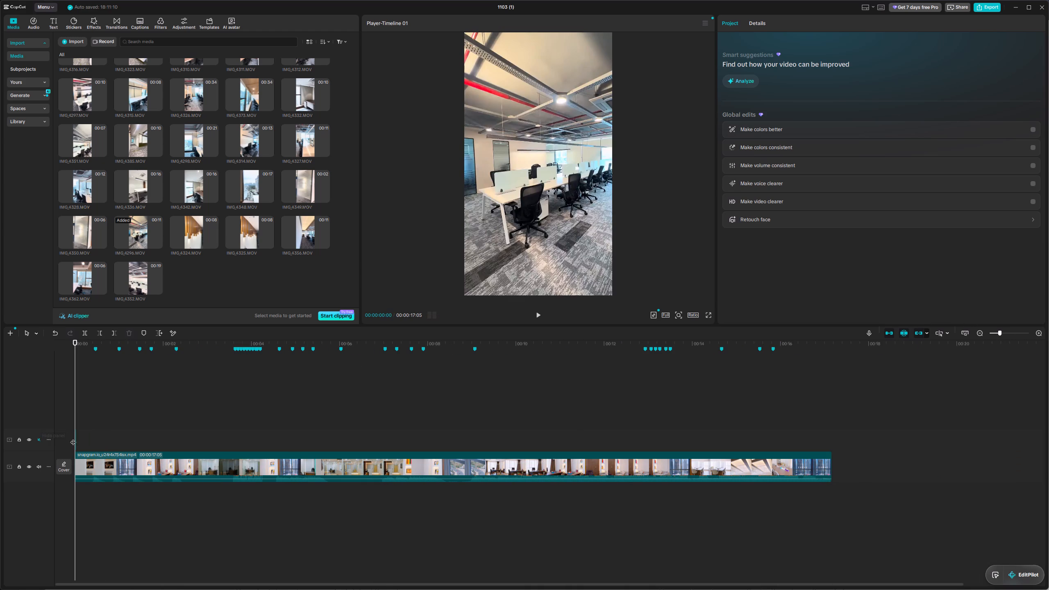
click(75, 440)
drag(77, 440, 93, 440)
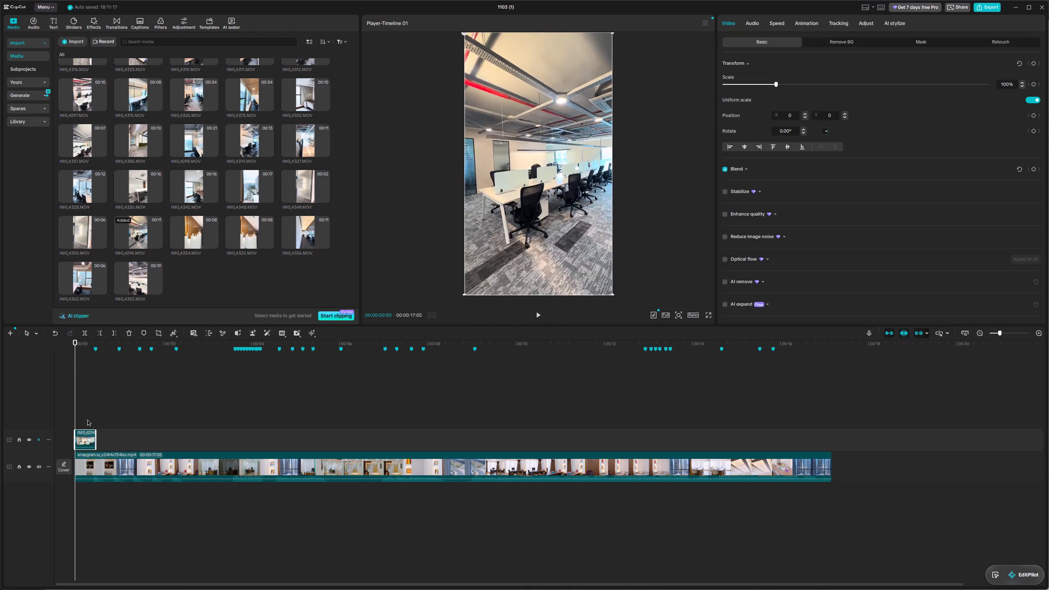
key(space)
key(space)
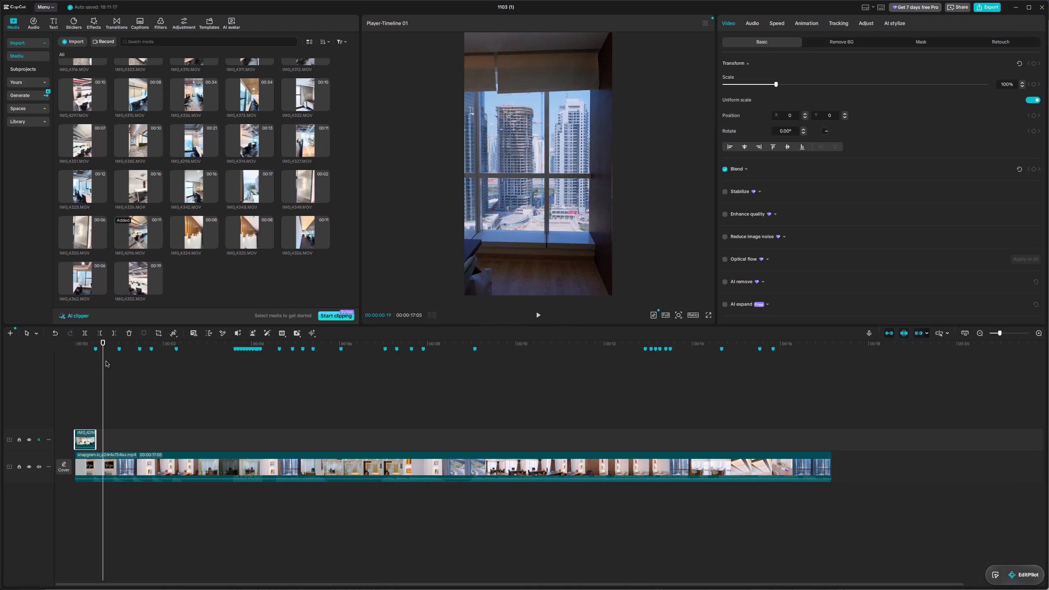
Preview several imported office clips and place IMG_4314.MOV on the upper track directly after the first clip, at the 00:14 marker.
drag(103, 362, 95, 368)
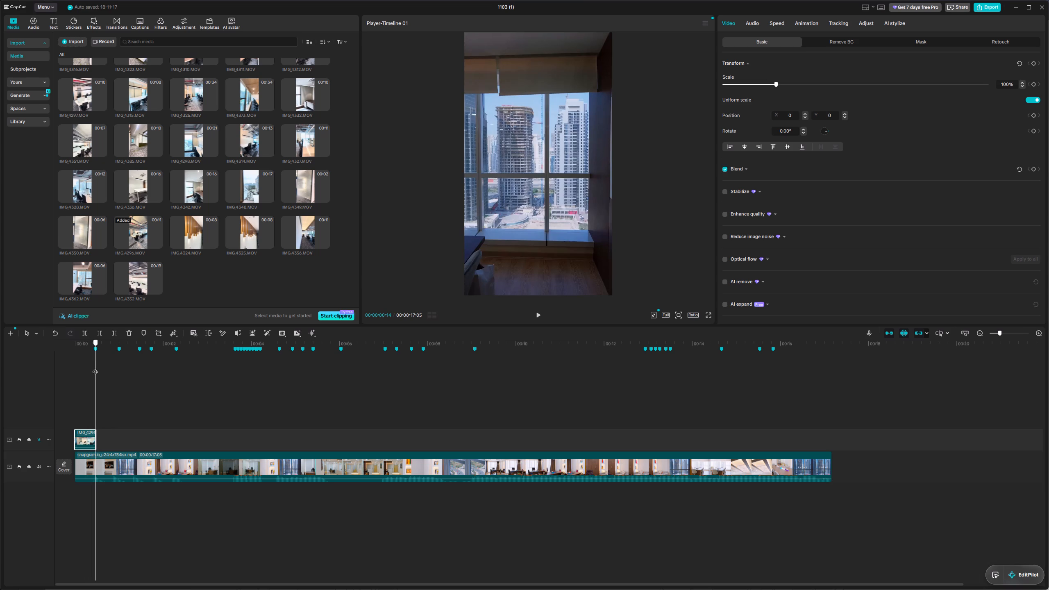
drag(95, 368, 95, 368)
click(146, 182)
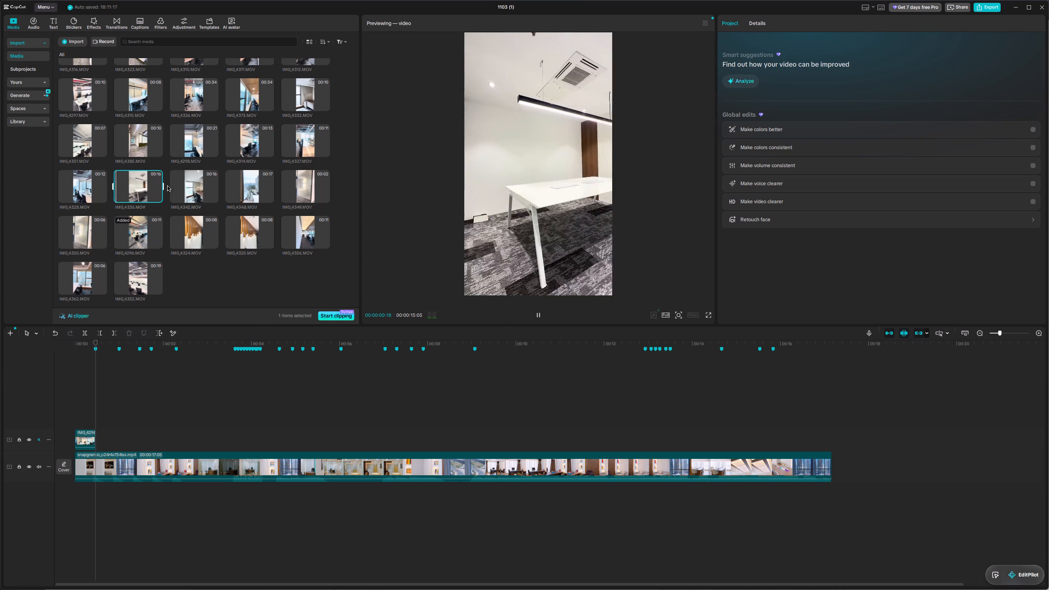
click(168, 186)
click(185, 186)
click(254, 181)
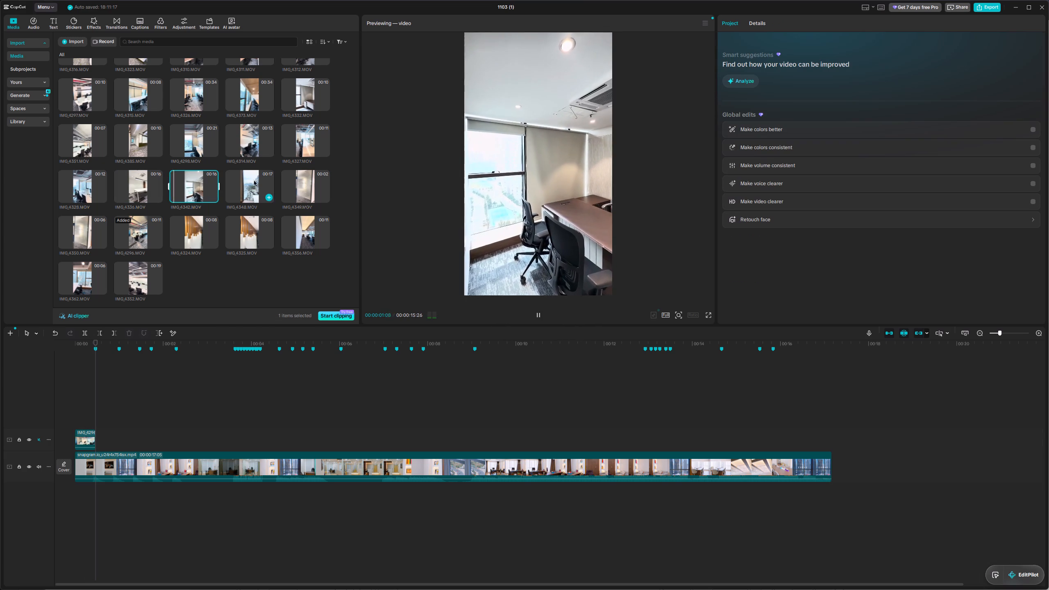
click(247, 136)
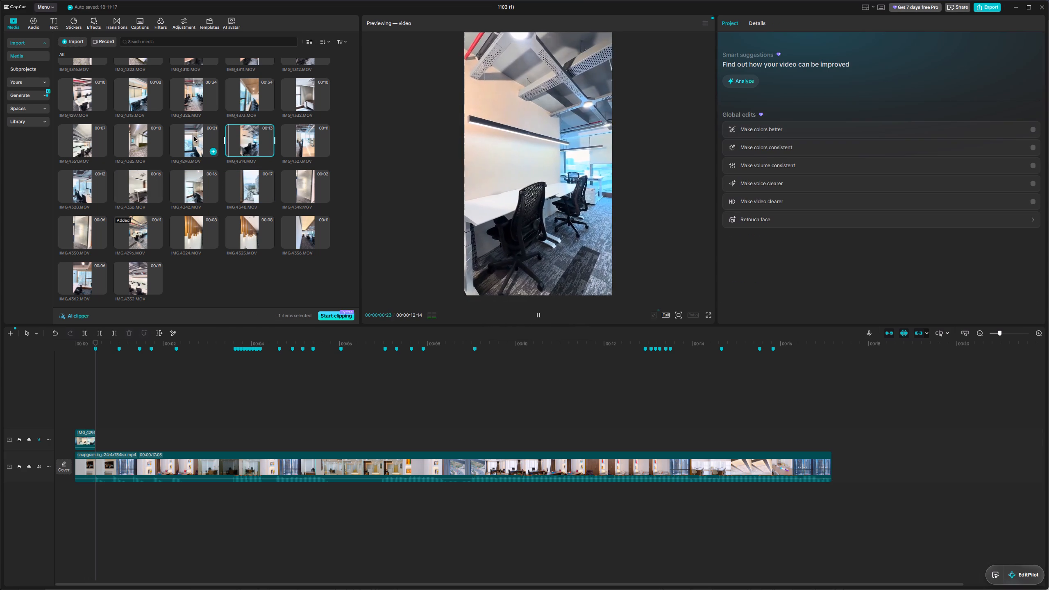
drag(245, 145, 94, 442)
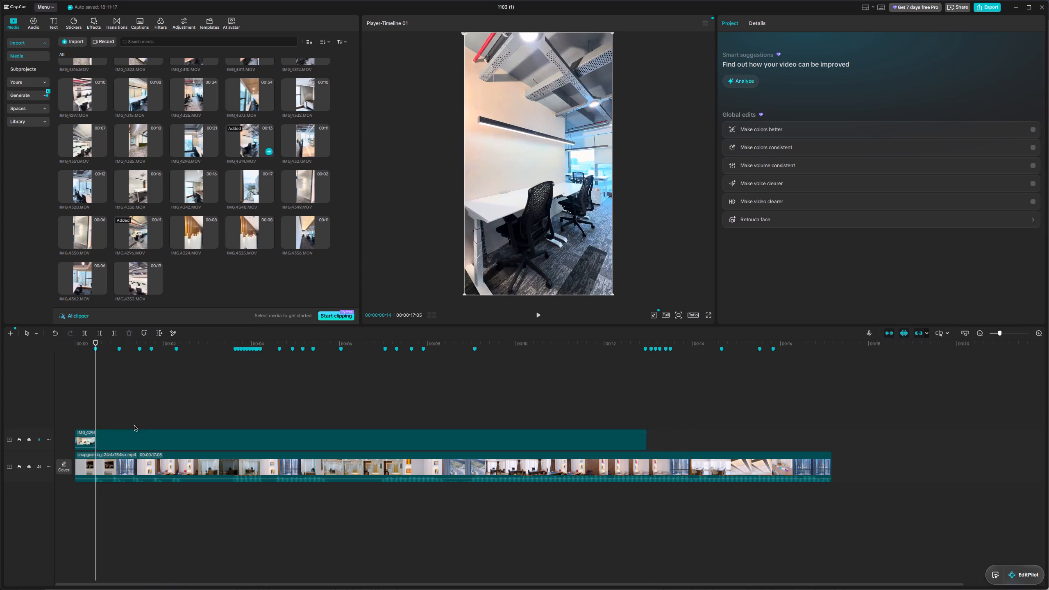
Trim the end of IMG_4314.MOV to the second marker, at 01:00, and play back the opening.
drag(96, 388, 115, 391)
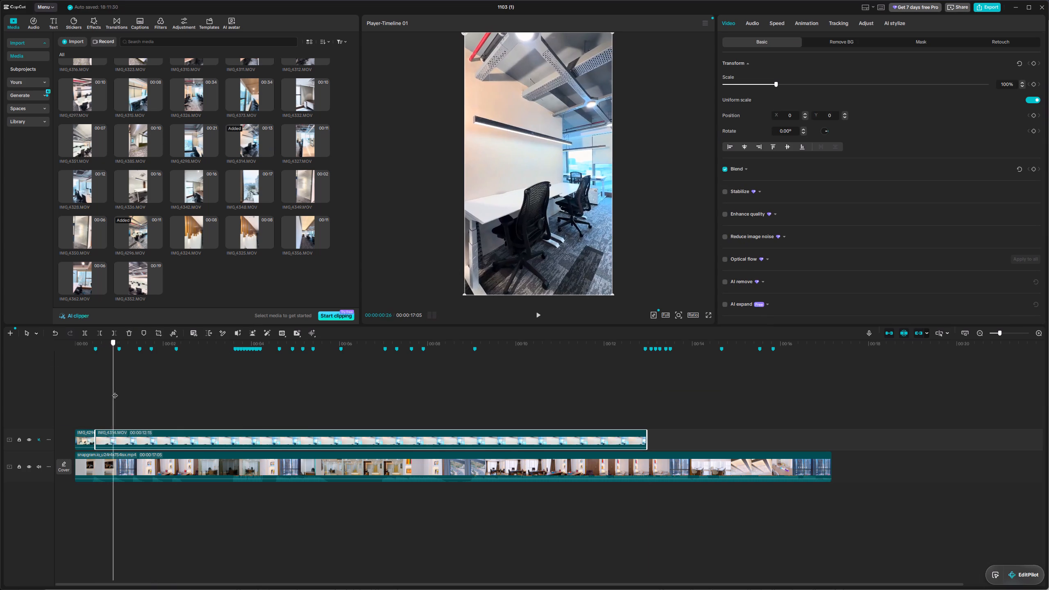
drag(115, 391, 119, 393)
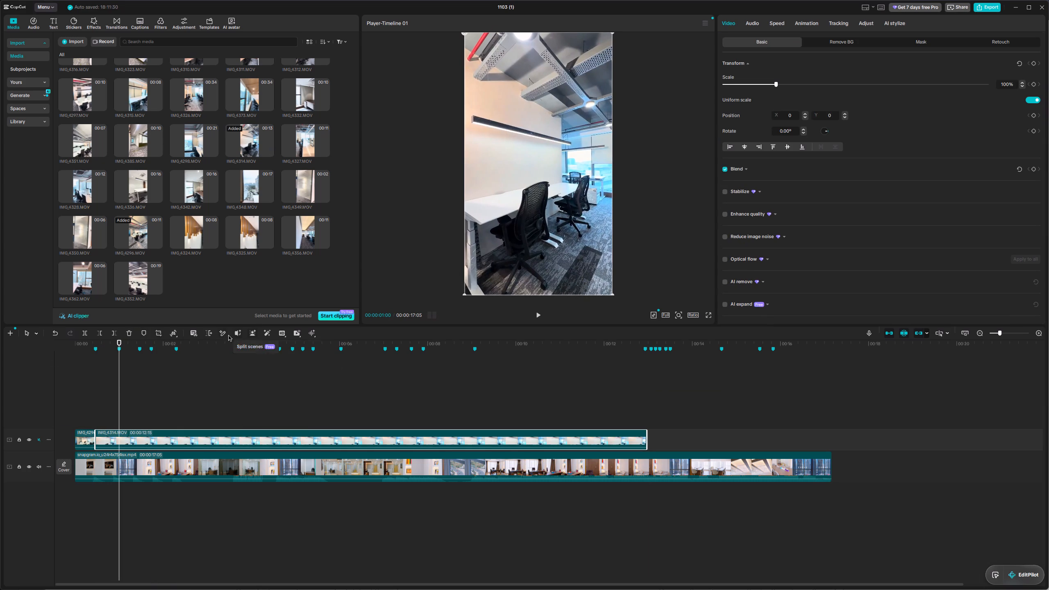
click(112, 335)
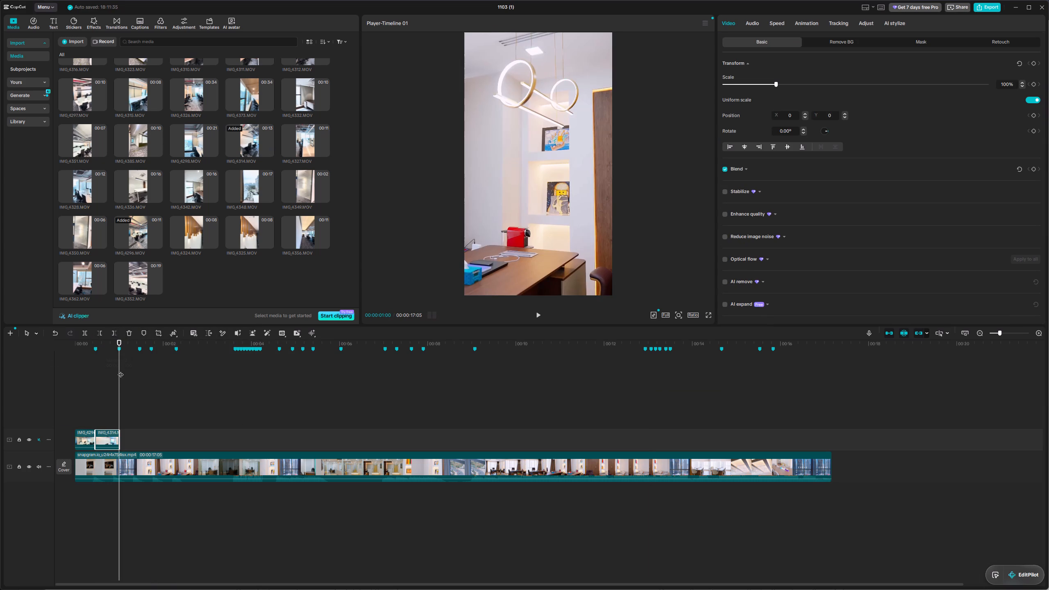
drag(120, 370, 51, 383)
key(space)
key(space)
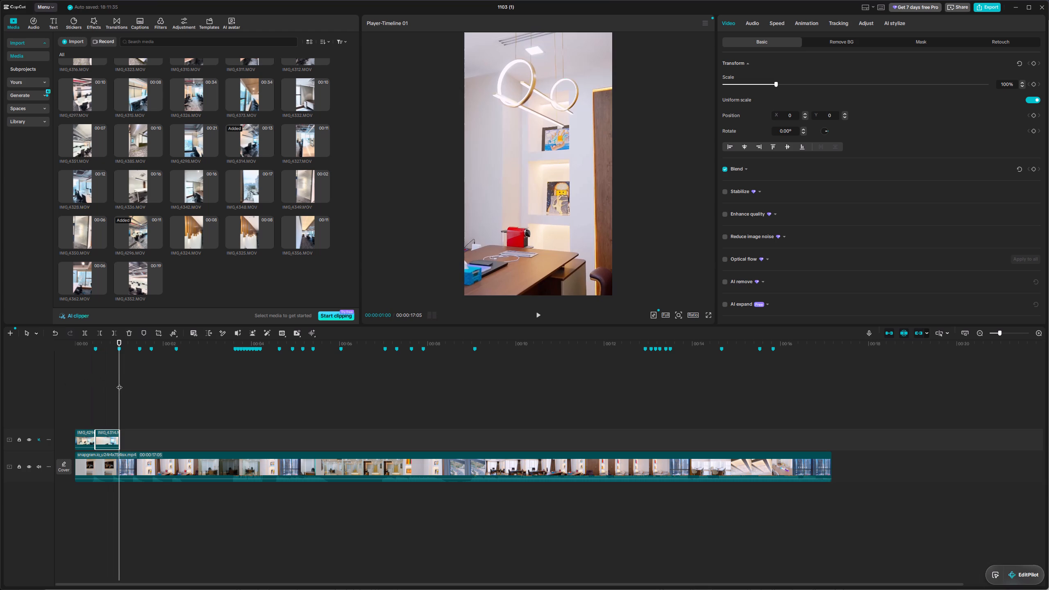
Preview several office clips, place IMG_4323.MOV on the upper track at the 01:00 marker, and trim its end to the third marker, about 01:14.
click(119, 383)
key(space)
key(space)
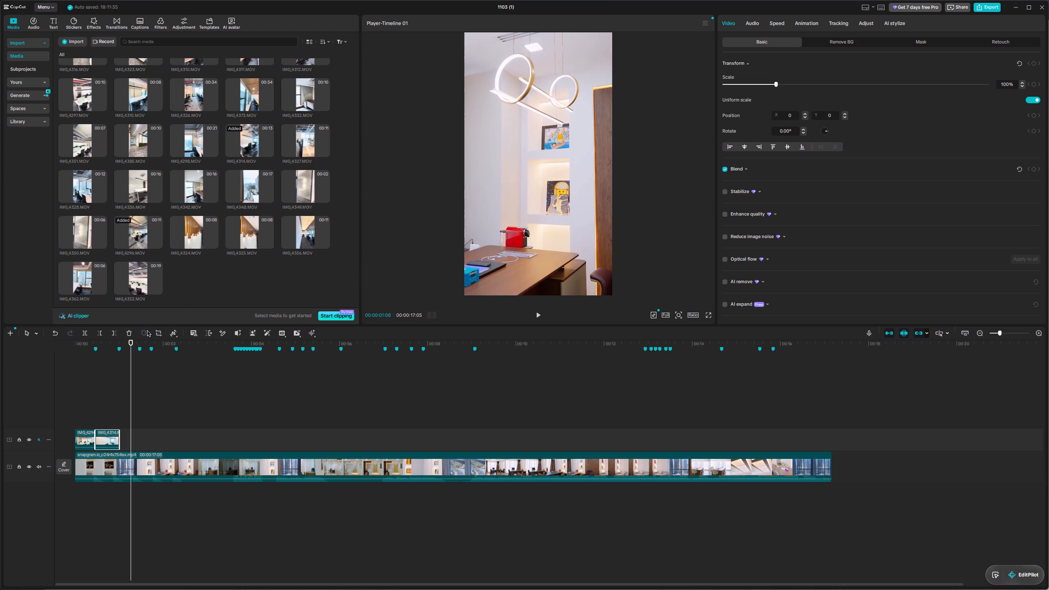
drag(130, 343, 120, 345)
scroll(154, 190, up, 3)
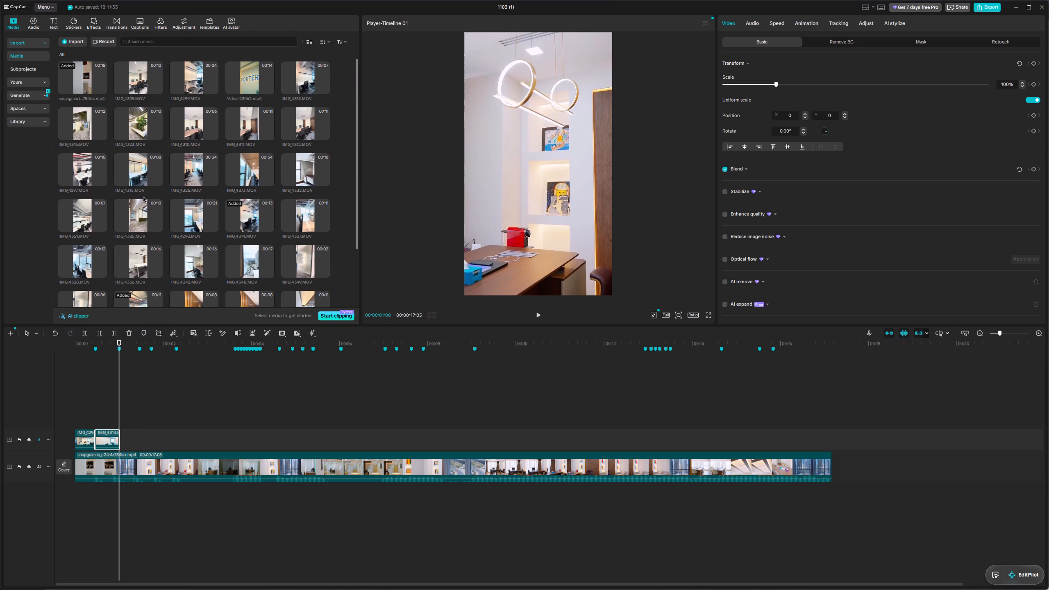
click(141, 207)
click(141, 163)
click(188, 171)
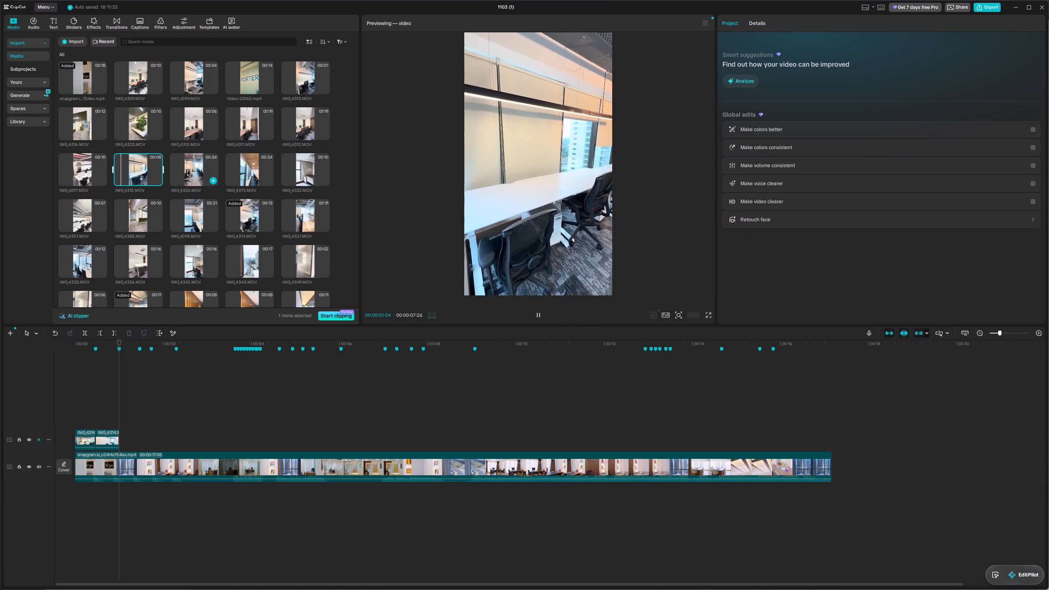
click(246, 167)
click(245, 123)
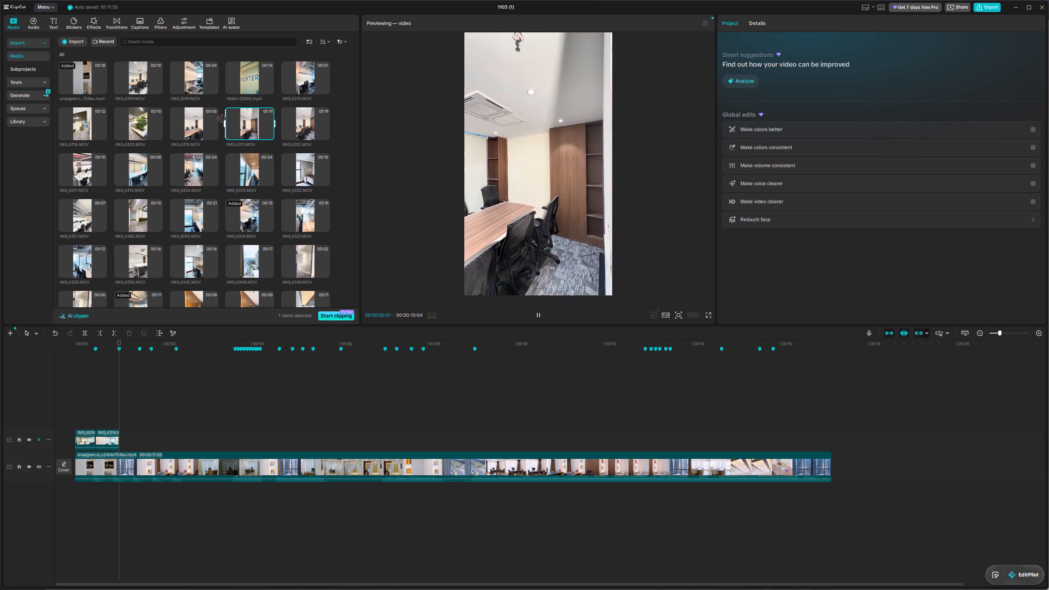
click(189, 121)
click(136, 121)
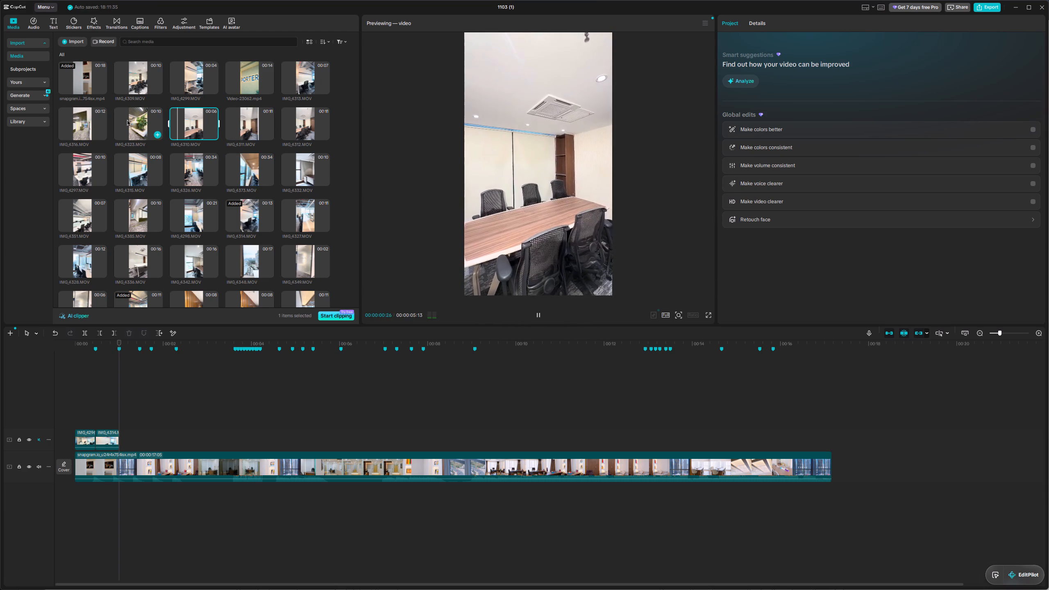
click(86, 121)
click(137, 124)
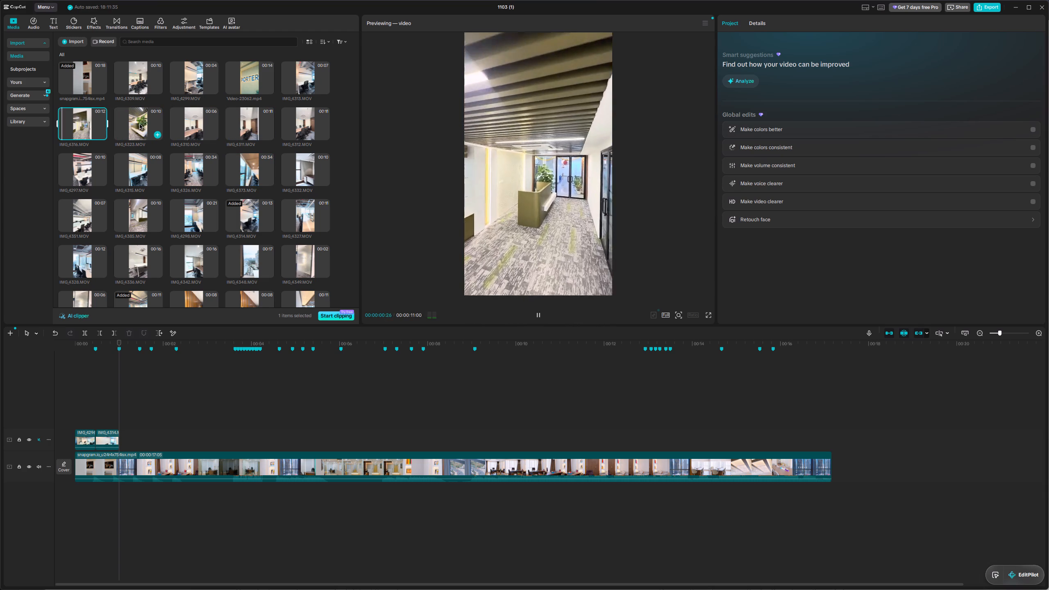
drag(142, 124, 119, 444)
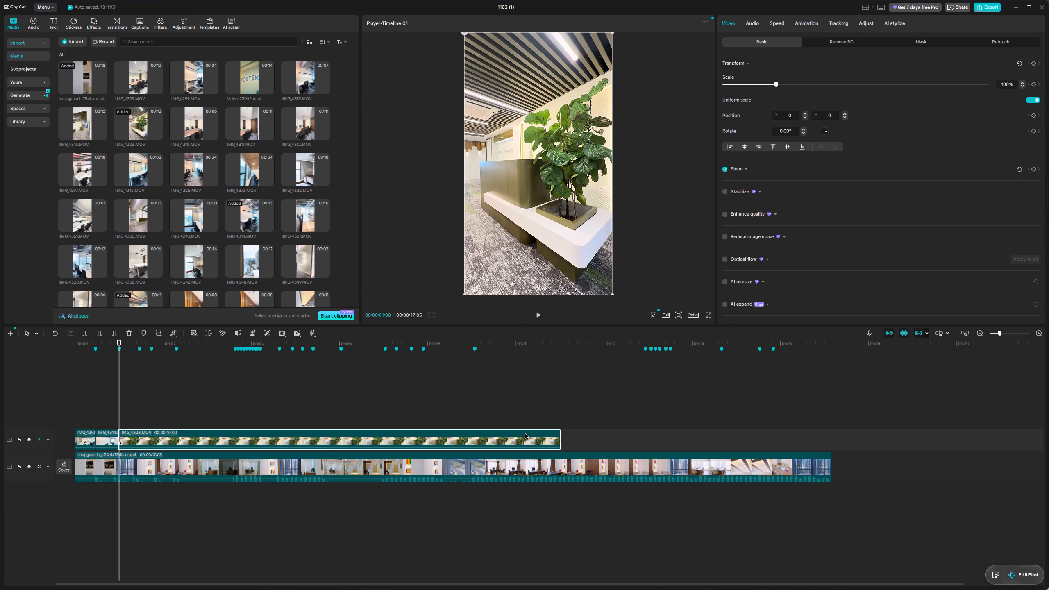
drag(560, 441, 136, 436)
Place IMG_4316.MOV directly after the plant clip, trim its end to the fourth marker at 01:22, and play it back.
drag(83, 132, 141, 438)
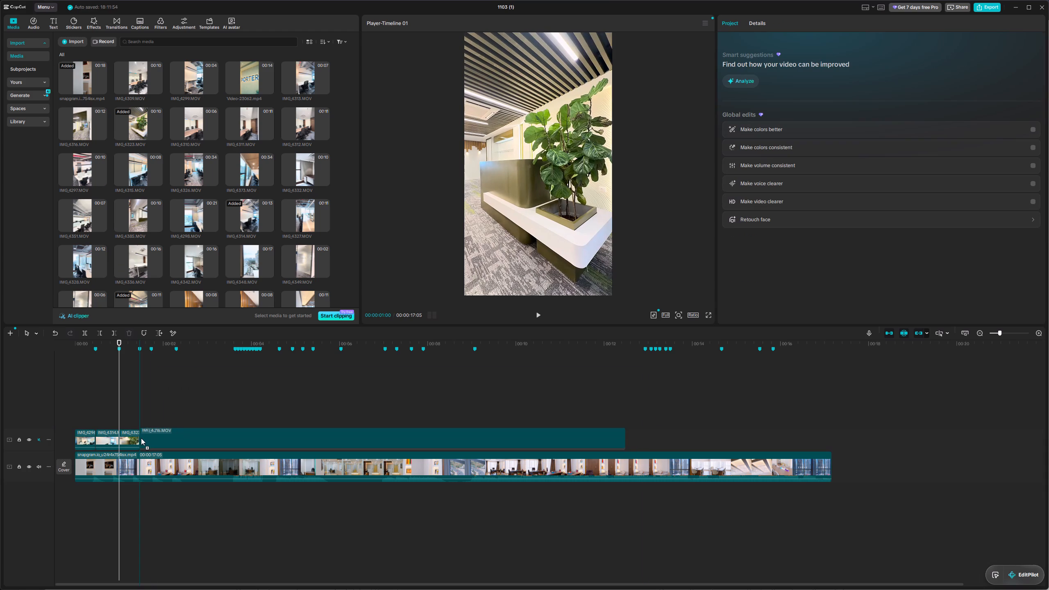
drag(141, 438, 141, 438)
drag(627, 438, 228, 445)
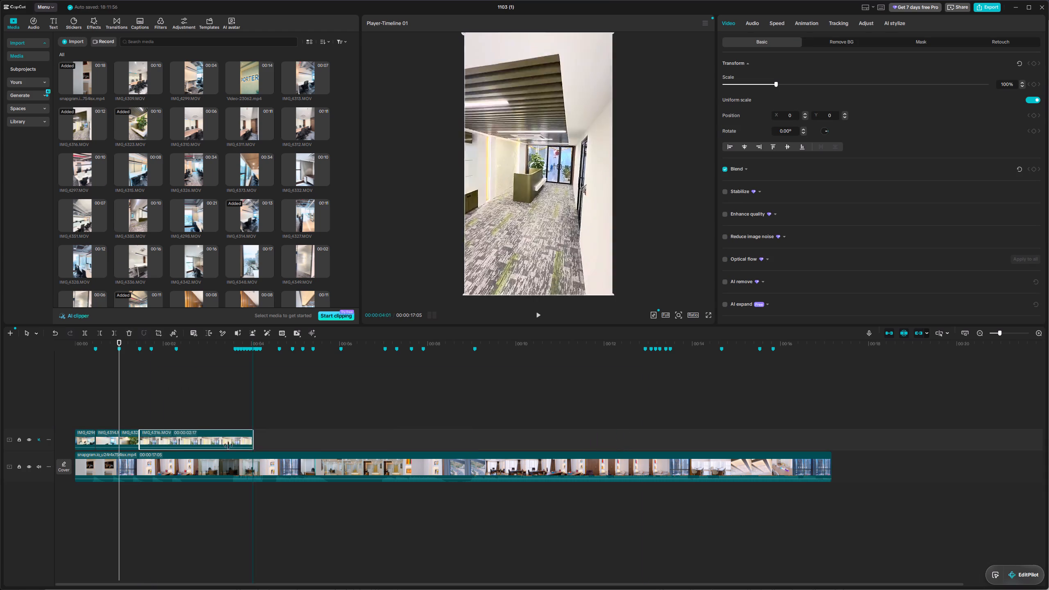
drag(228, 445, 150, 438)
key(space)
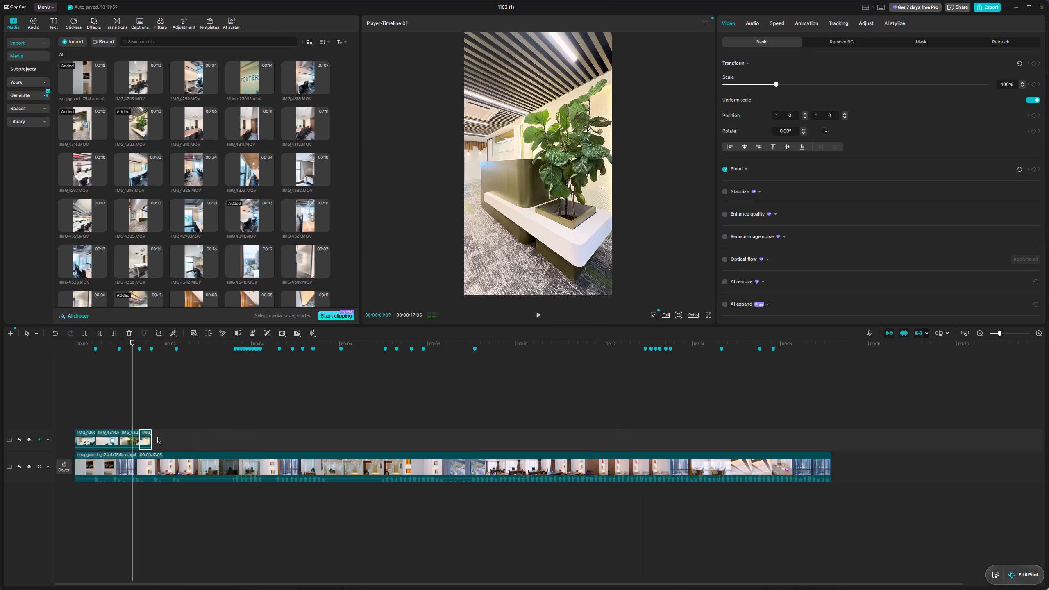
key(space)
Preview more office clips, place IMG_4313.MOV at the 01:22 marker, trim it to the fifth marker at about 02:09, and play back the sequence.
drag(166, 411, 150, 411)
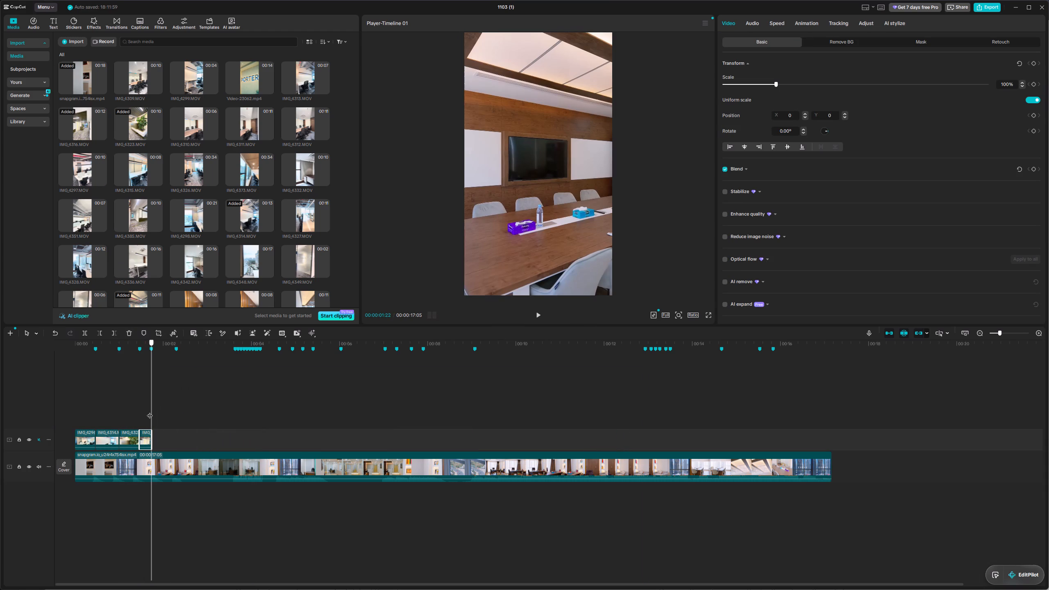
drag(150, 411, 150, 411)
click(176, 125)
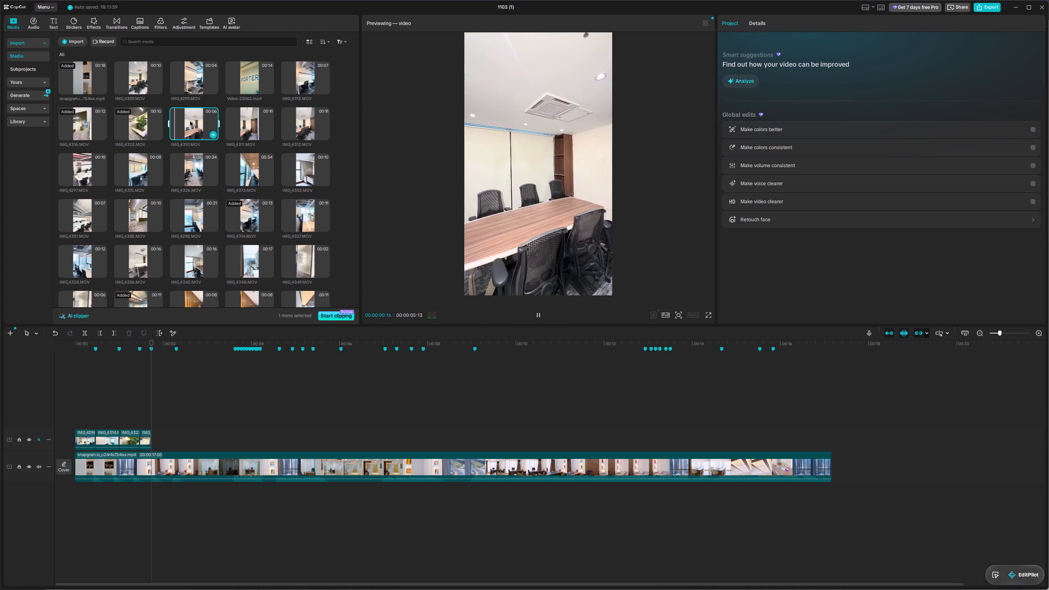
click(239, 117)
click(295, 122)
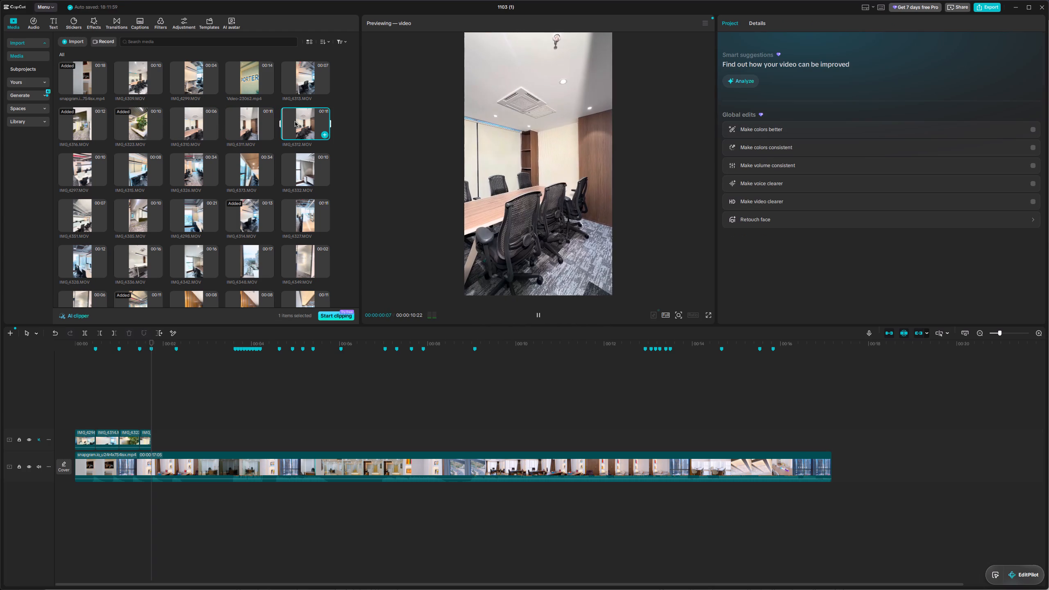
click(252, 75)
click(307, 77)
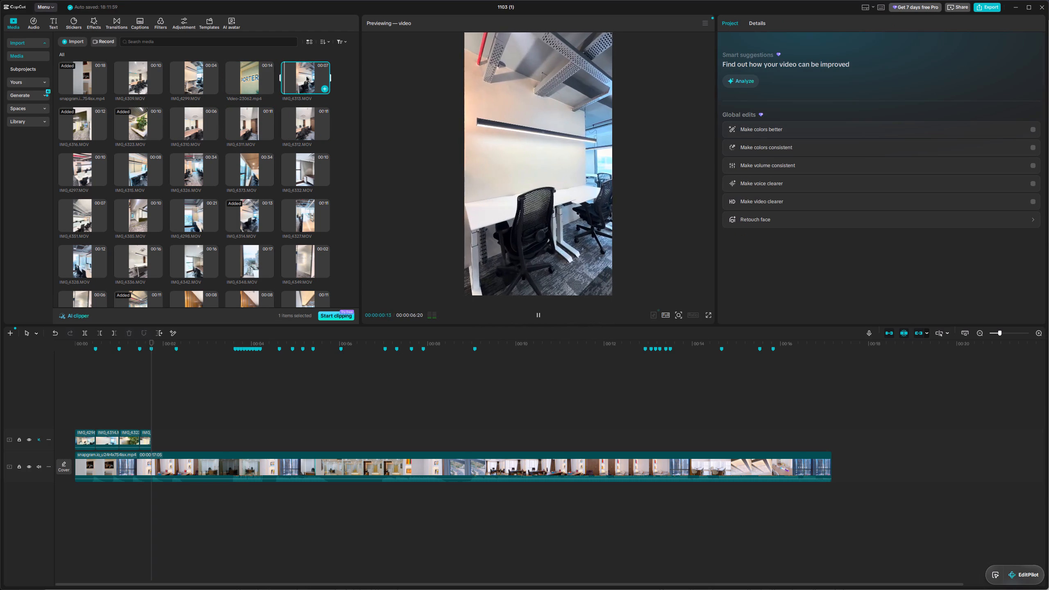
drag(307, 77, 151, 437)
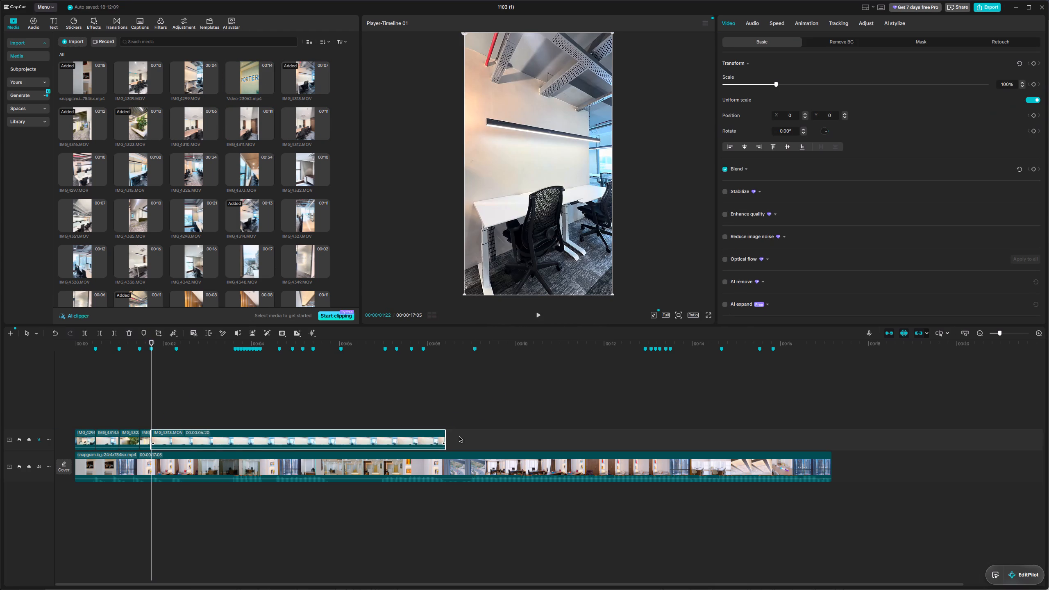
drag(445, 437, 172, 441)
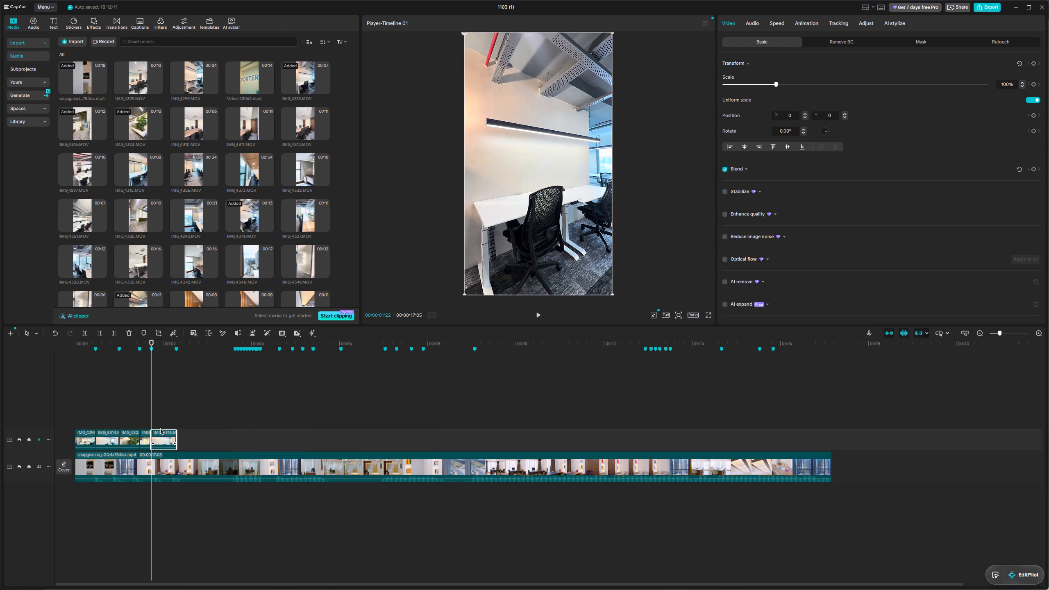
drag(150, 415, 0, 427)
key(space)
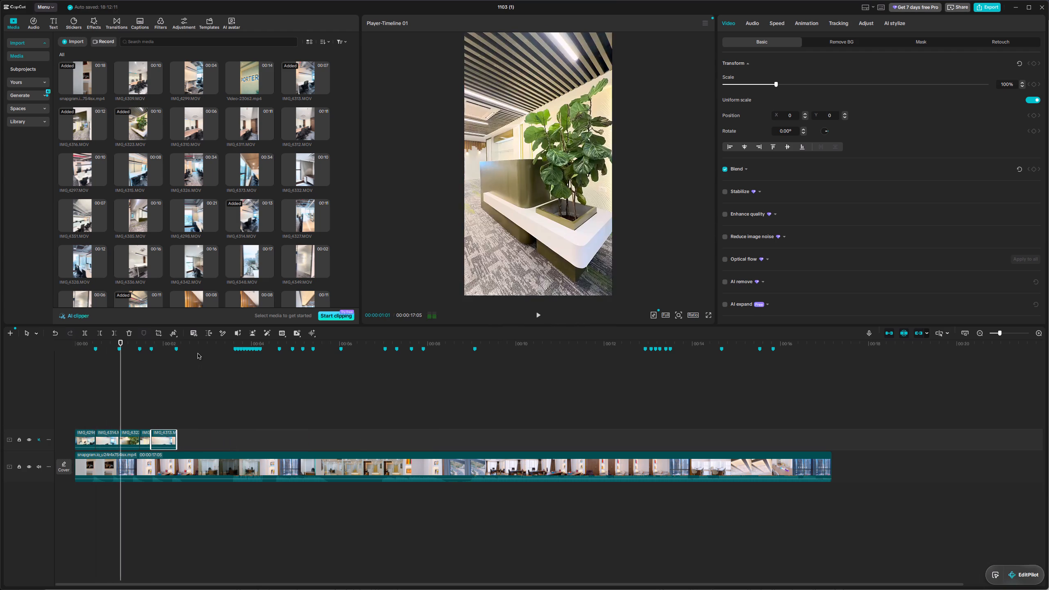
key(space)
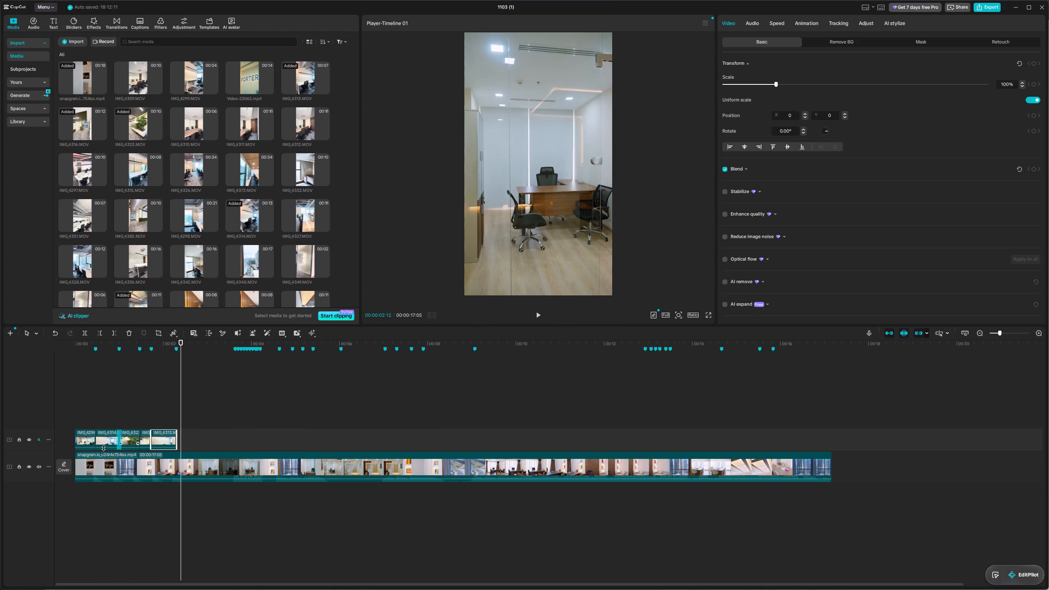
Replace IMG_4314.MOV on the upper track with IMG_4313.MOV, trimmed to fit between the 00:14 and 01:00 markers, and play back the opening.
click(109, 444)
key(Delete)
drag(170, 438, 85, 453)
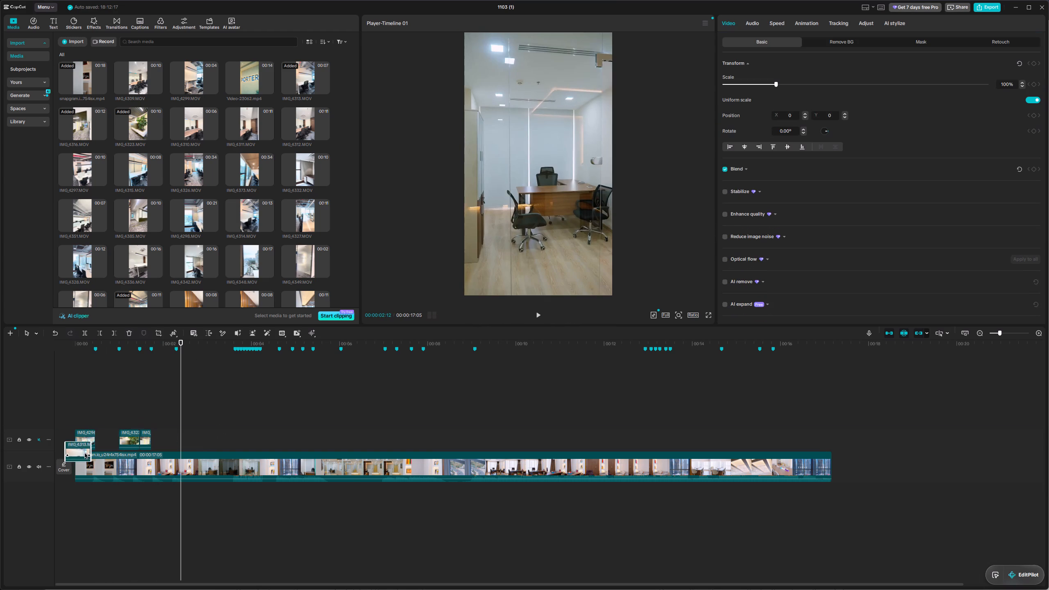
drag(85, 453, 112, 442)
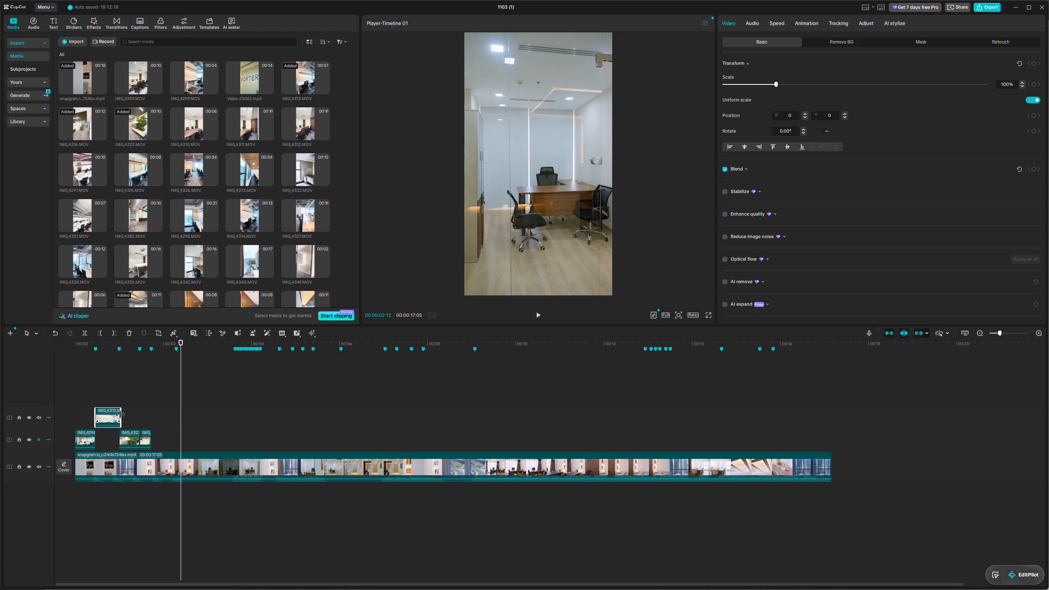
click(120, 414)
drag(107, 417, 109, 438)
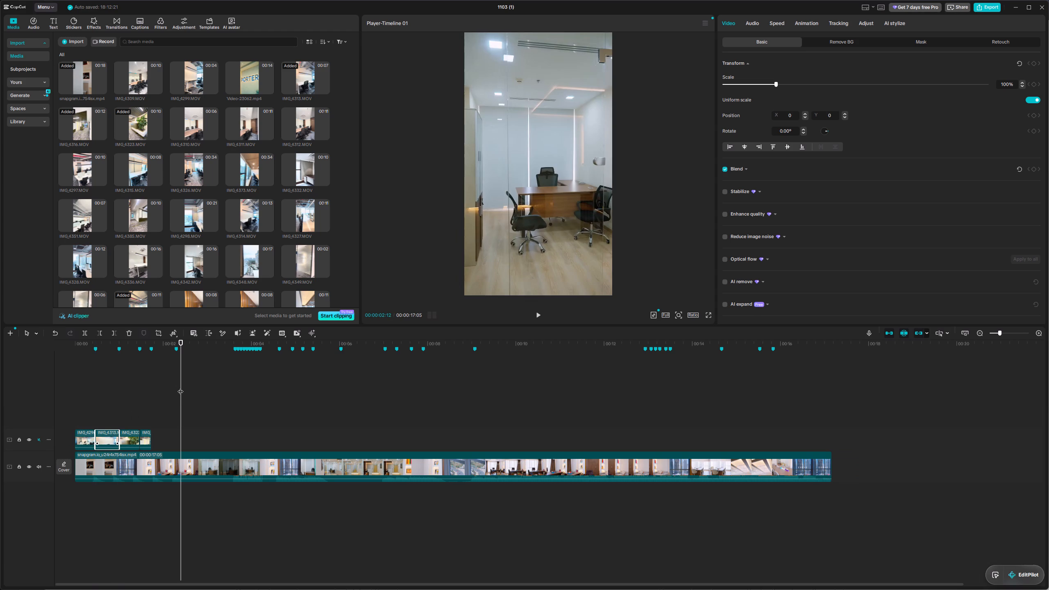
drag(180, 387, 51, 411)
key(space)
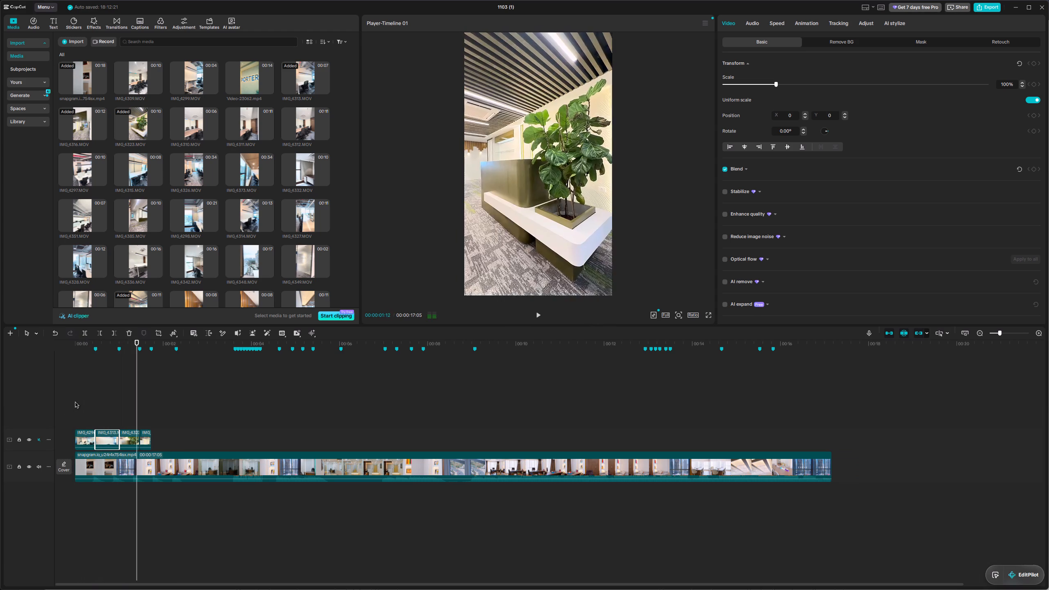
key(space)
Preview more clips, place the 33-second clip of the aisle between office chairs at the 01:22 marker, and cut it off at 02:09.
drag(161, 402, 146, 404)
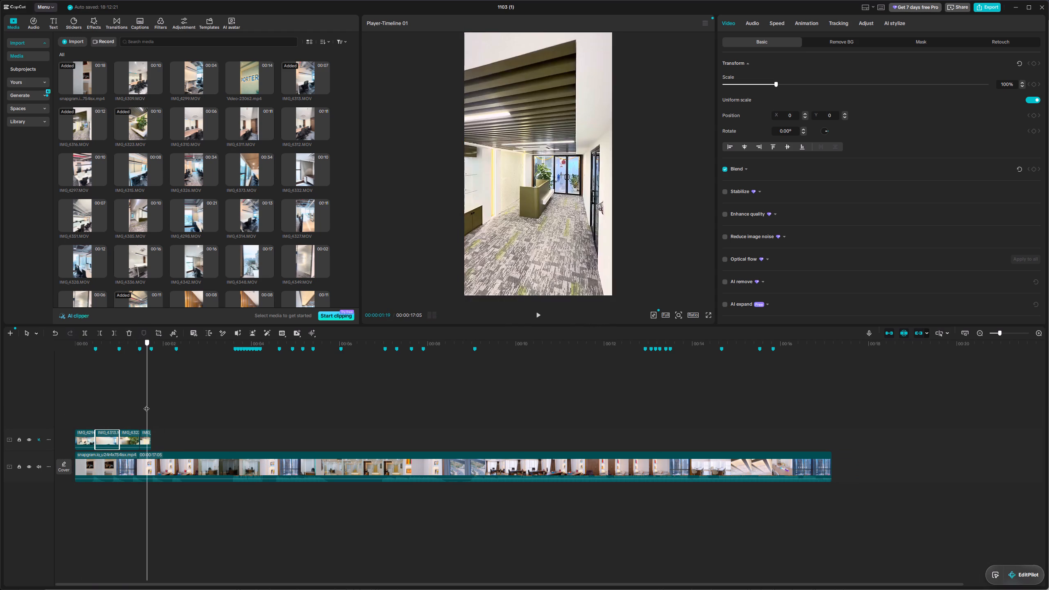
drag(146, 404, 152, 408)
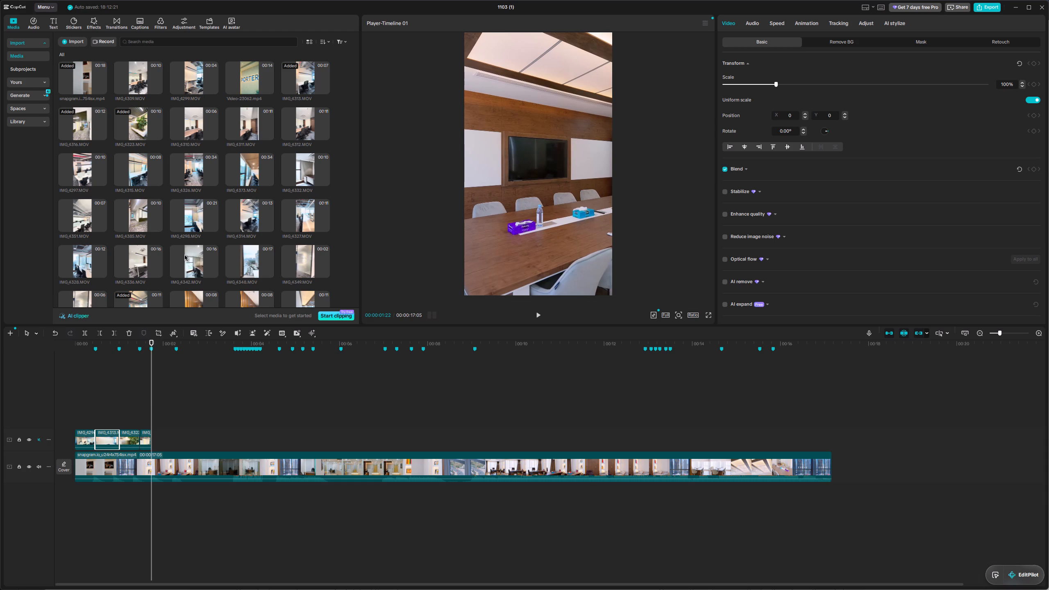
click(148, 218)
click(145, 175)
click(192, 167)
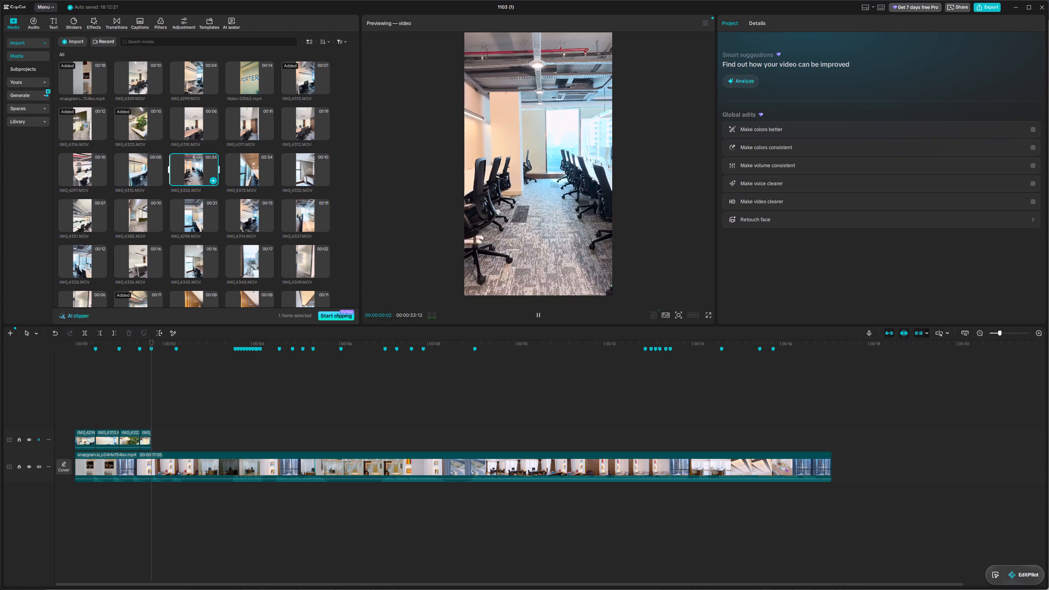
click(201, 132)
click(202, 175)
drag(195, 170, 184, 354)
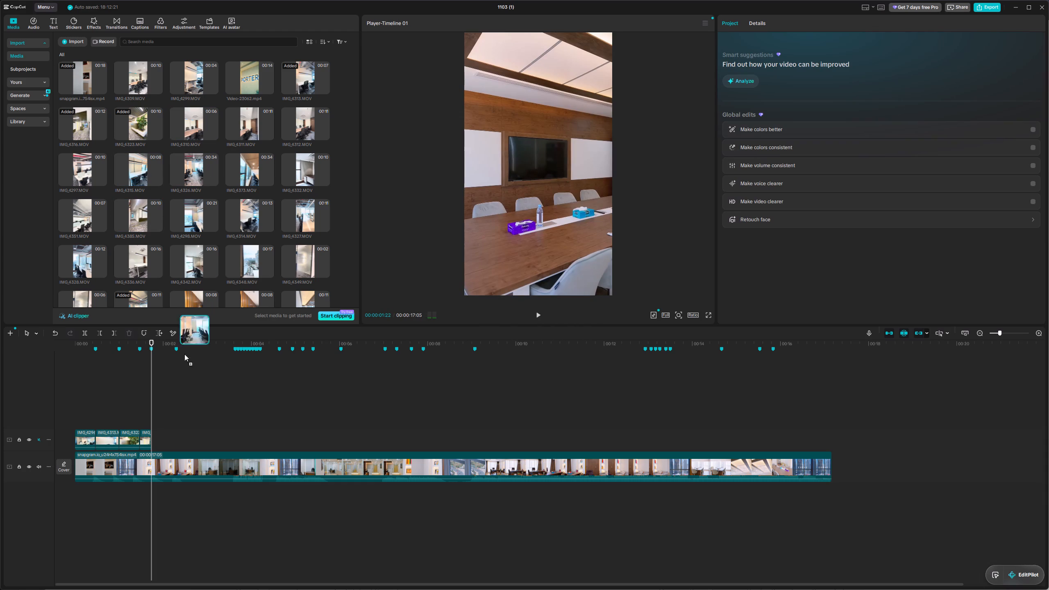
drag(184, 354, 152, 439)
drag(153, 384, 181, 386)
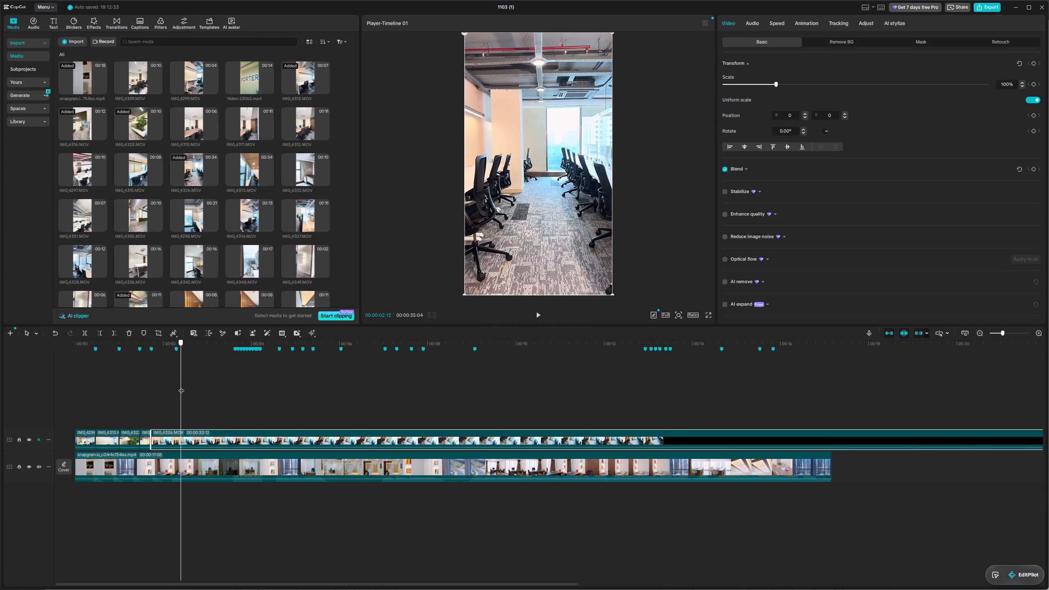
drag(181, 386, 177, 387)
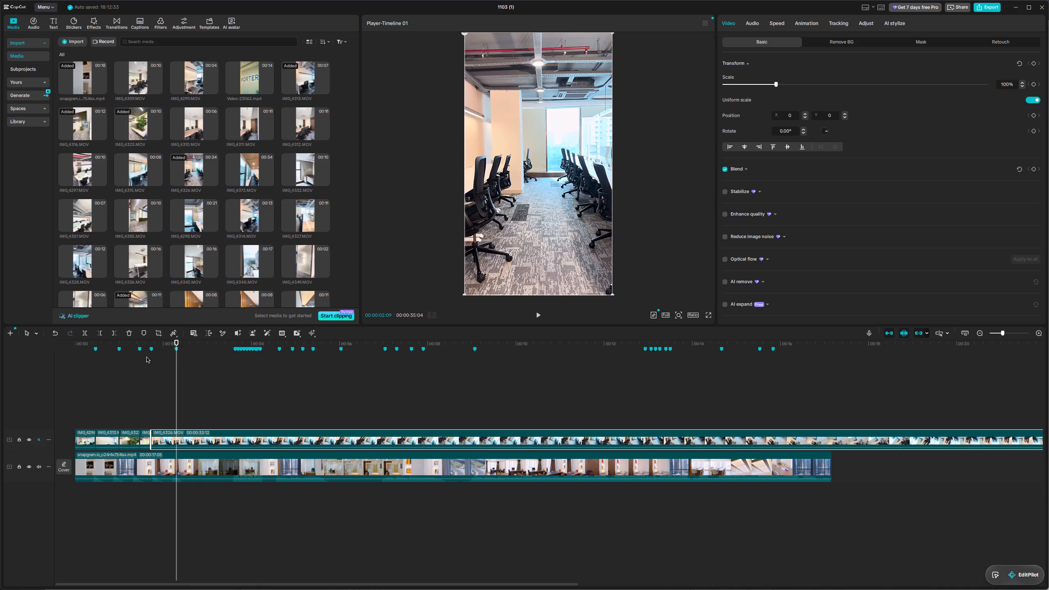
key(w)
Keyframe the aisle clip's scale from 100% at 01:22 to 144% at 02:09, and play back the zoom.
drag(176, 406, 152, 410)
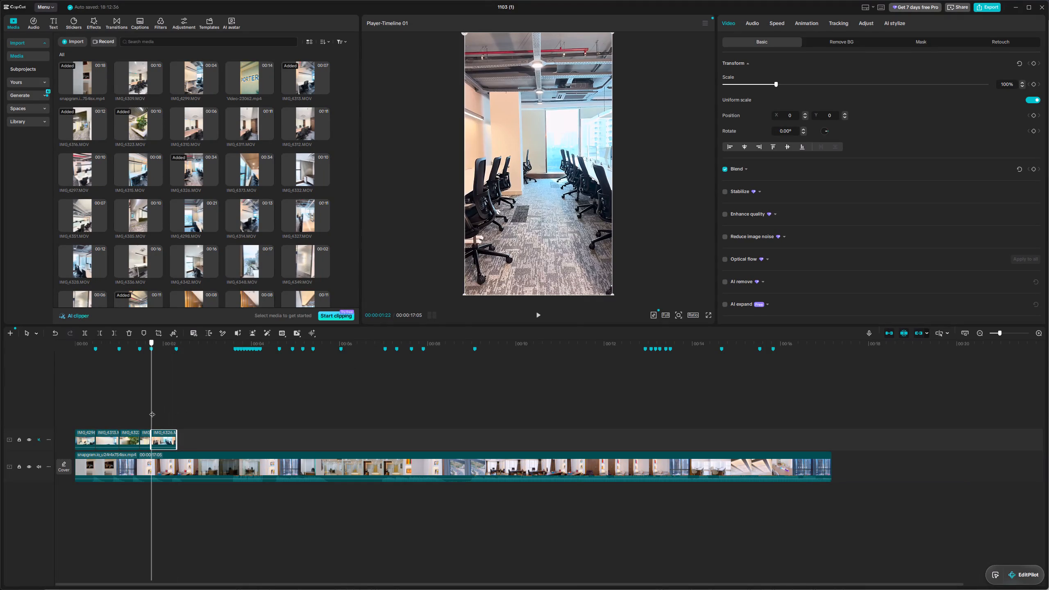
drag(152, 410, 152, 410)
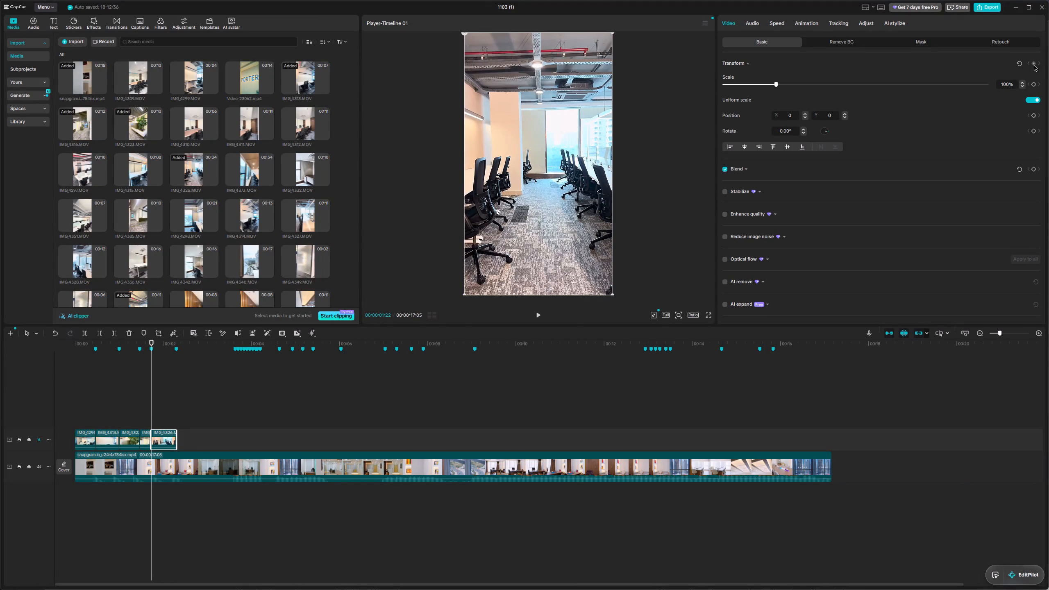
click(1033, 87)
drag(151, 340, 175, 343)
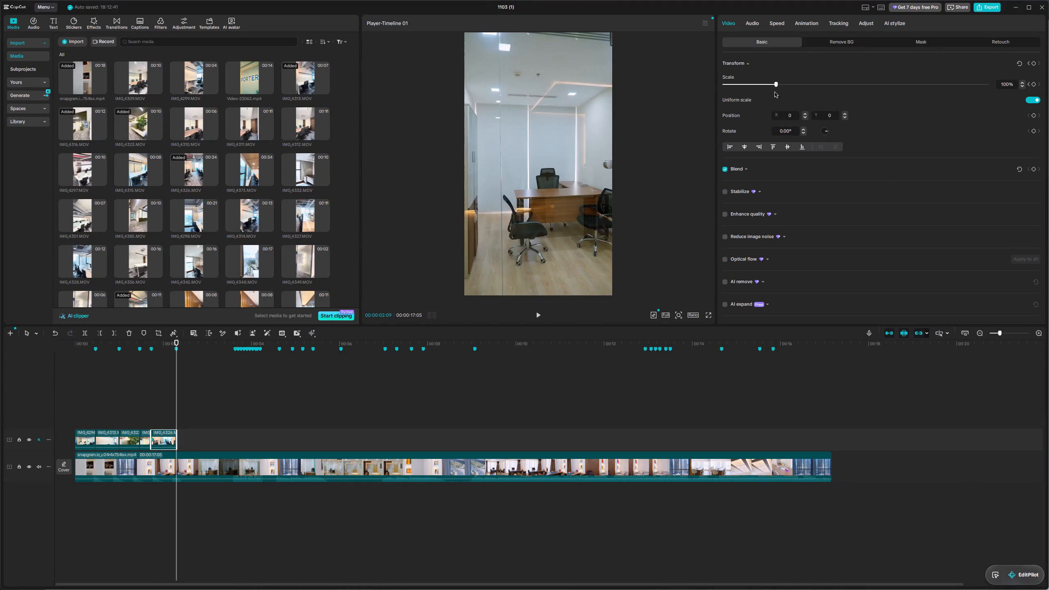
drag(777, 87, 799, 88)
drag(177, 365, 141, 371)
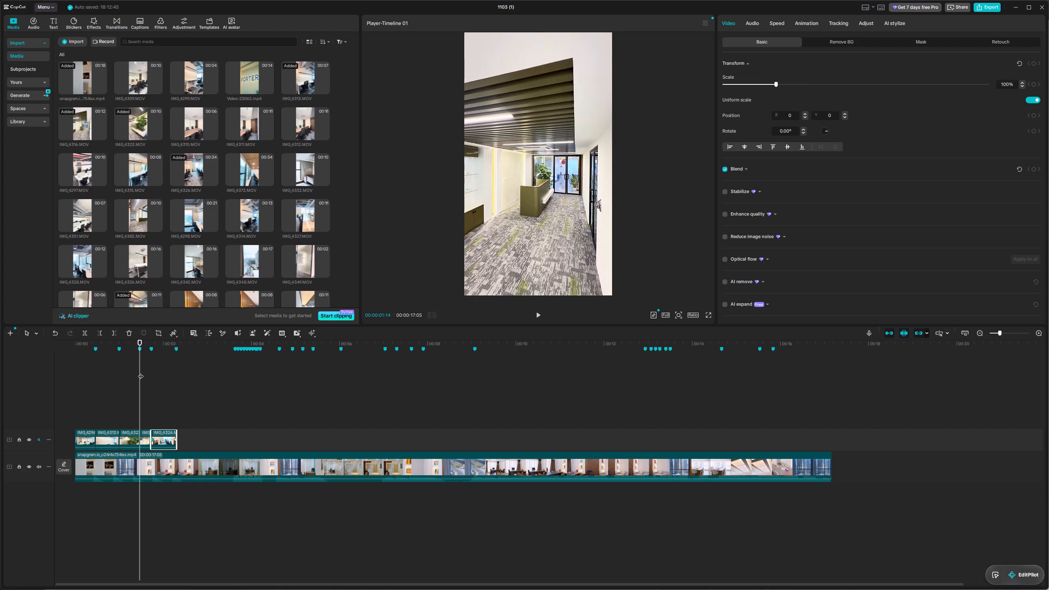
key(space)
key(space)
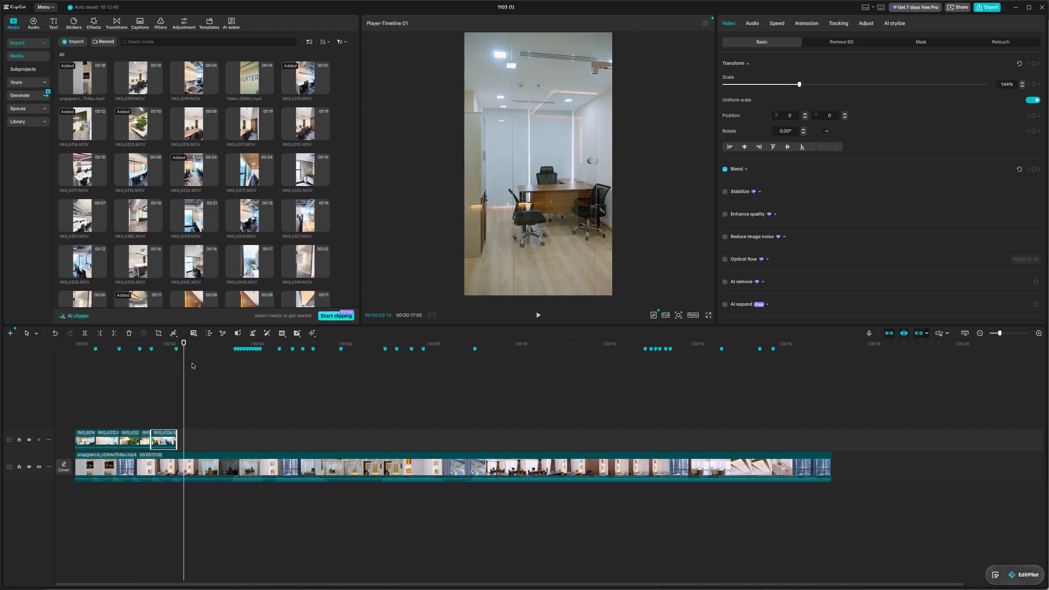
Lower the aisle clip's end scale keyframe at 02:09 to 121% and play back the zoom.
drag(182, 364, 177, 369)
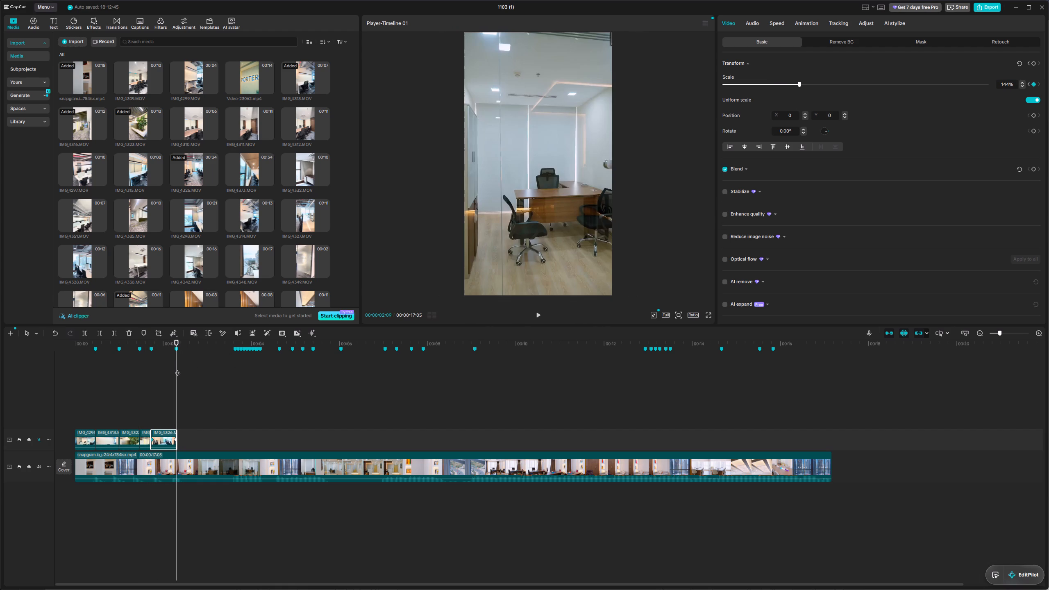
drag(799, 86, 787, 86)
drag(174, 343, 135, 346)
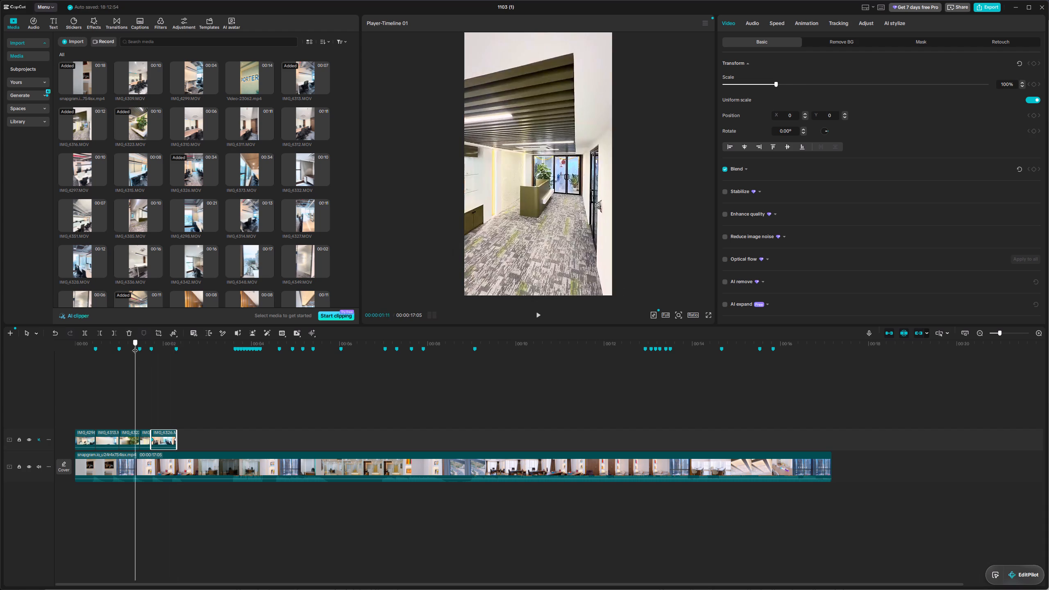
drag(135, 346, 135, 347)
key(space)
key(space)
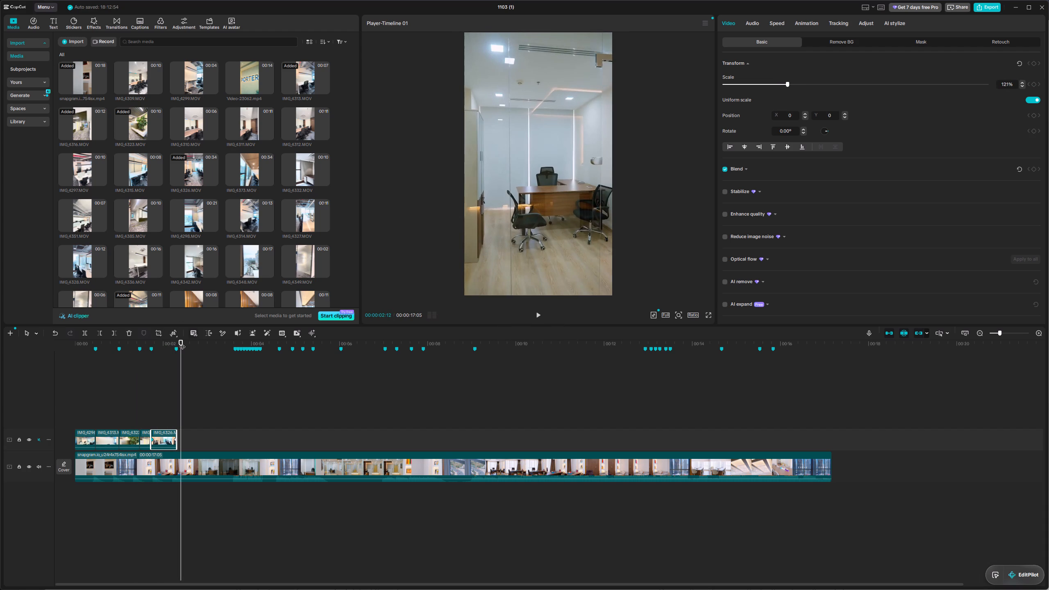
drag(183, 343, 177, 345)
Preview more office clips, place IMG_4332.MOV at the 02:09 marker, and trim its end to the marker at 03:19.
click(200, 181)
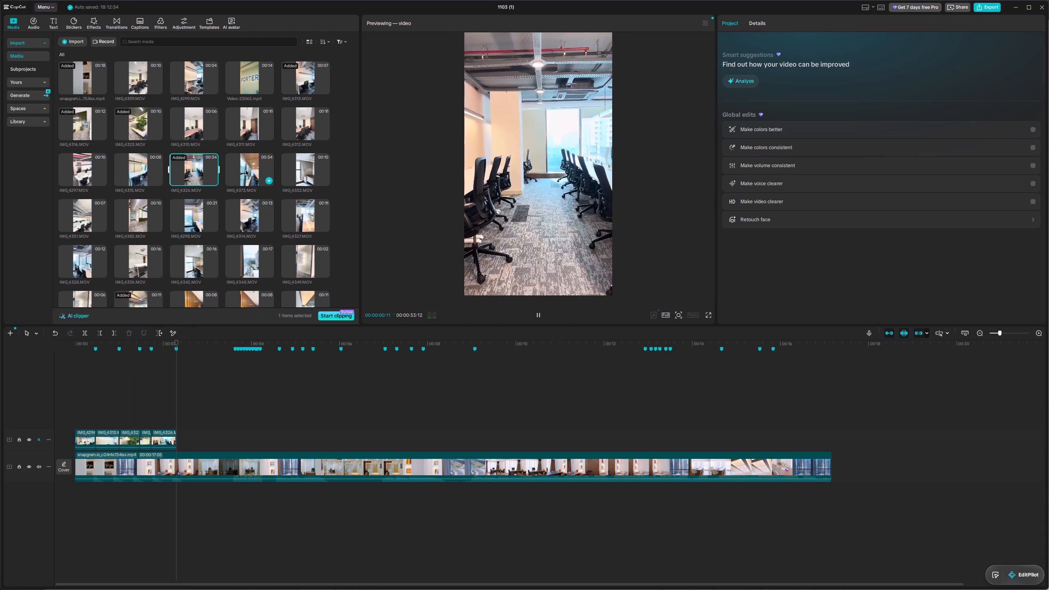
click(246, 170)
click(304, 163)
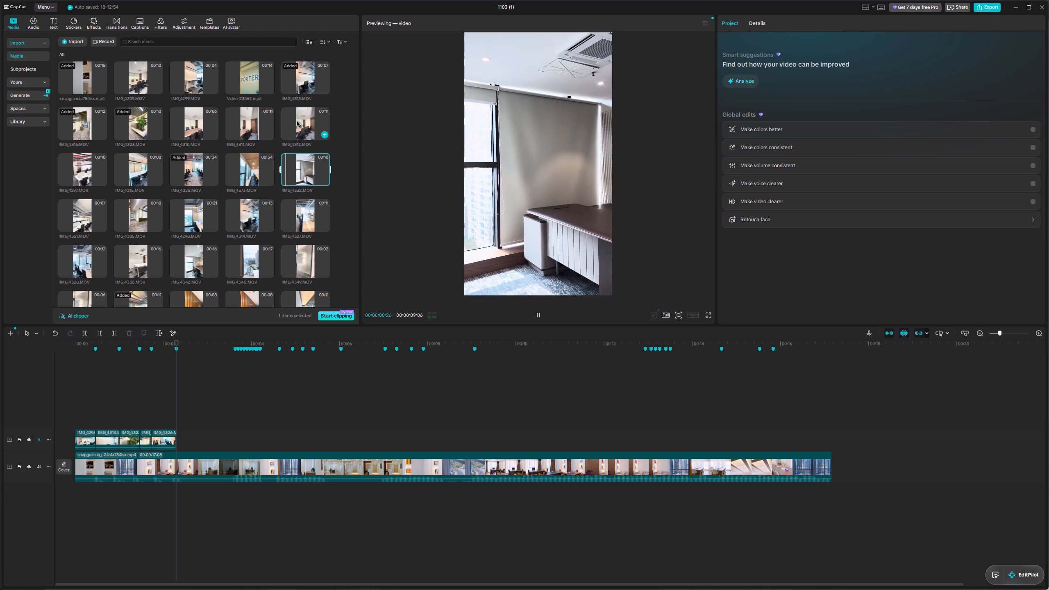
click(308, 118)
click(310, 163)
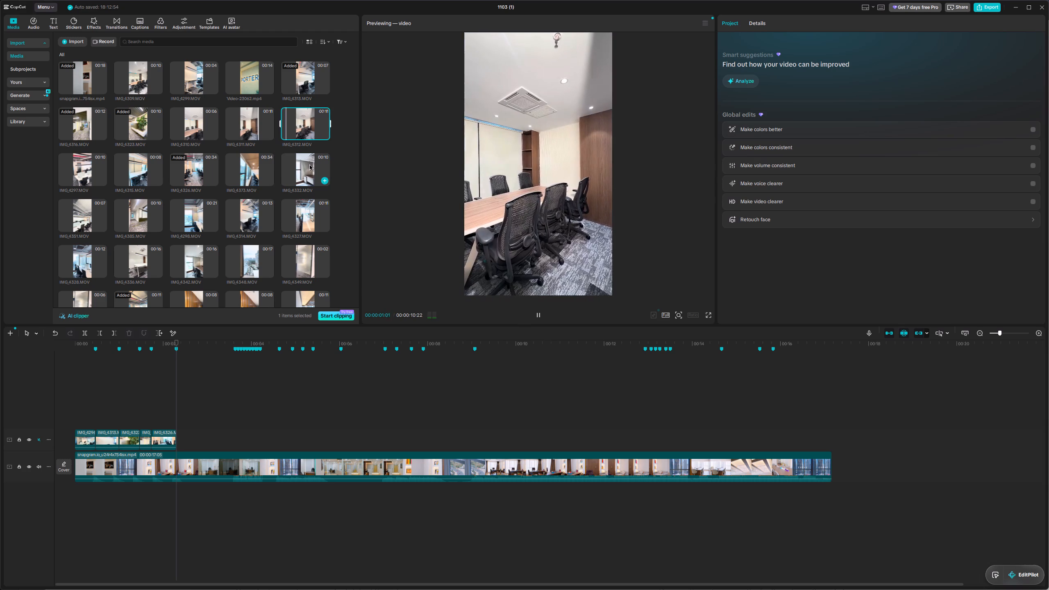
drag(308, 168, 176, 440)
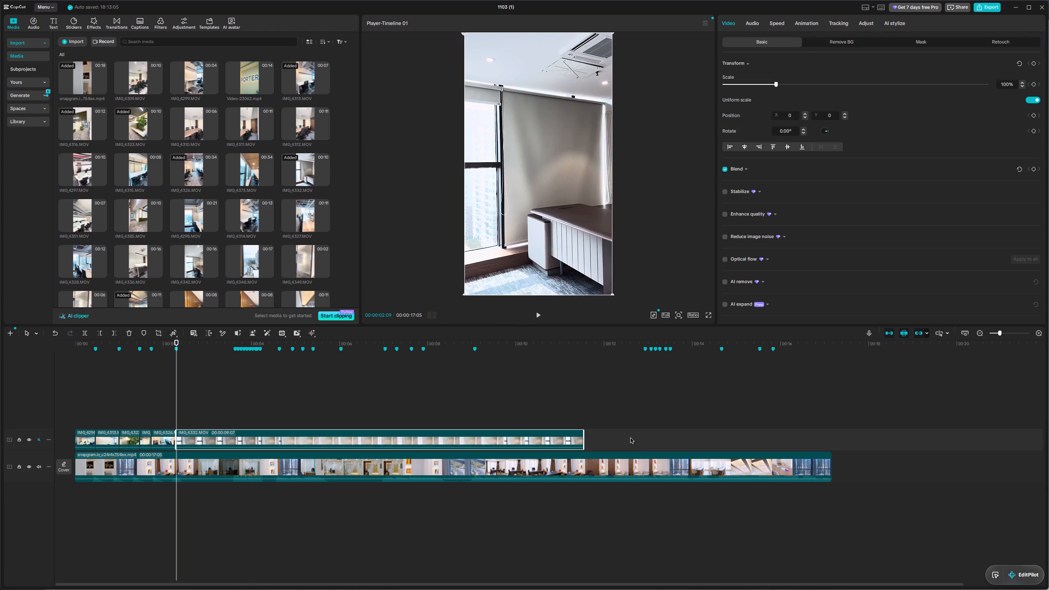
drag(584, 436, 232, 437)
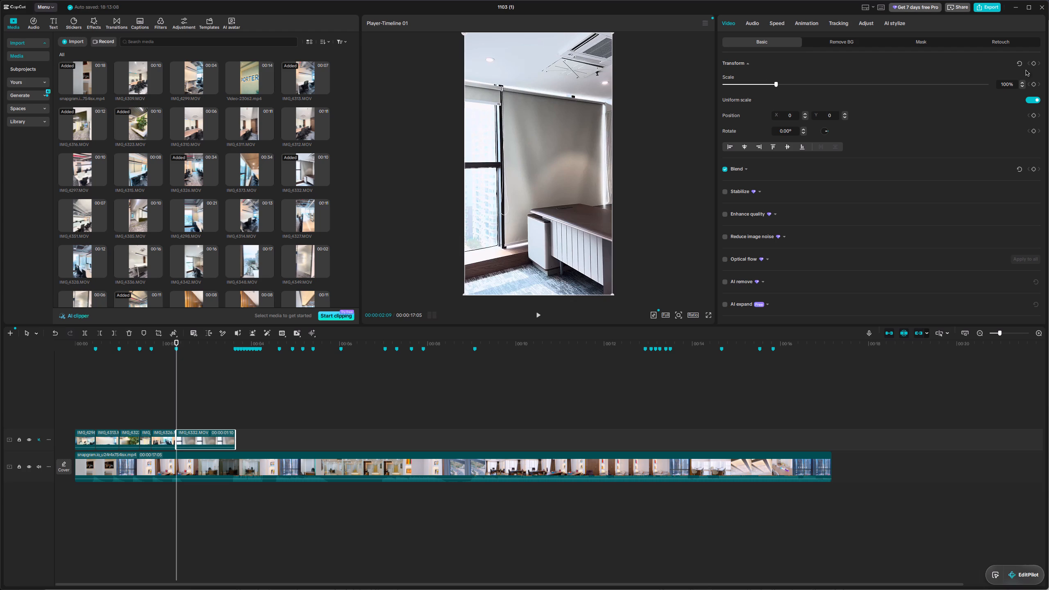
Keyframe the scale of IMG_4332.MOV from 119% at 02:09 to 100% at 03:19, and play back the zoom-out.
click(1033, 84)
drag(177, 340, 177, 343)
drag(777, 85, 788, 88)
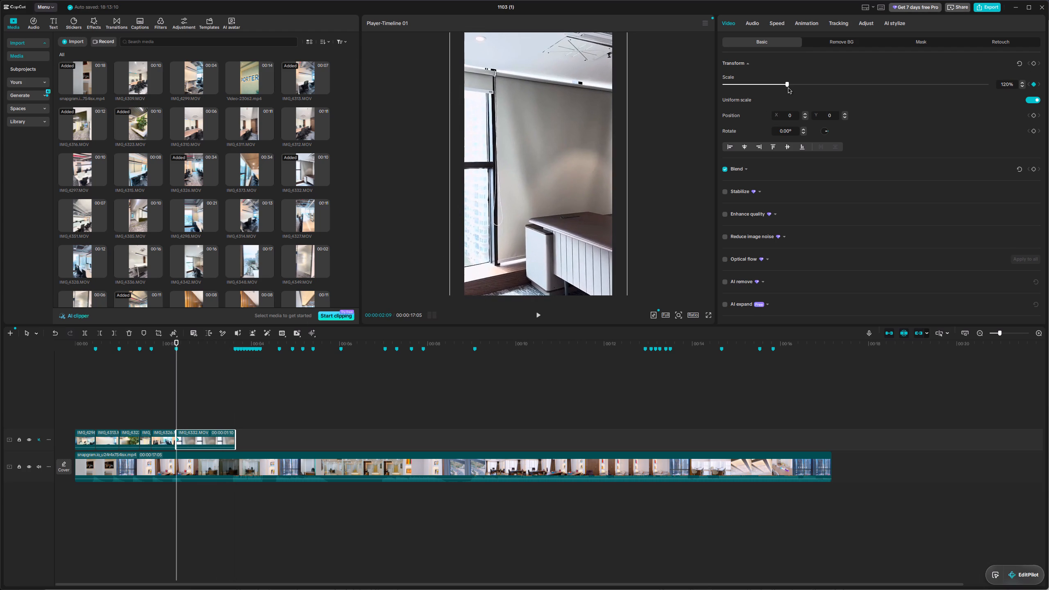
drag(788, 88, 788, 88)
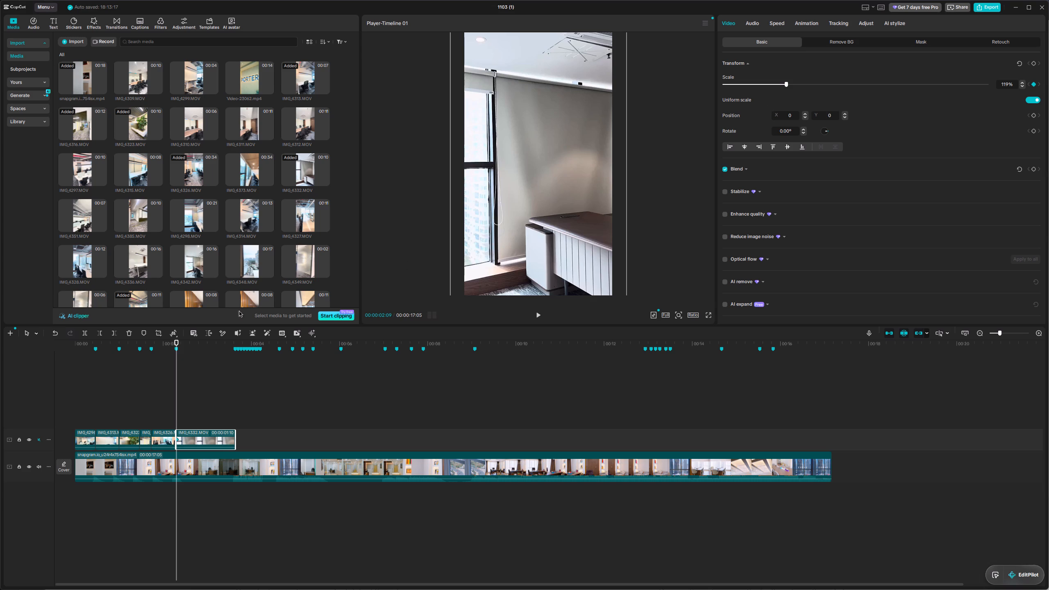
drag(181, 342, 235, 342)
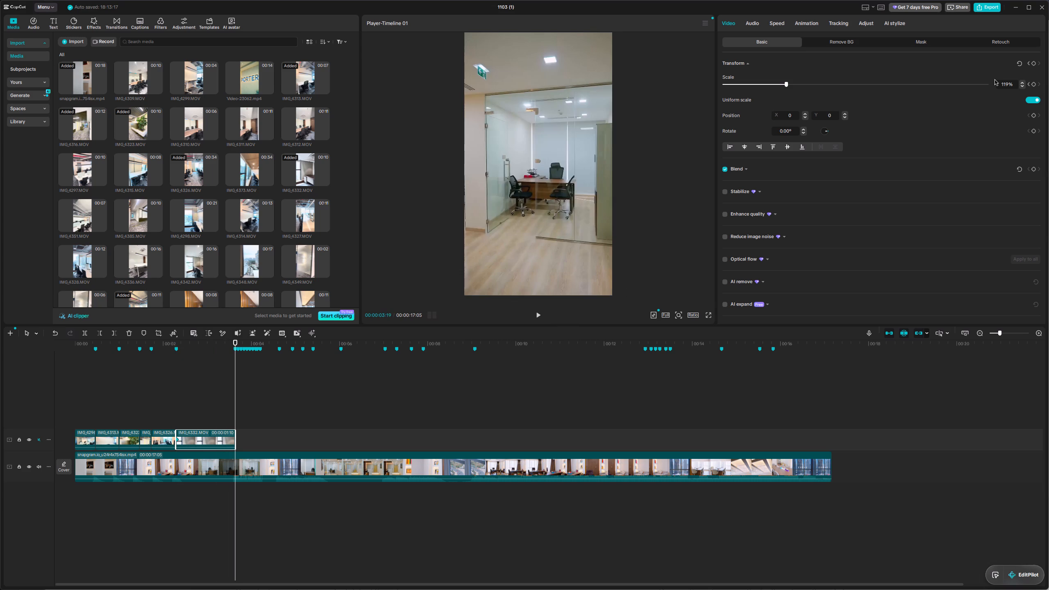
drag(1013, 85, 997, 83)
drag(1013, 85, 1001, 84)
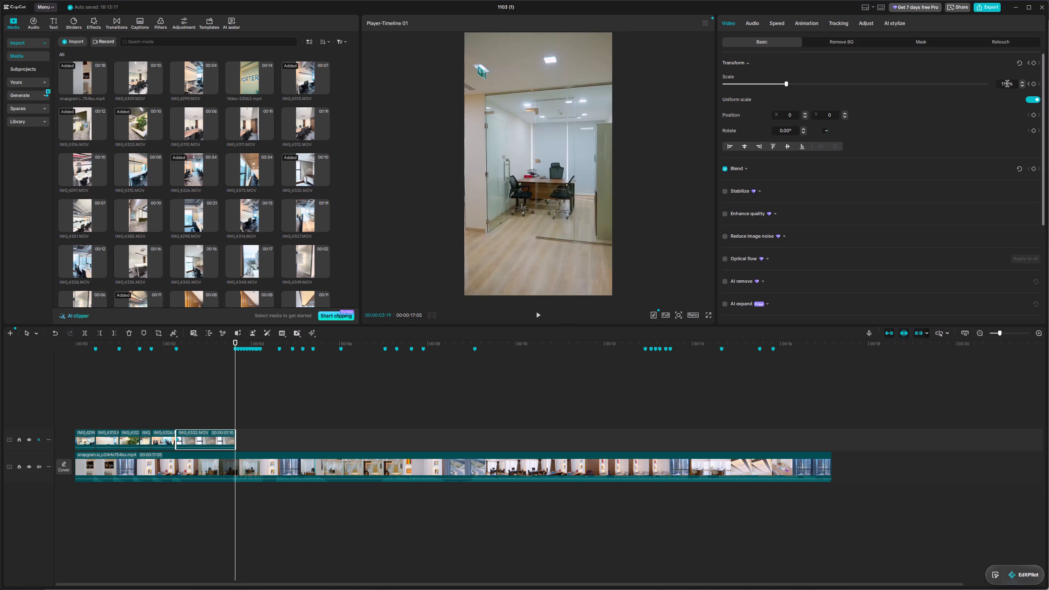
click(1007, 84)
key(BackSpace)
key(BackSpace)
text(00)
key(Return)
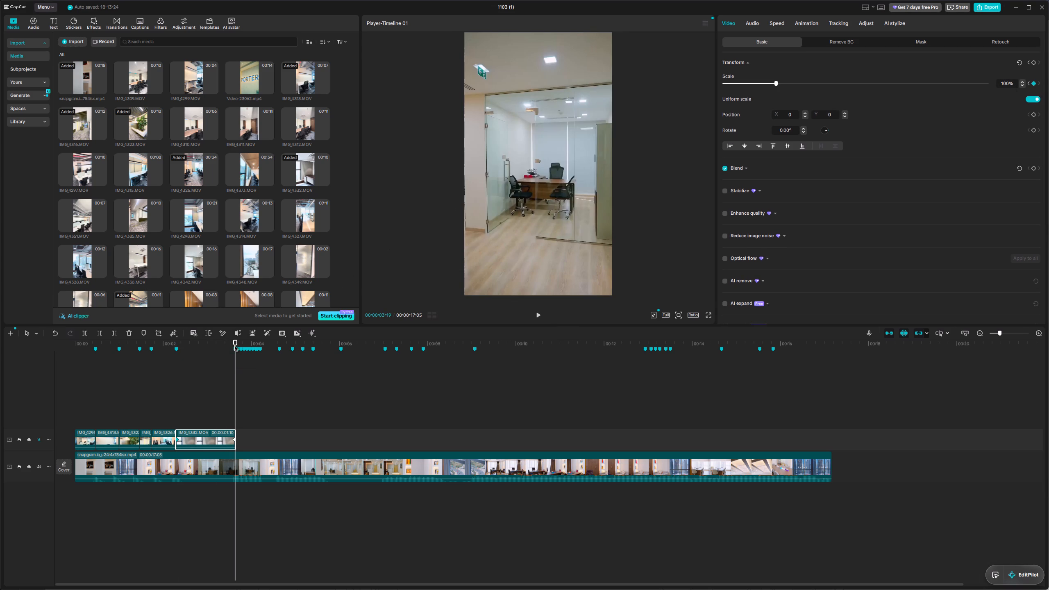
drag(234, 341, 152, 354)
key(space)
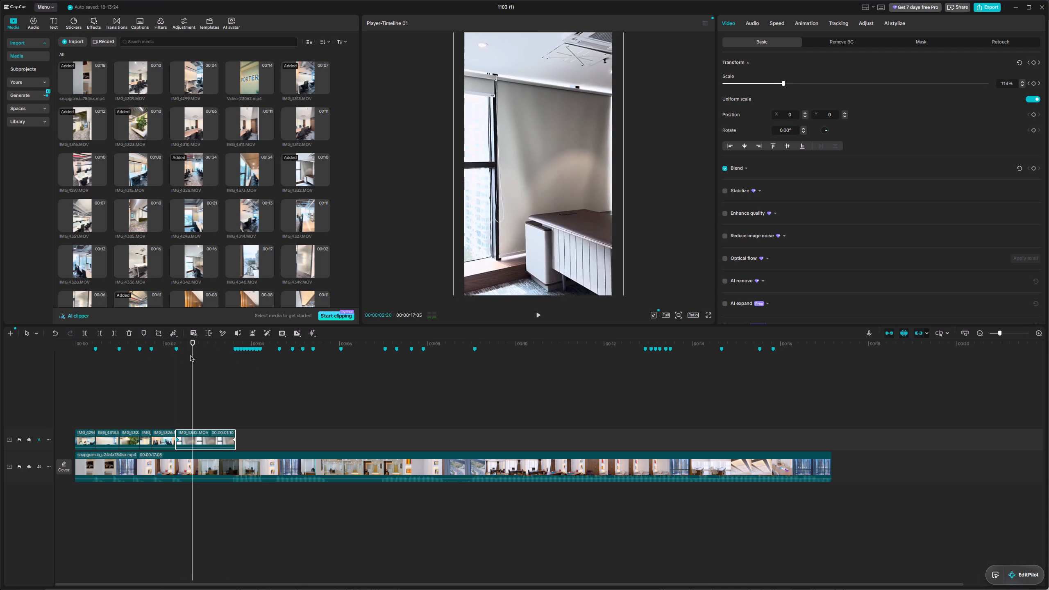
key(space)
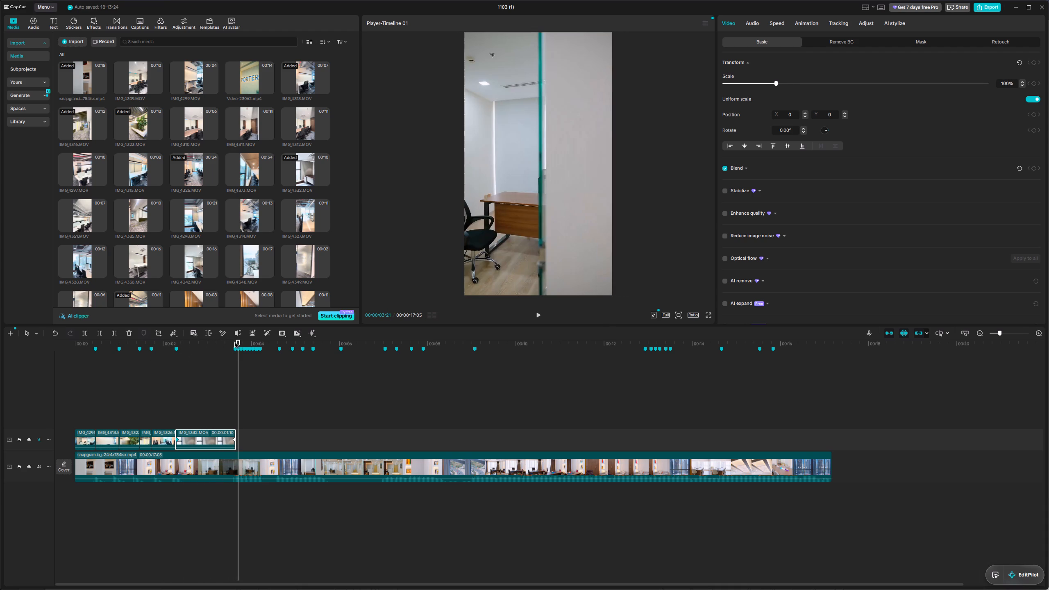
Speed up IMG_4332.MOV to 1.38x and play it back from 02:09.
drag(238, 343, 211, 350)
click(779, 25)
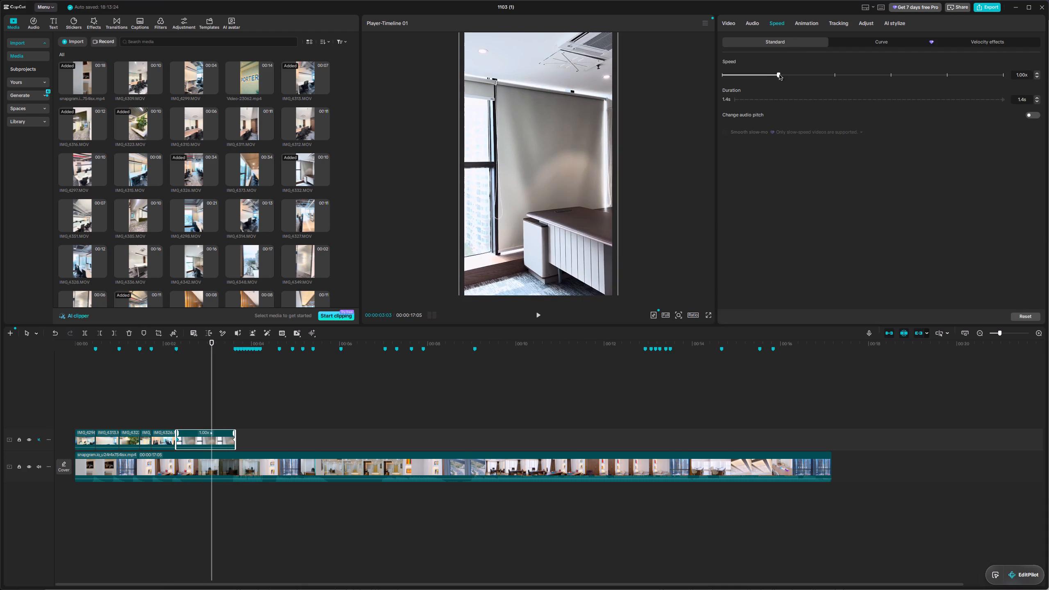
drag(779, 75, 800, 80)
drag(212, 390, 179, 390)
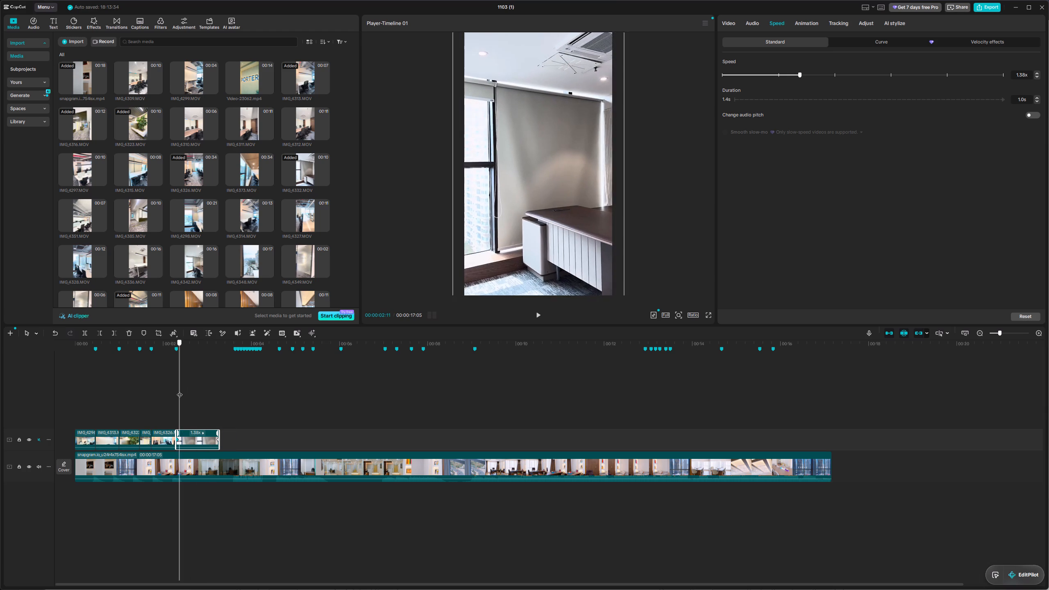
drag(179, 390, 176, 390)
key(space)
key(space)
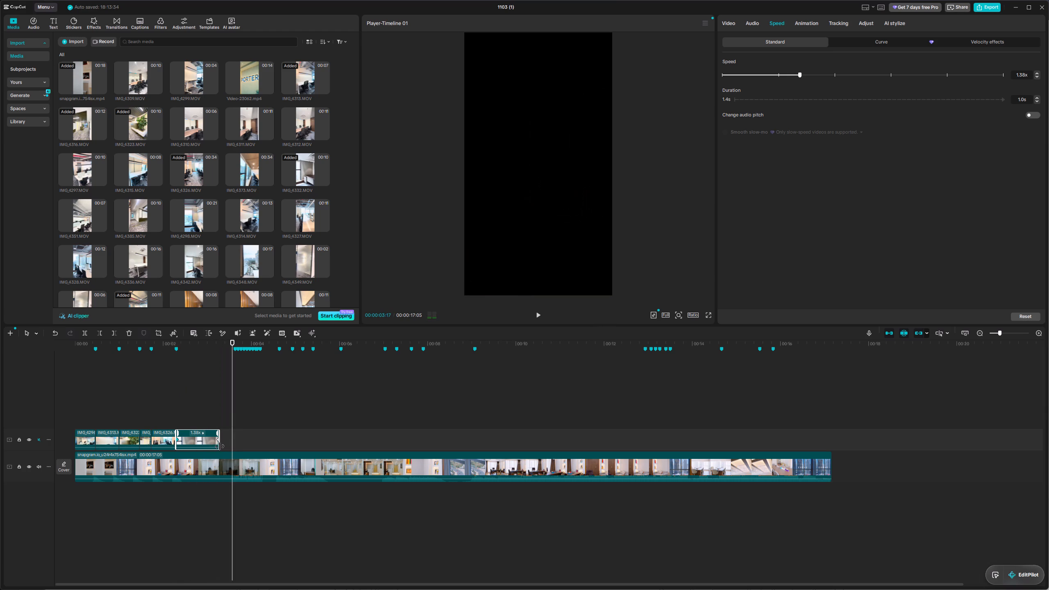
Extend the end of the sped-up IMG_4332.MOV to the marker at 03:19.
drag(219, 445, 226, 445)
click(214, 438)
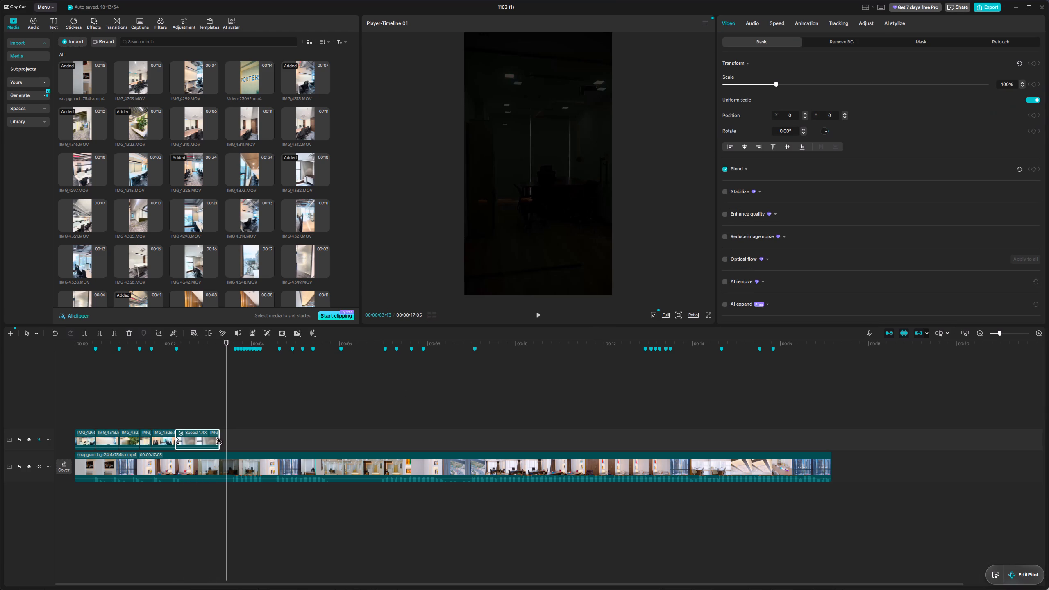
click(227, 419)
drag(219, 436, 229, 436)
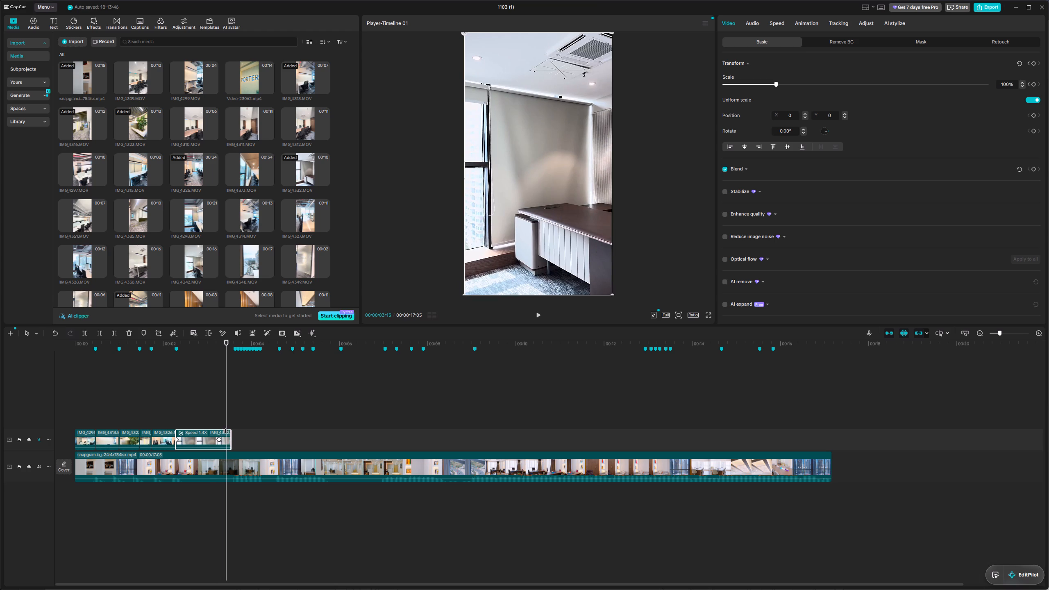
drag(225, 418, 232, 422)
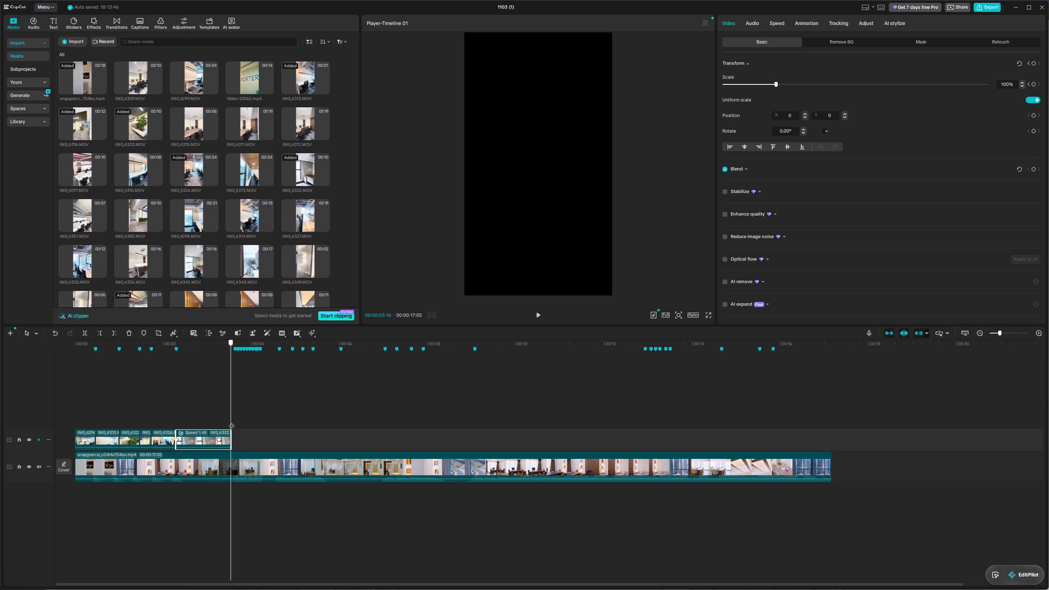
drag(232, 422, 234, 422)
click(232, 436)
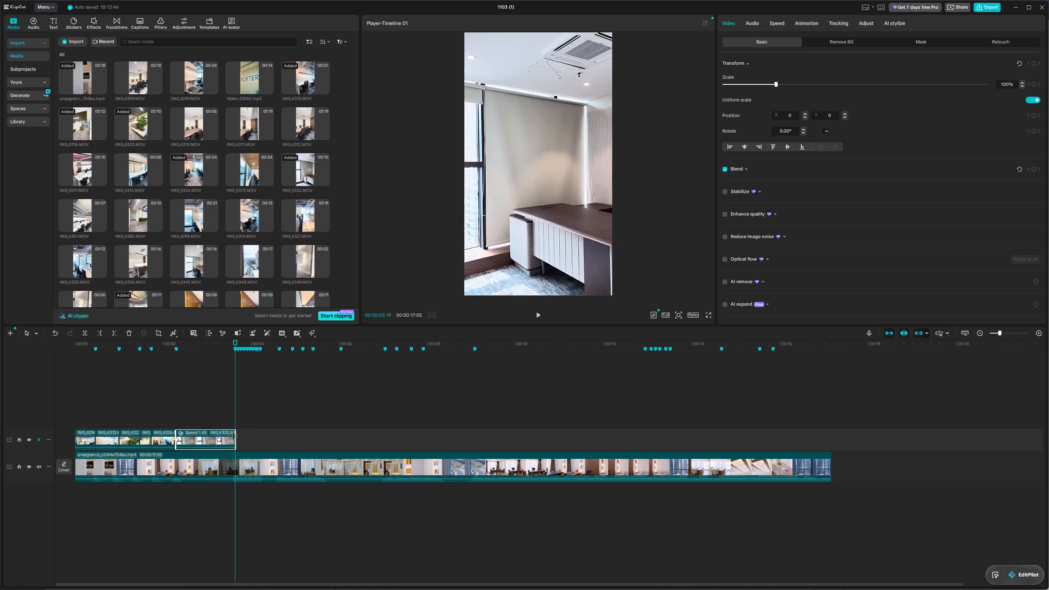
Move the closing scale keyframe of IMG_4332.MOV to the clip's end and check the zoom near 03:15.
click(220, 440)
drag(220, 440, 233, 440)
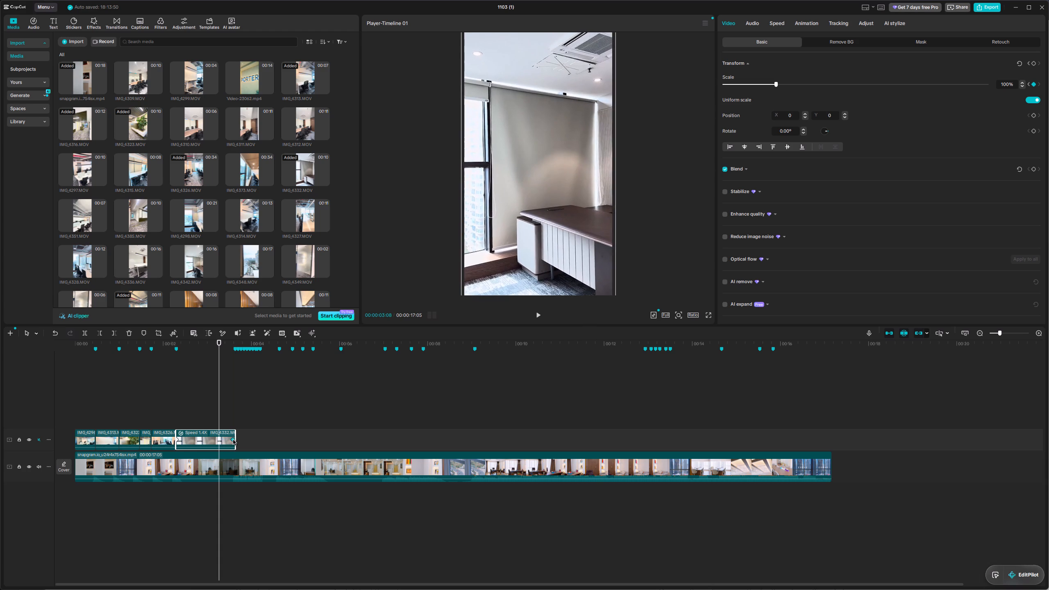
drag(233, 440, 234, 440)
drag(219, 402, 229, 405)
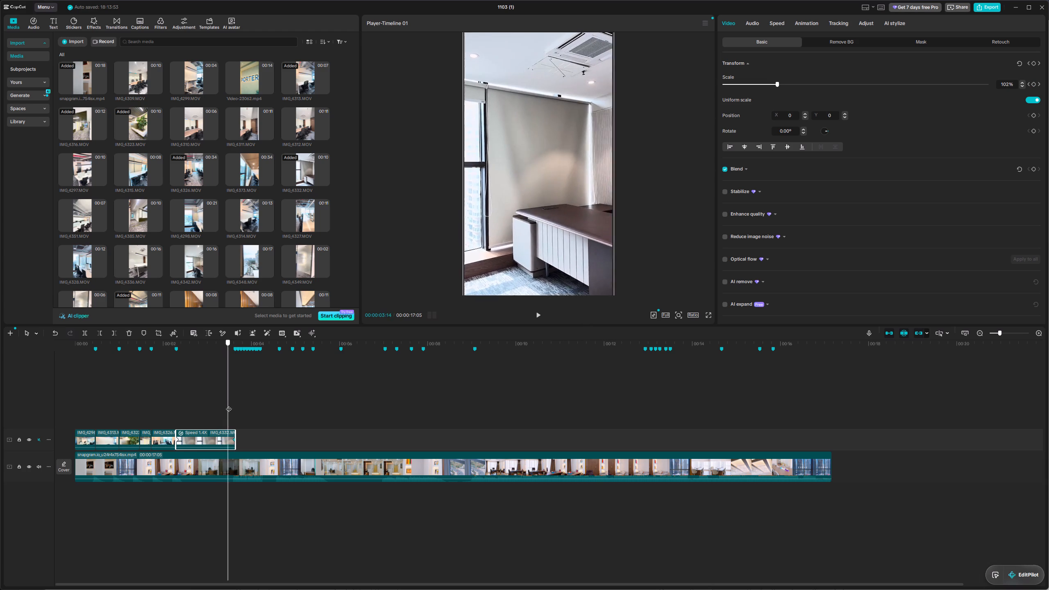
drag(229, 405, 230, 407)
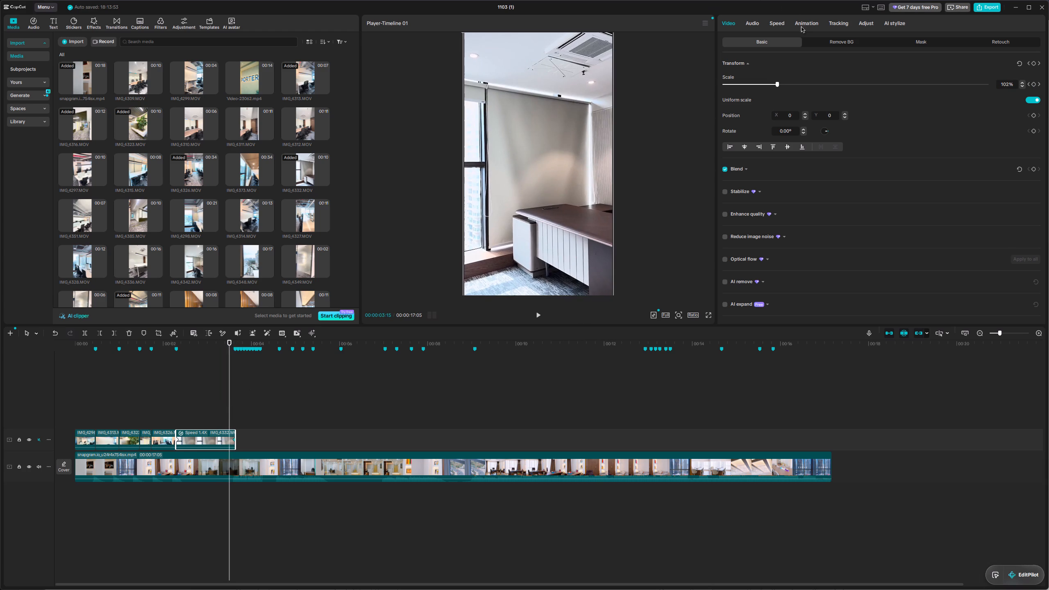
Apply the Fade Out exit animation to IMG_4332.MOV.
click(808, 23)
click(867, 44)
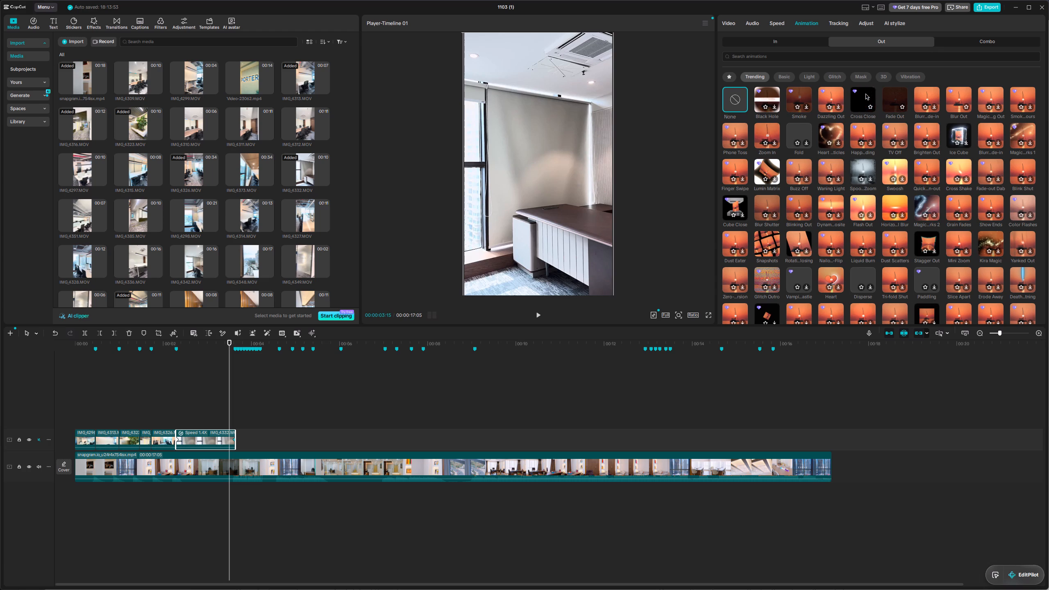
click(890, 95)
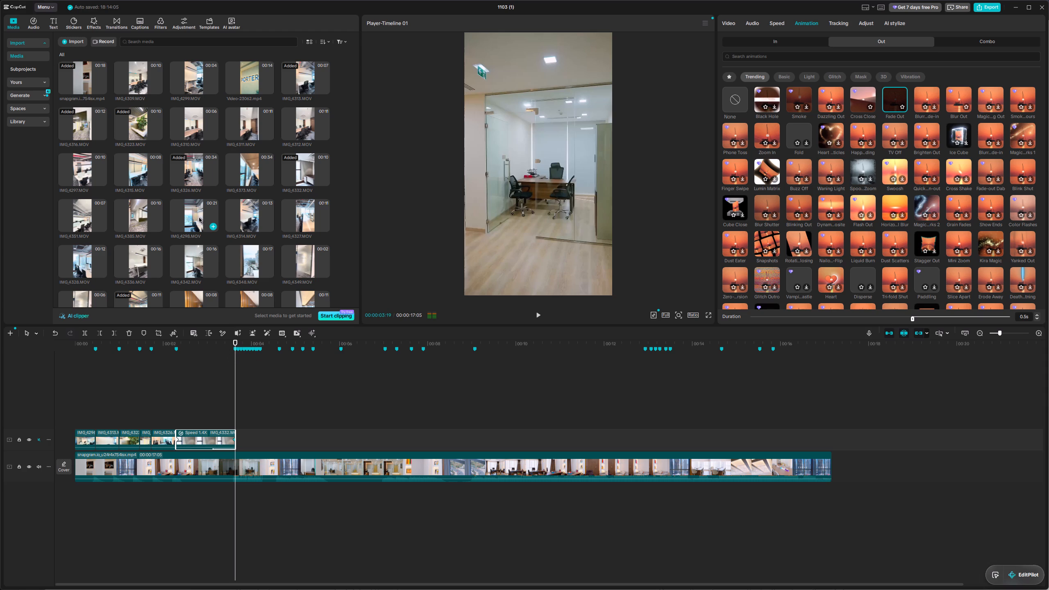
Preview the conference table clip IMG_4310.MOV, place it at the 03:19 marker, and trim it to the first closely spaced marker after that.
click(197, 131)
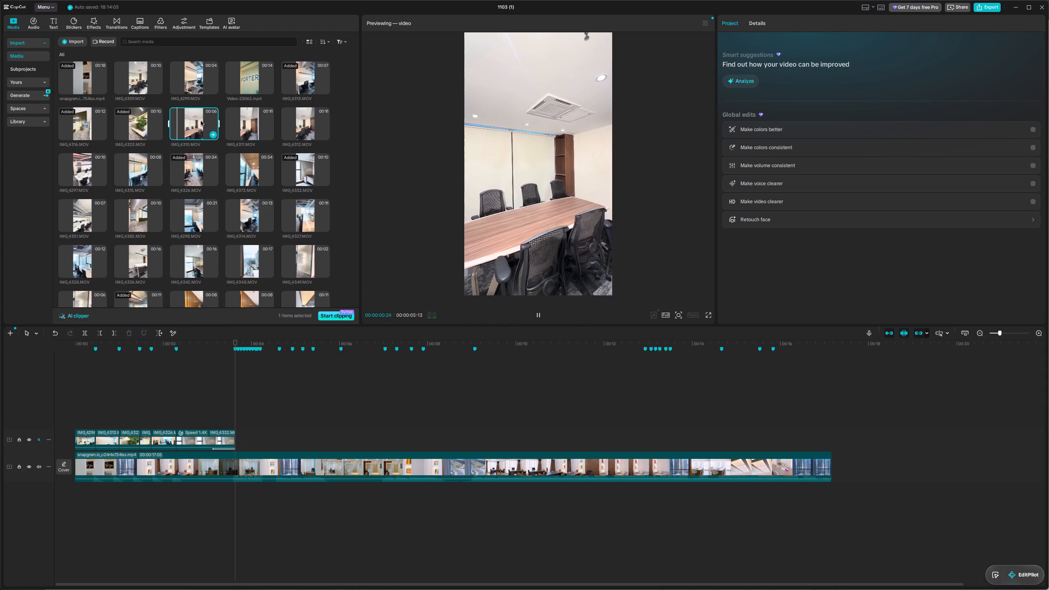
drag(201, 121, 236, 439)
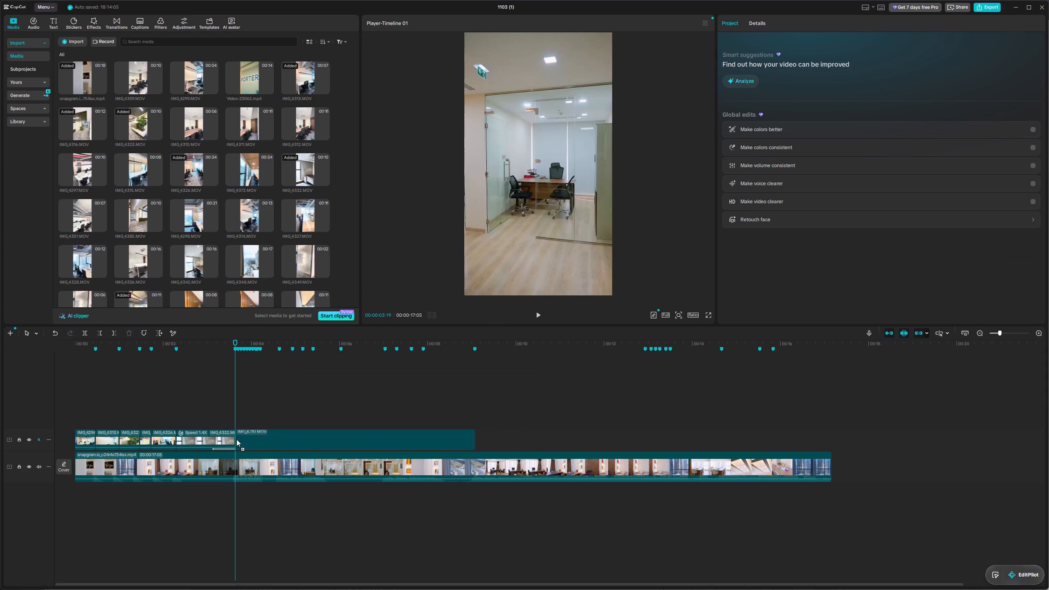
drag(236, 439, 237, 439)
drag(477, 439, 288, 442)
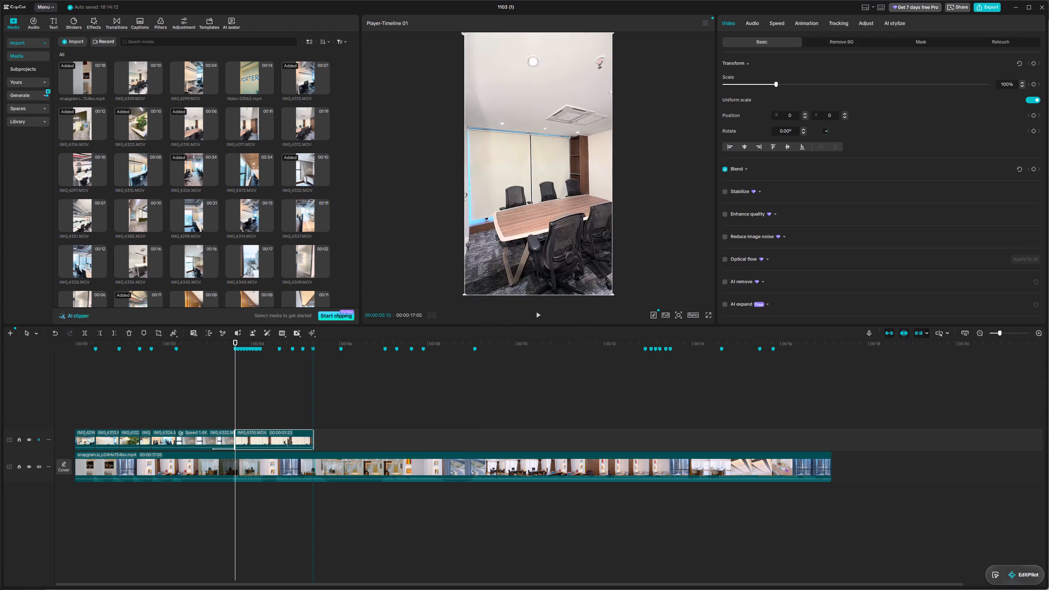
drag(288, 442, 237, 444)
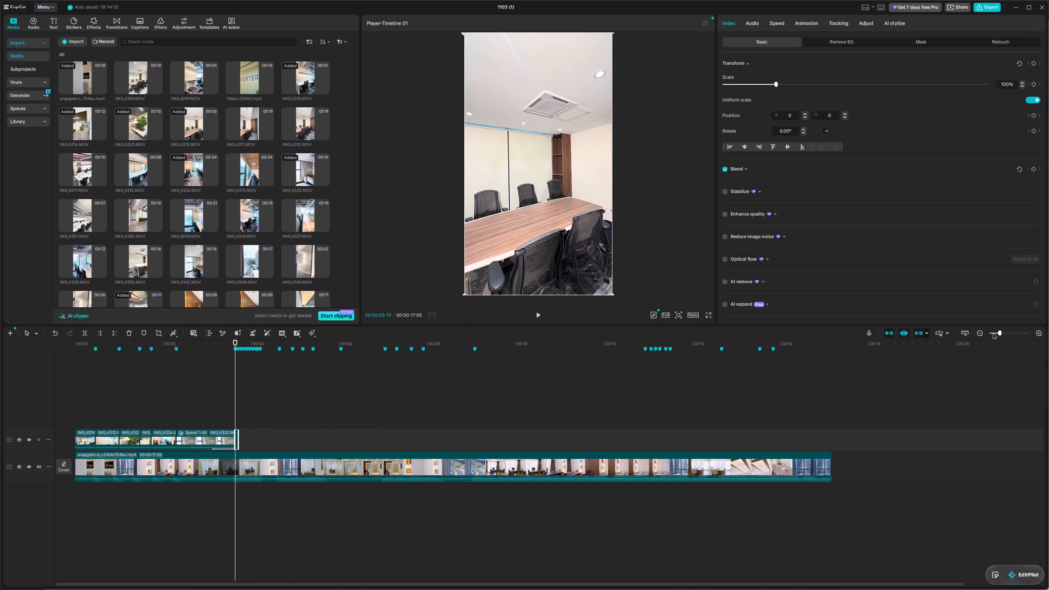
drag(1002, 334, 1010, 333)
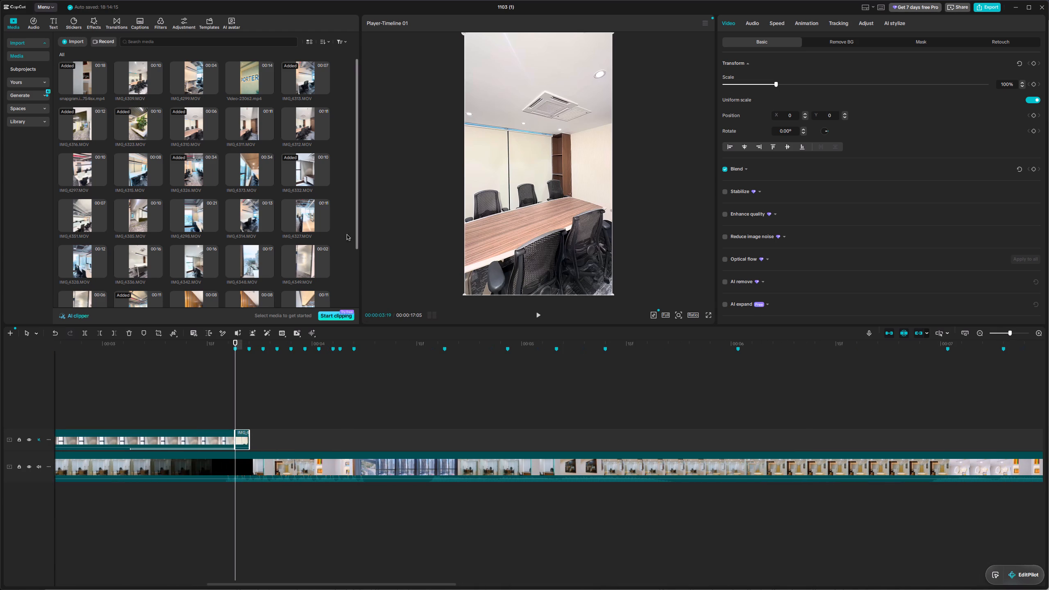
Place the meeting room clip IMG_4312.MOV at the 03:21 marker, directly after IMG_4310.MOV, and trim its end to the marker at 03:23.
drag(235, 372, 248, 374)
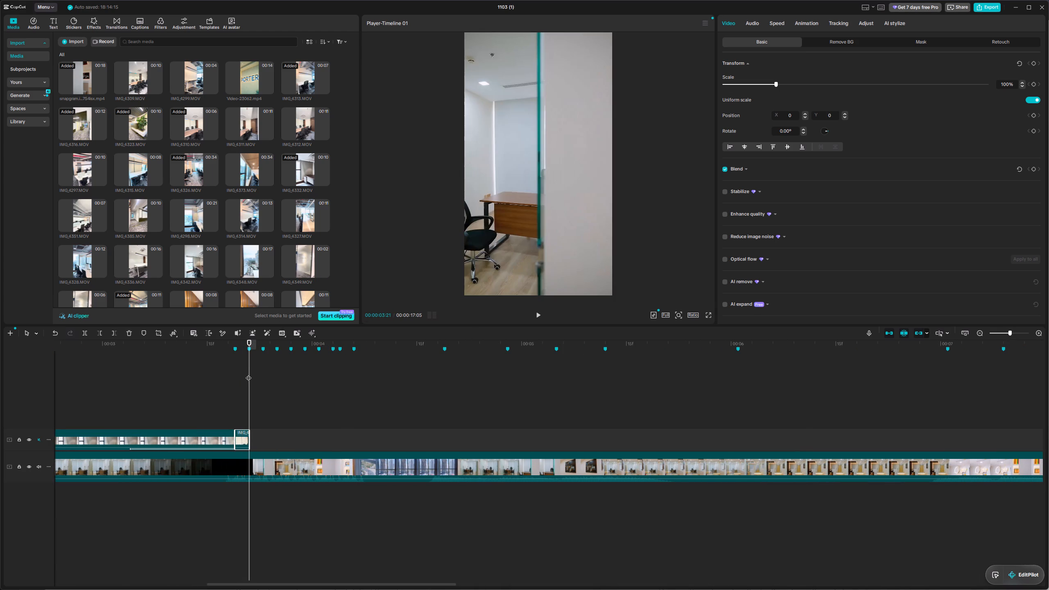
drag(248, 374, 249, 374)
click(300, 125)
click(251, 125)
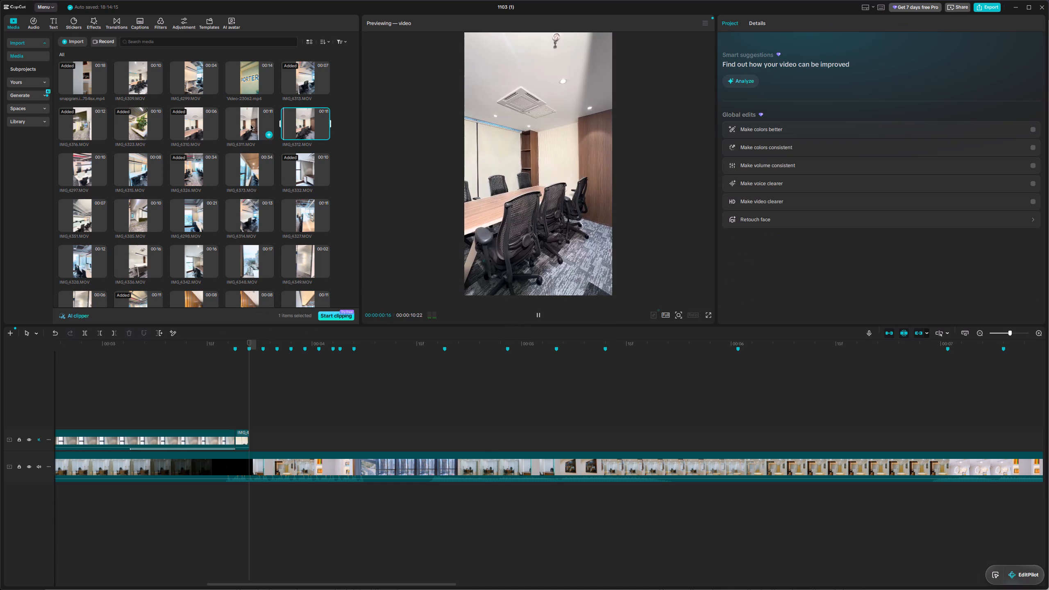
click(206, 122)
click(311, 119)
drag(300, 122, 304, 129)
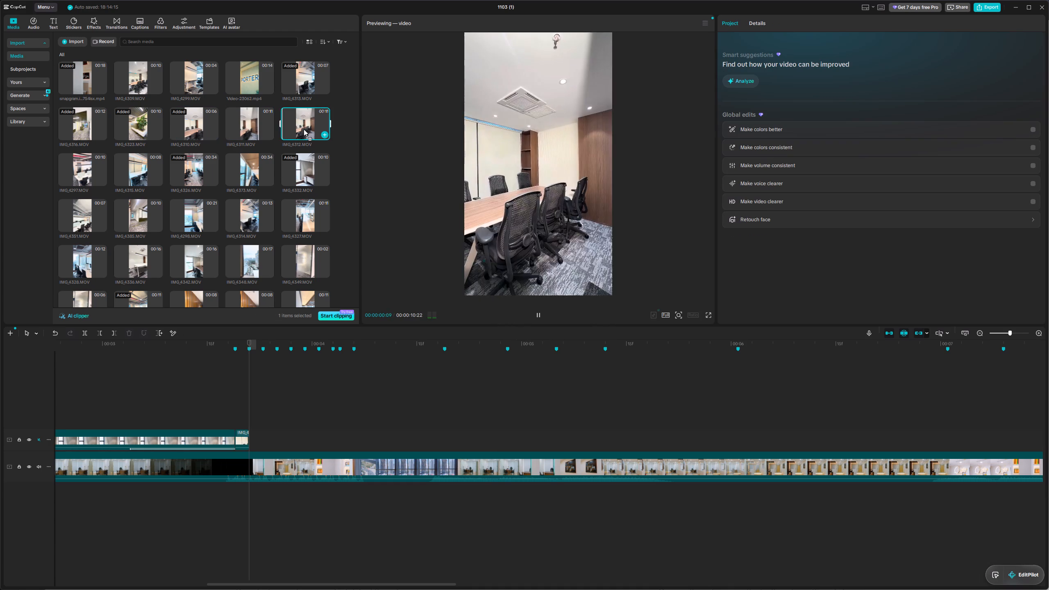
drag(304, 129, 247, 440)
drag(251, 342, 258, 342)
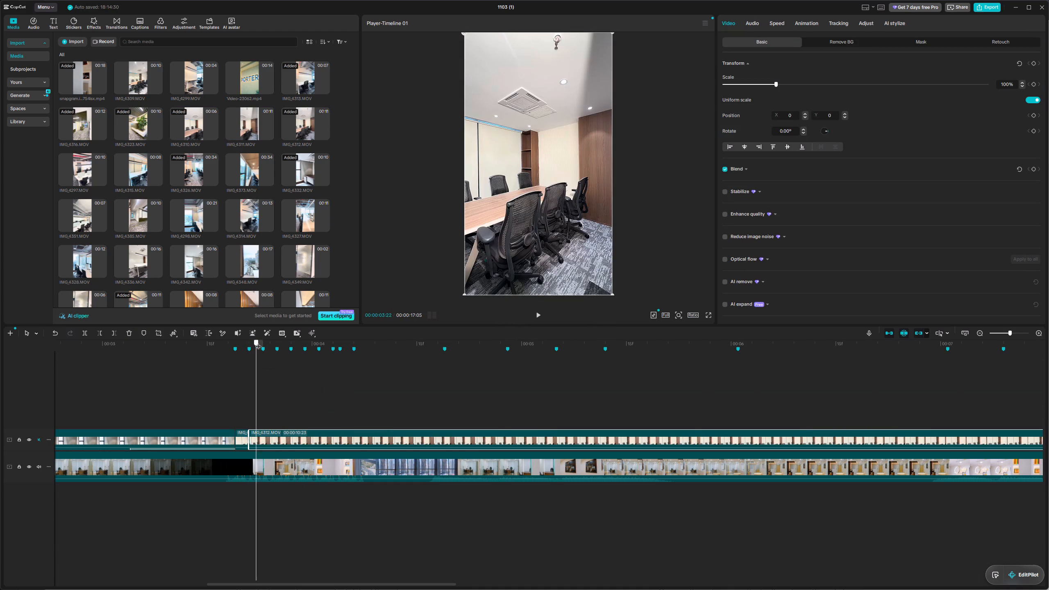
drag(258, 342, 261, 342)
click(114, 335)
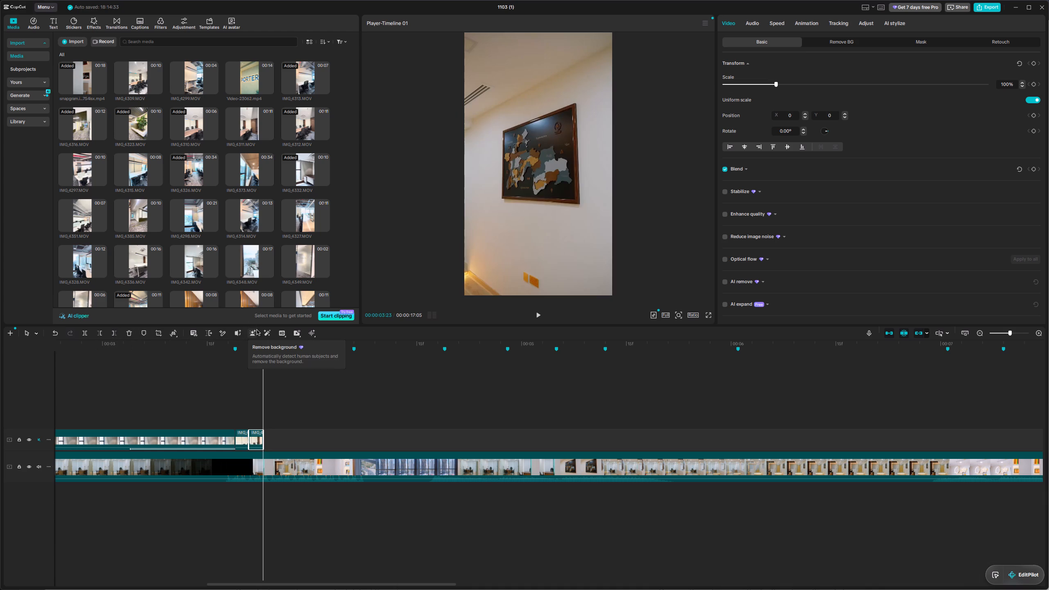
Preview office clips, place the window-side desk clip IMG_4328.MOV at the 03:23 marker, and trim its end to 03:25.
click(198, 254)
click(139, 259)
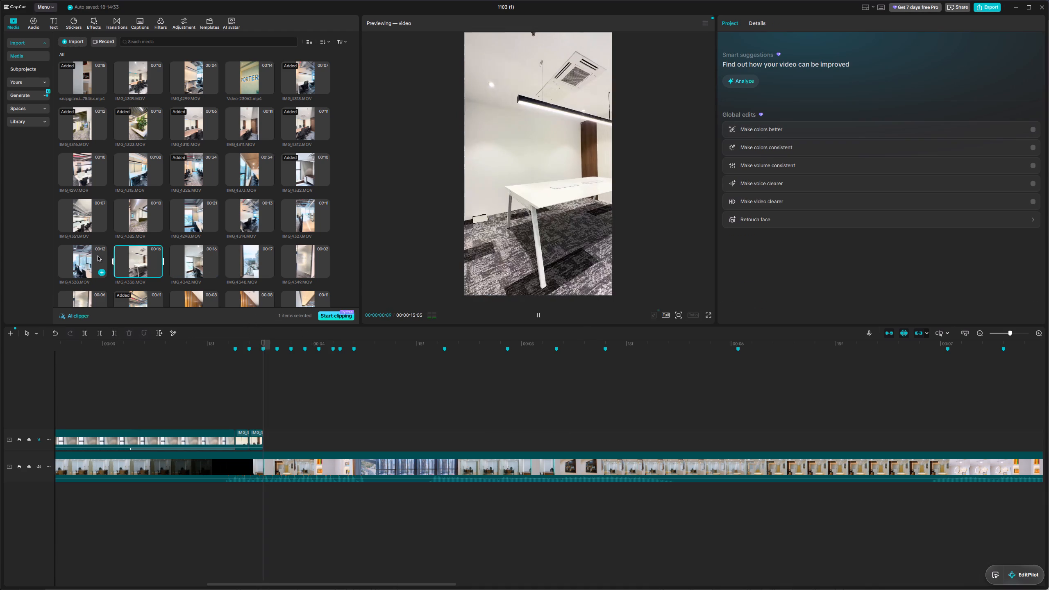
click(92, 256)
click(94, 209)
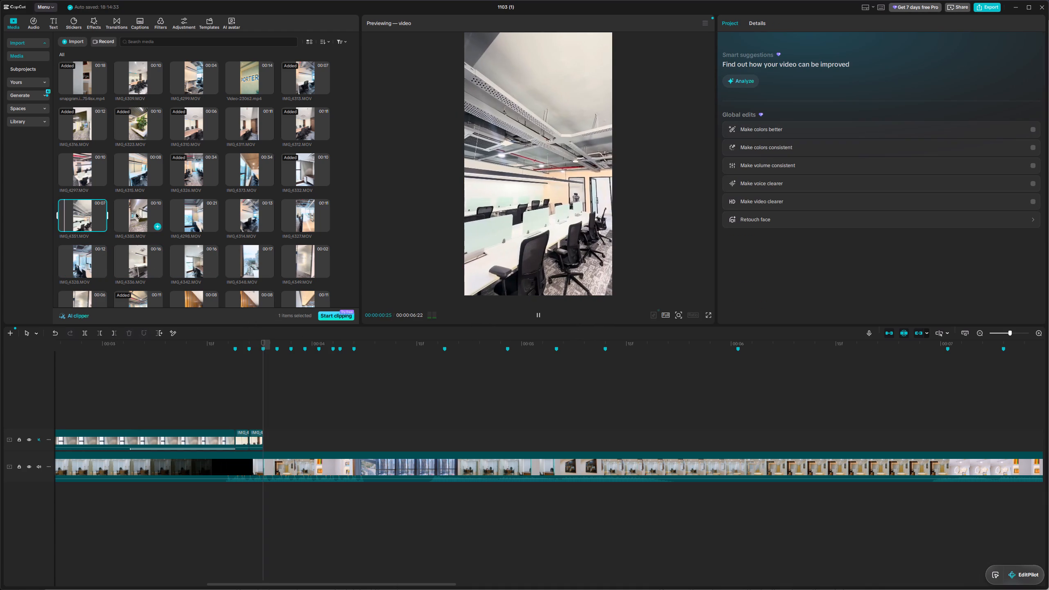
click(75, 258)
drag(75, 262, 262, 440)
drag(263, 340, 274, 341)
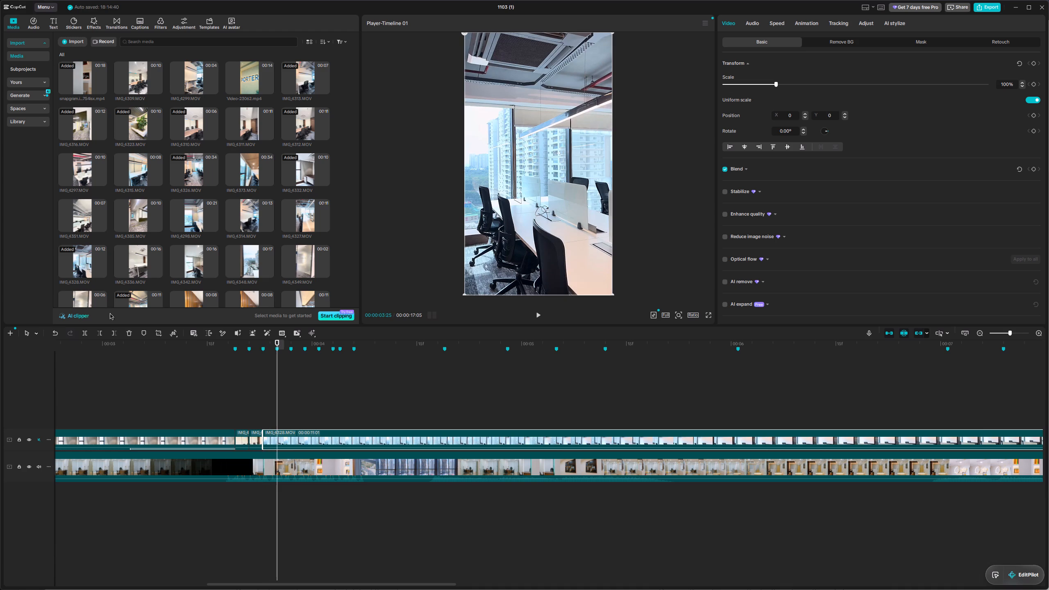
click(116, 333)
Place the open-plan desk rows clip IMG_4331.MOV at the 03:25 marker and trim its end to 03:27.
drag(90, 214, 277, 441)
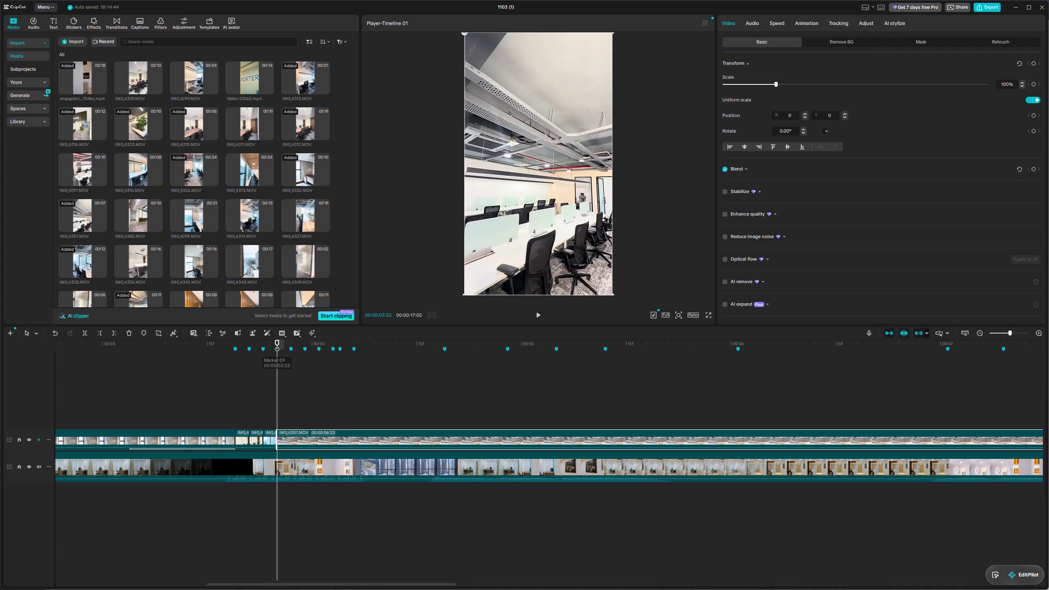
drag(277, 340, 288, 340)
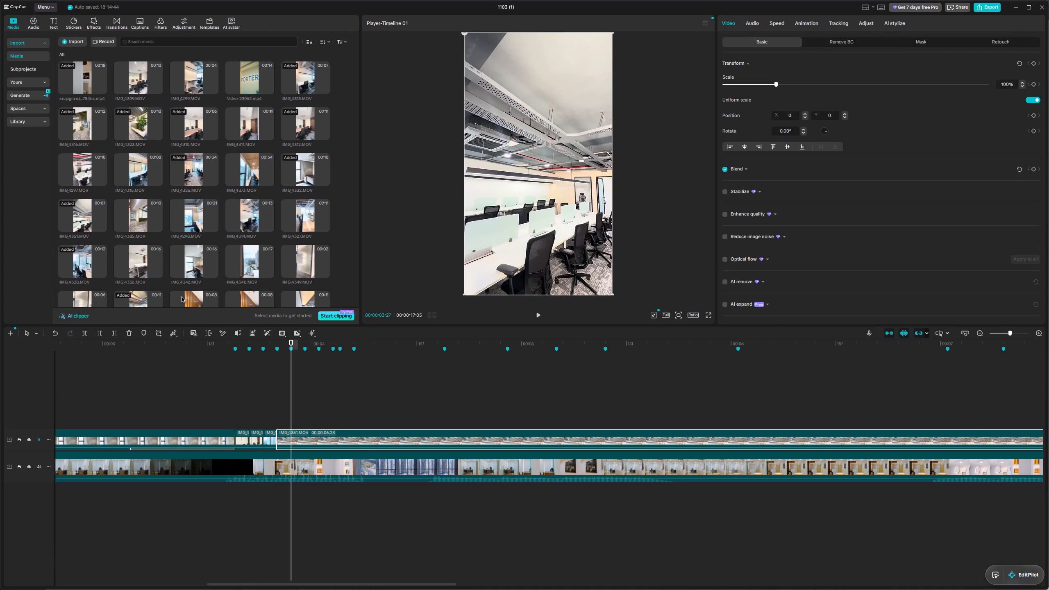
click(111, 334)
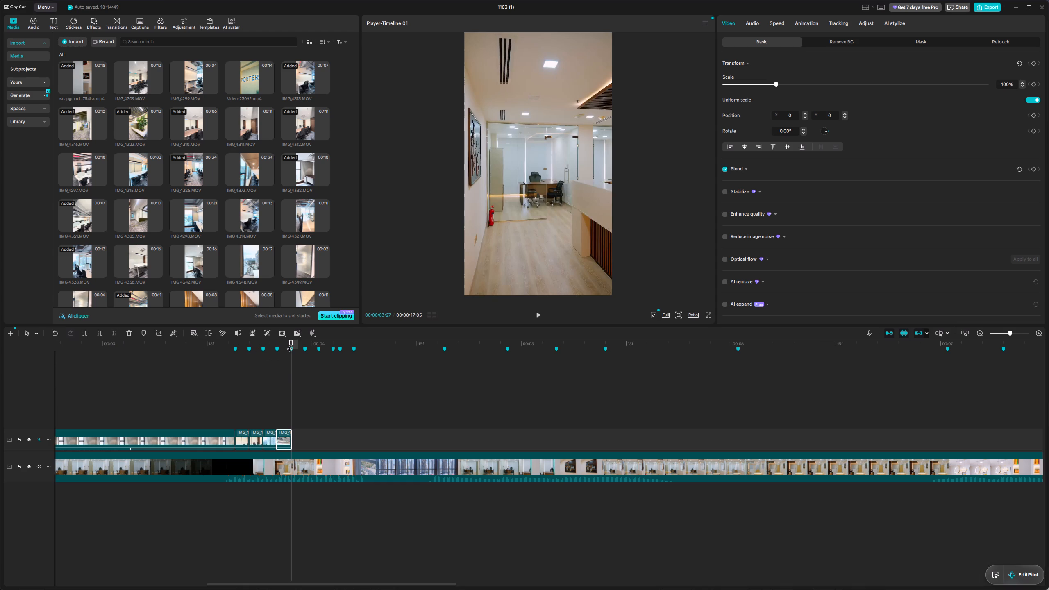
Play back the assembled sequence from the start and recheck the zoomed clip and the quick cuts up to 03:25.
drag(291, 345, 1, 371)
key(space)
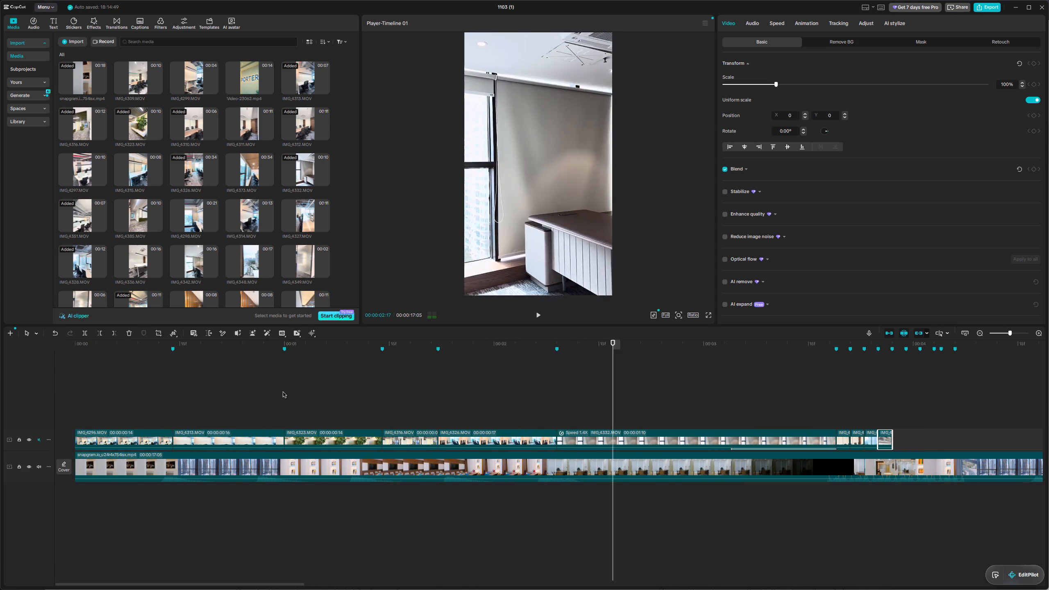
key(space)
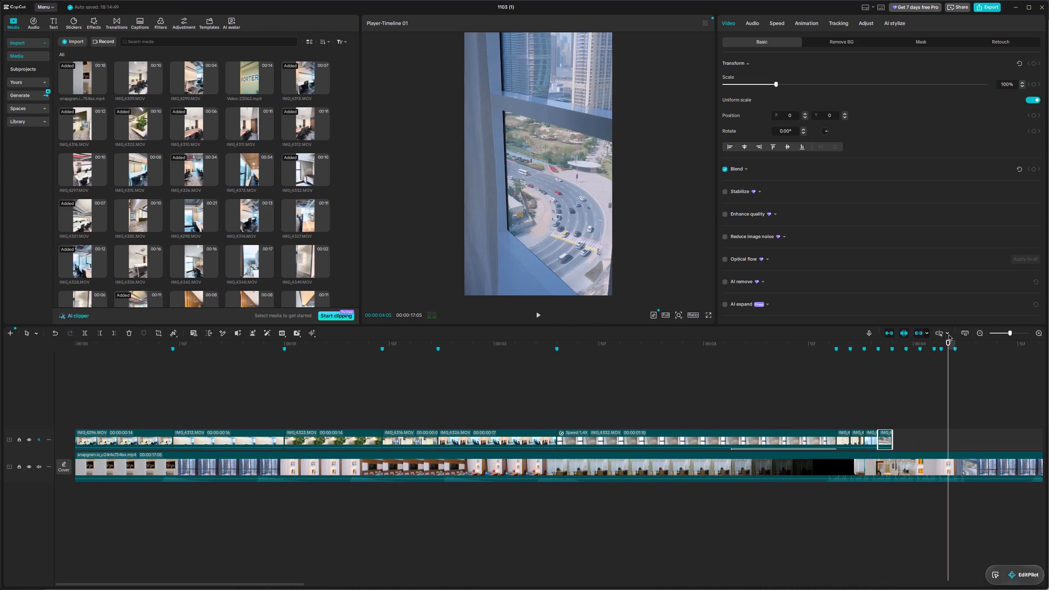
drag(949, 341, 659, 404)
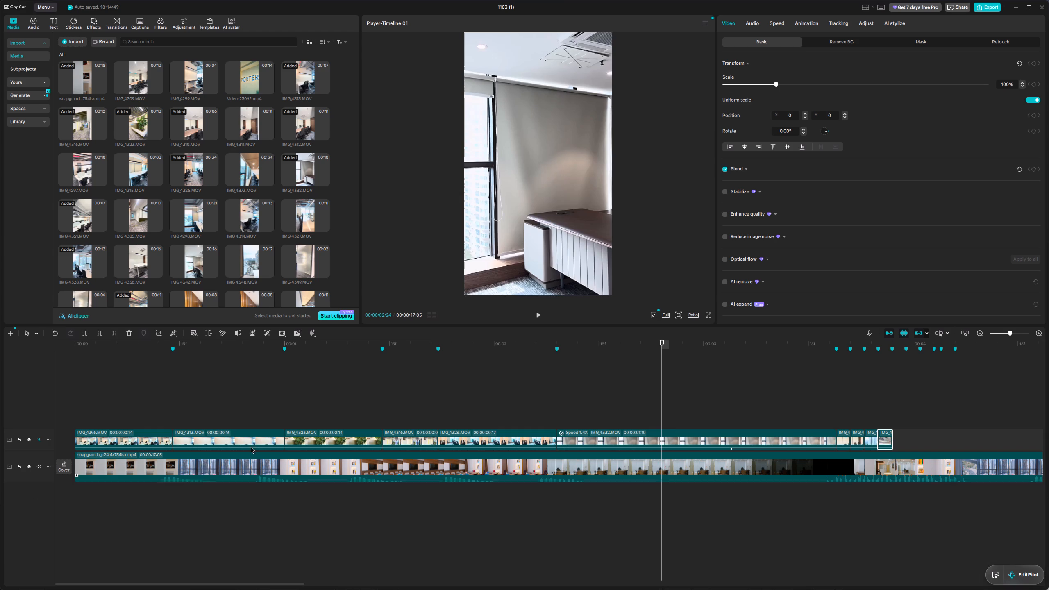
key(space)
key(space)
key(space)
key(space)
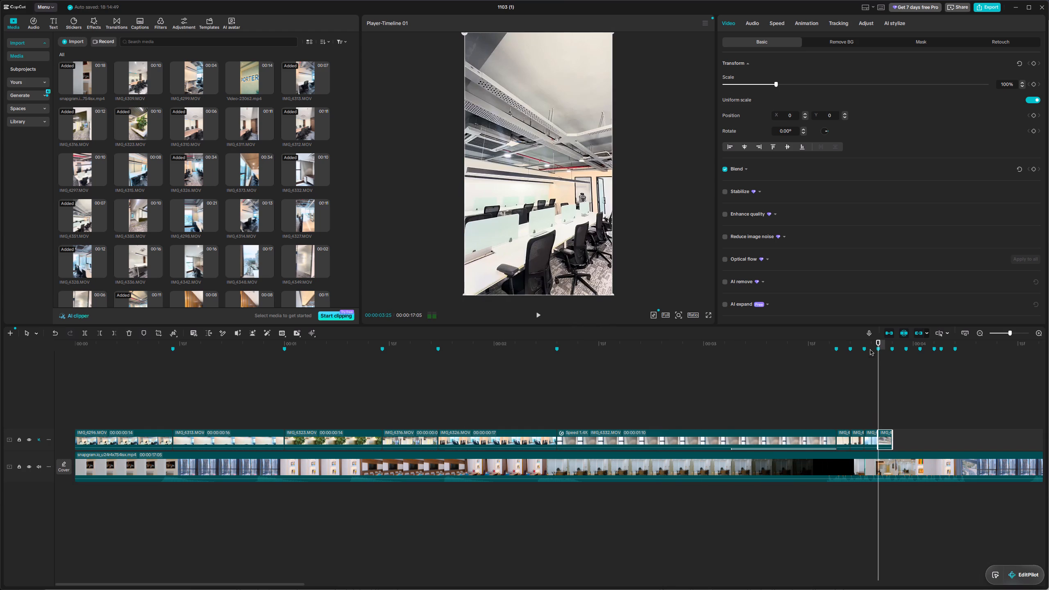
click(879, 338)
Place the desk-by-the-window clip IMG_4298.MOV at the 03:27 marker and trim its end to the marker at 03:29.
drag(880, 341, 892, 345)
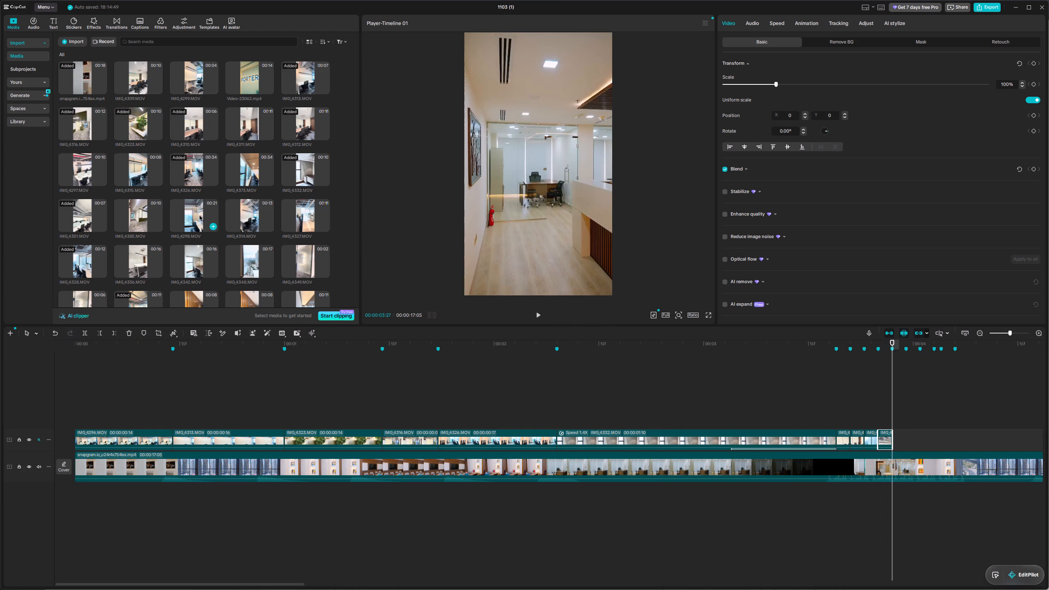
click(197, 214)
click(146, 211)
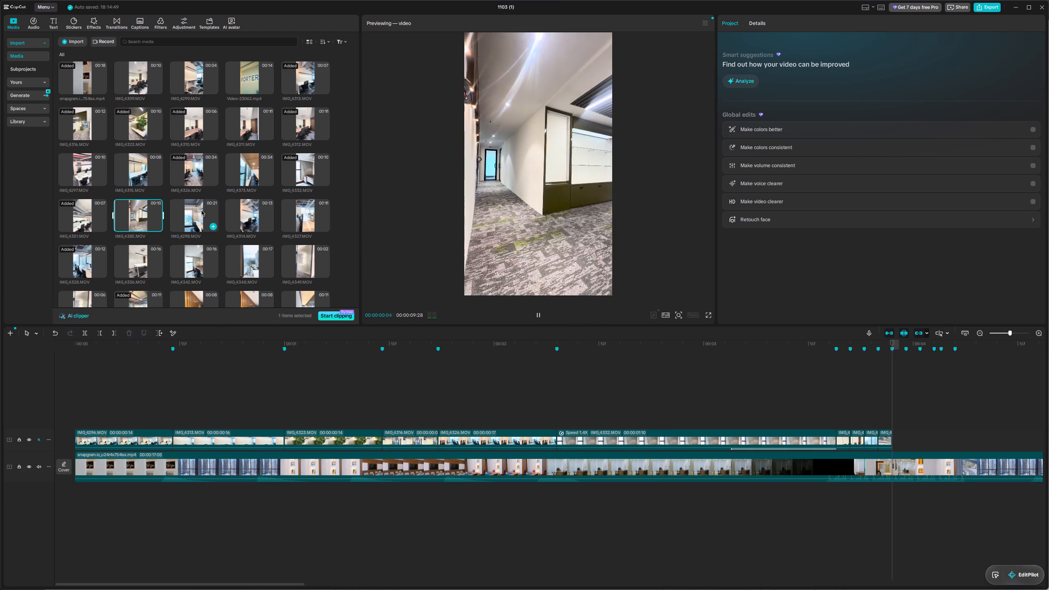
click(193, 209)
drag(186, 213, 896, 433)
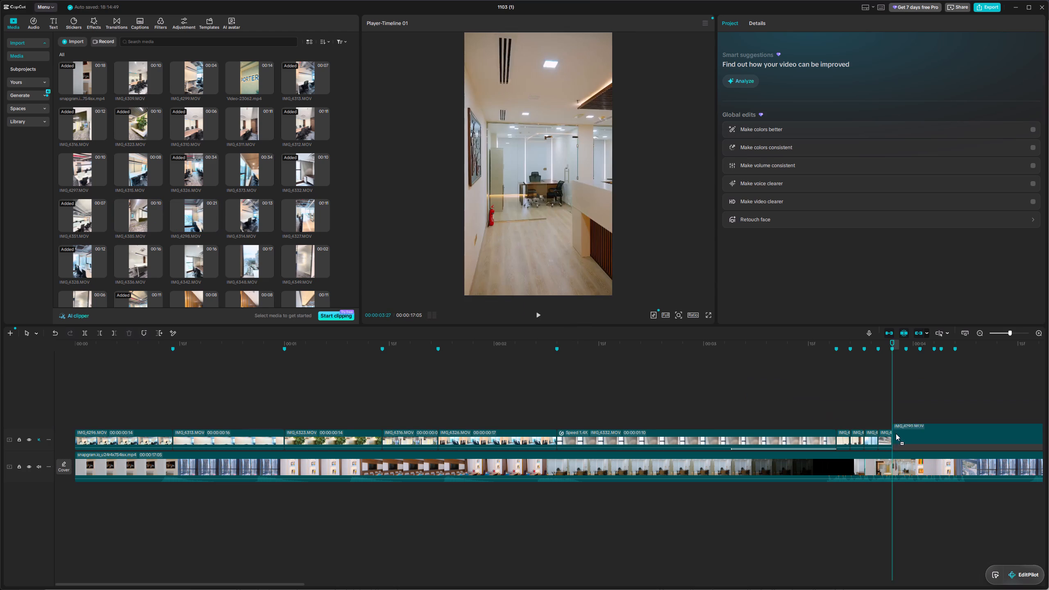
drag(896, 433, 892, 438)
drag(892, 341, 903, 345)
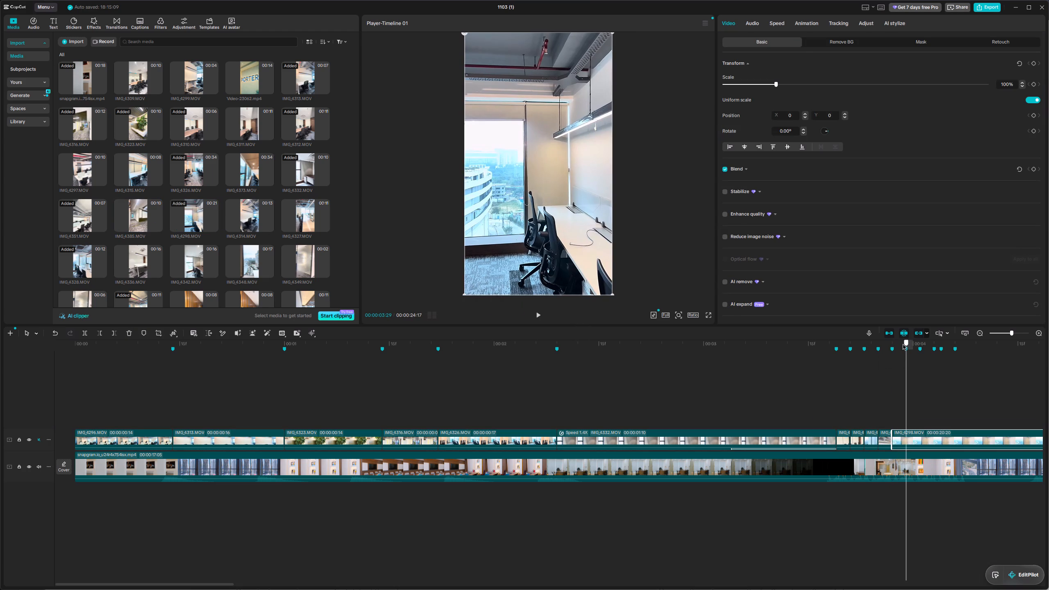
drag(903, 345, 904, 345)
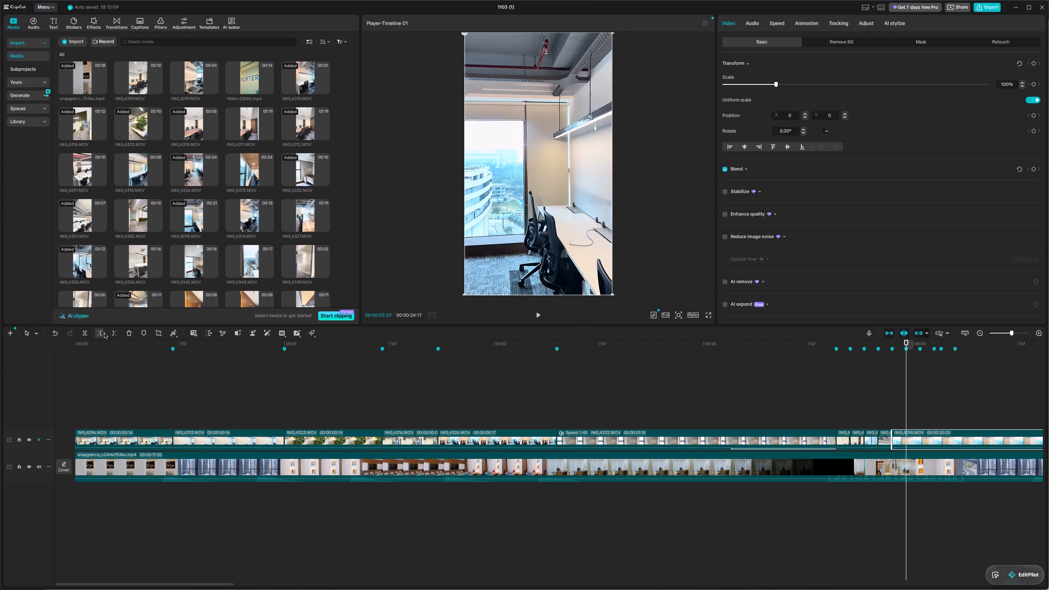
click(111, 334)
Preview unused clips, place the workstation clip IMG_4297.MOV at 03:29, split it at the 04:01 marker, and delete the remainder.
click(301, 175)
click(241, 163)
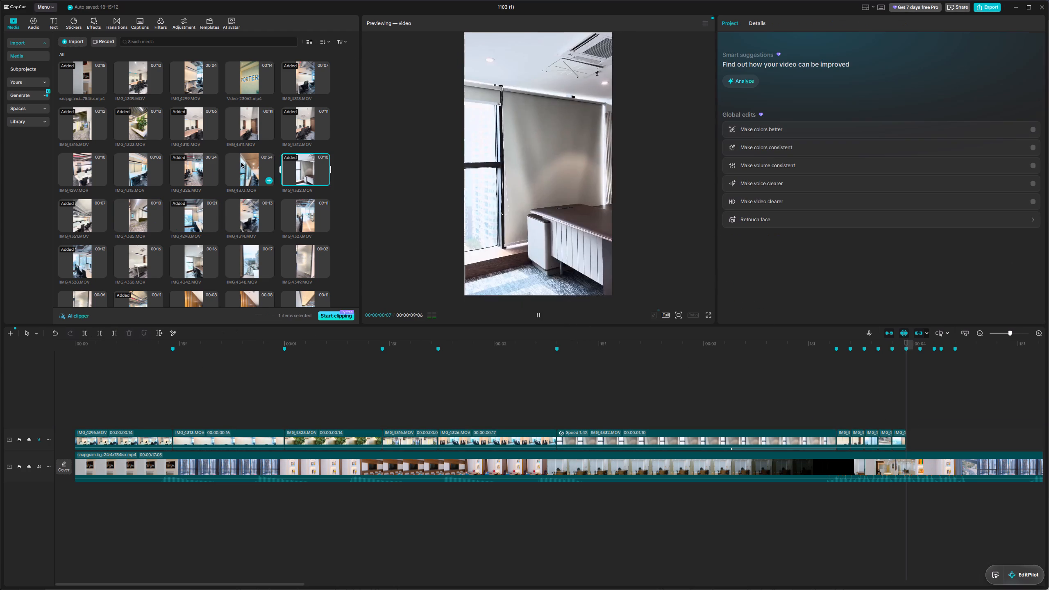
click(261, 119)
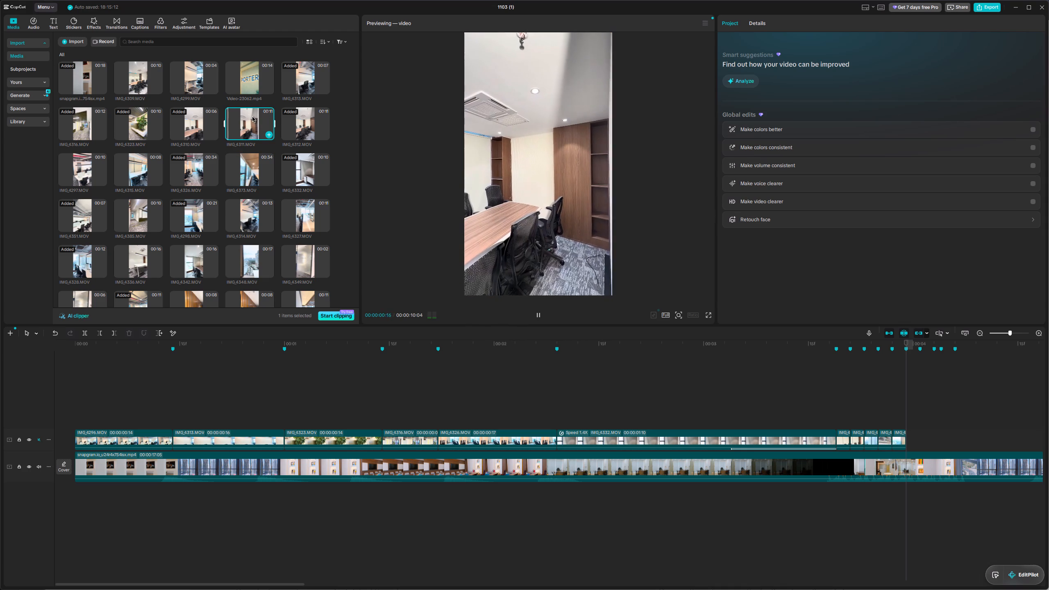
click(299, 124)
click(149, 168)
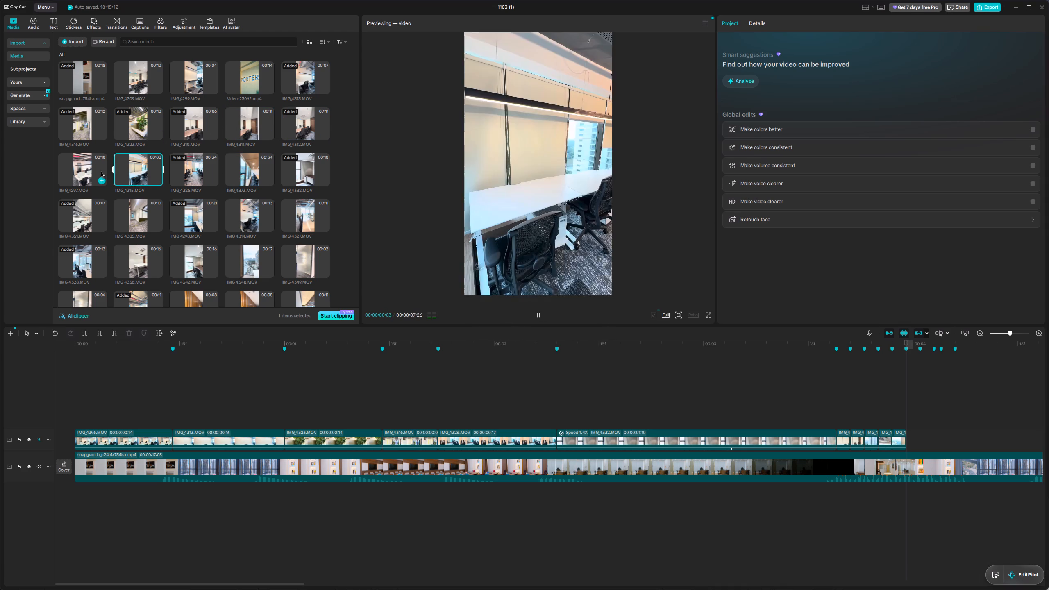
click(88, 167)
drag(83, 164, 900, 440)
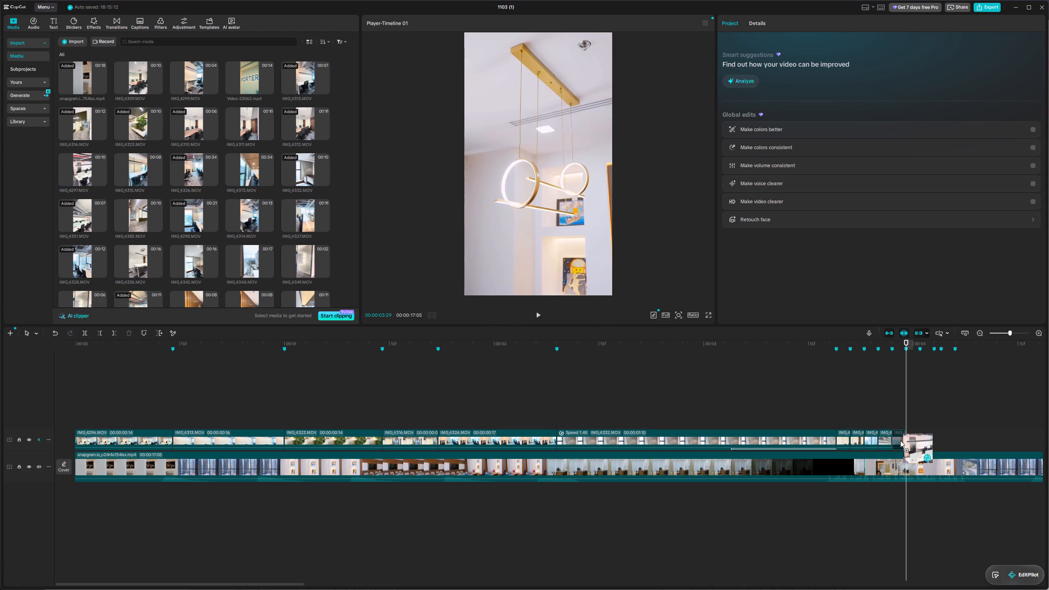
drag(900, 440, 906, 438)
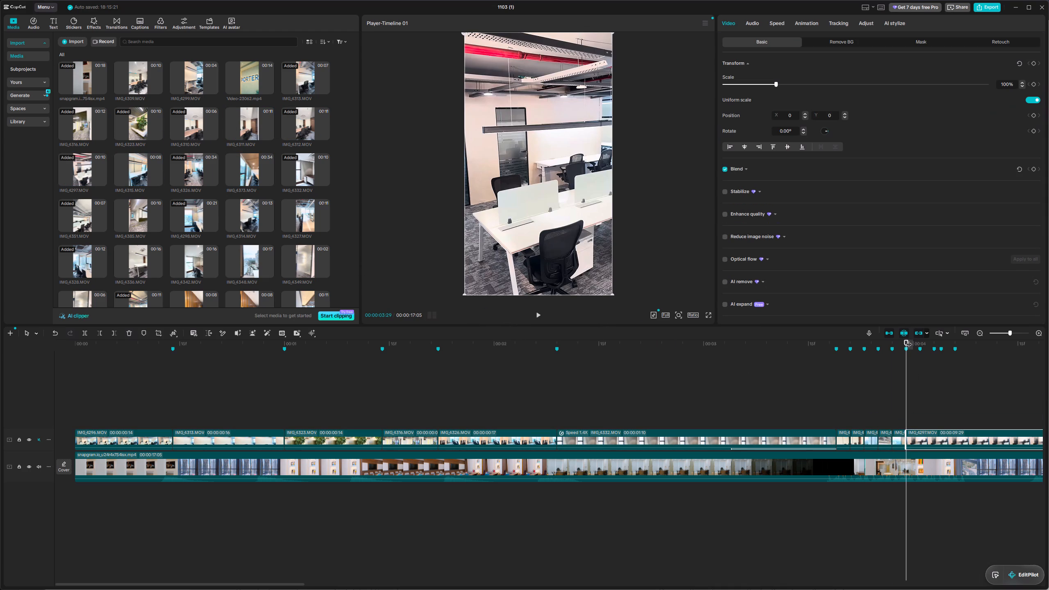
drag(909, 341, 920, 344)
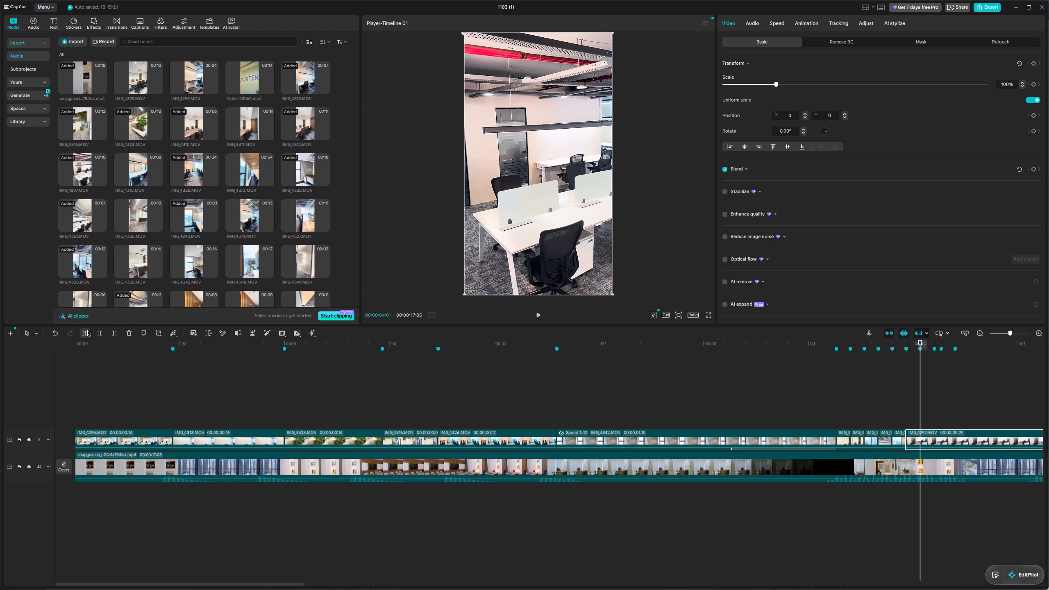
click(88, 331)
key(Delete)
key(Delete)
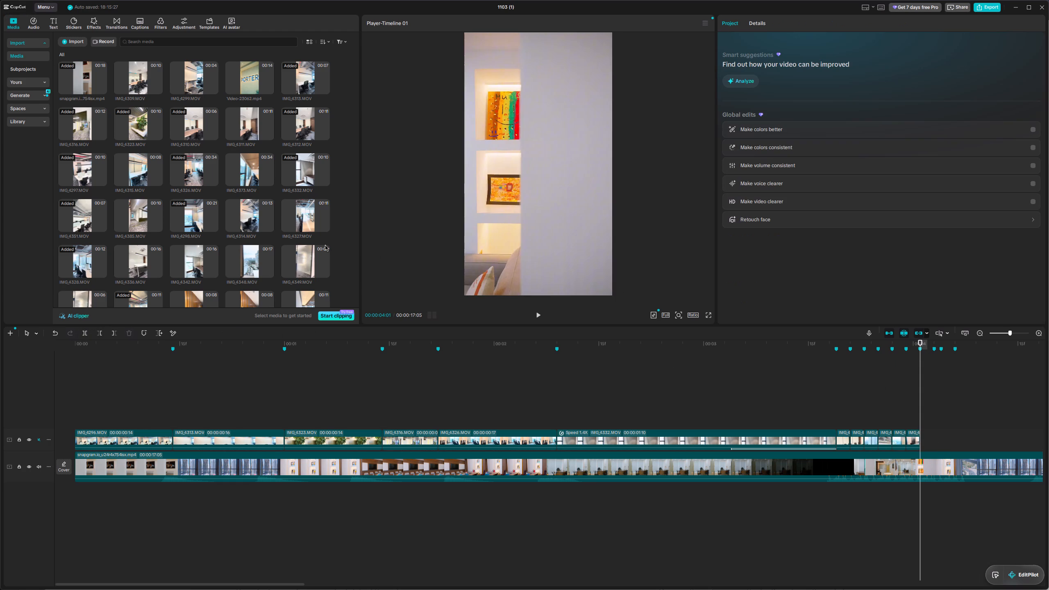
Place the standing desk clip IMG_4299.MOV at the 04:01 marker and trim its end to the marker at 04:03.
click(252, 129)
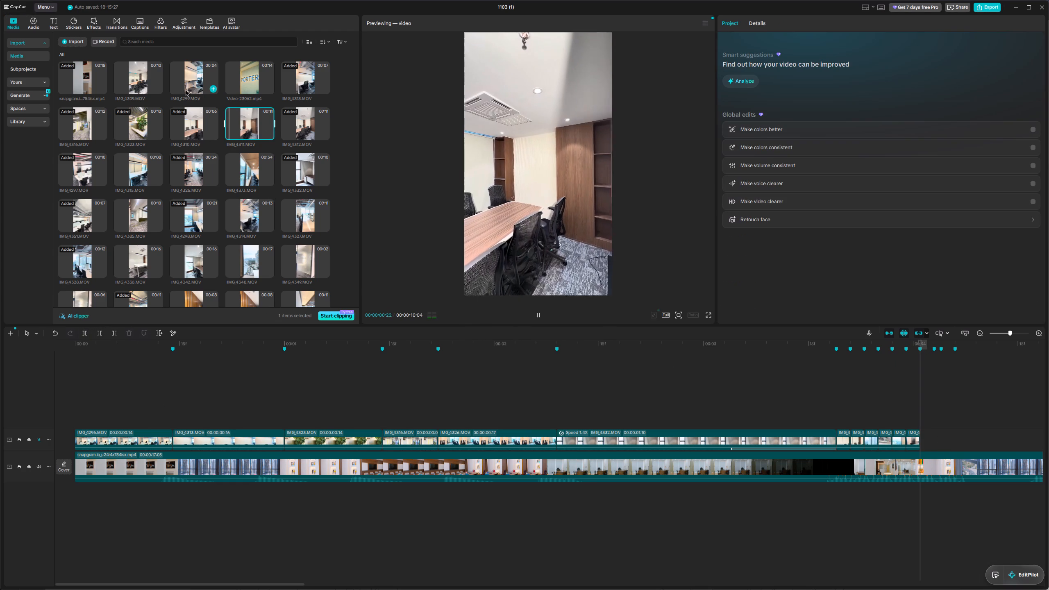
click(188, 88)
drag(186, 78, 918, 438)
drag(920, 338, 926, 340)
drag(921, 342, 933, 345)
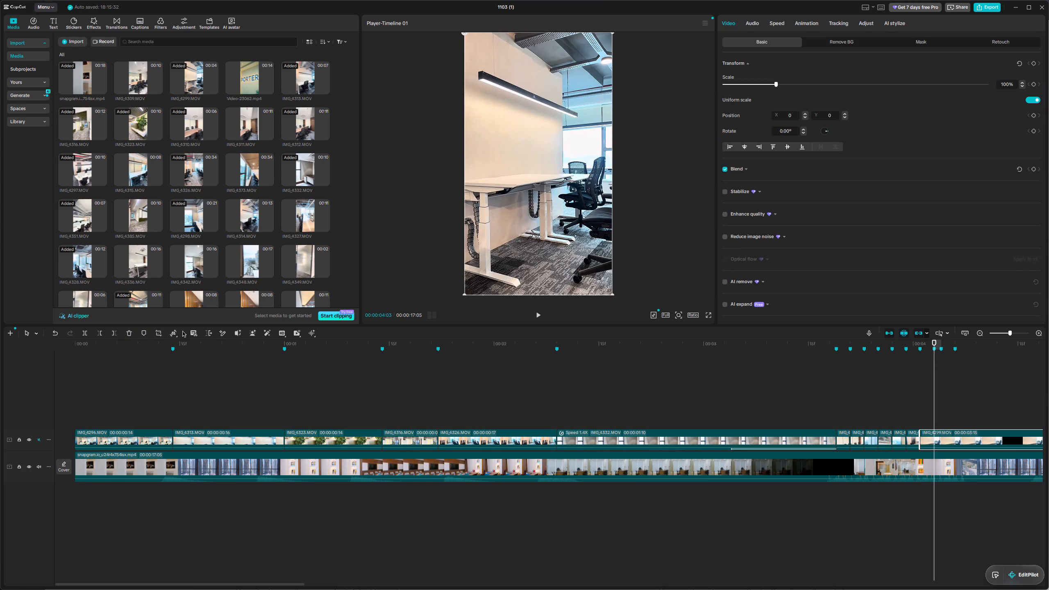
click(113, 331)
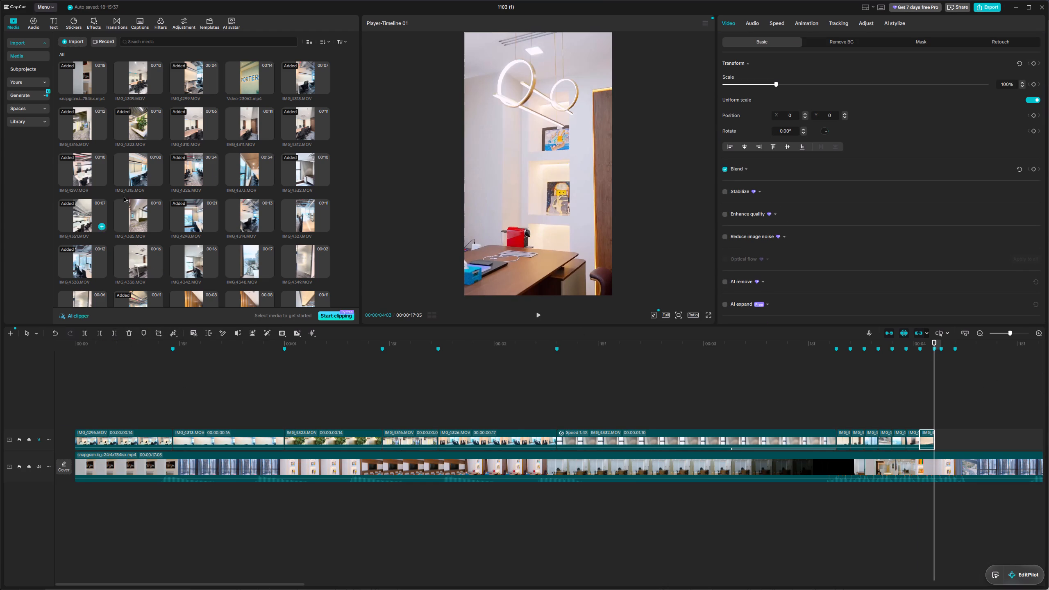
Place the wood-slat wall clip IMG_4324.MOV at the 04:03 marker, split it at the 04:04 marker, and delete the remainder.
scroll(307, 227, down, 4)
click(305, 228)
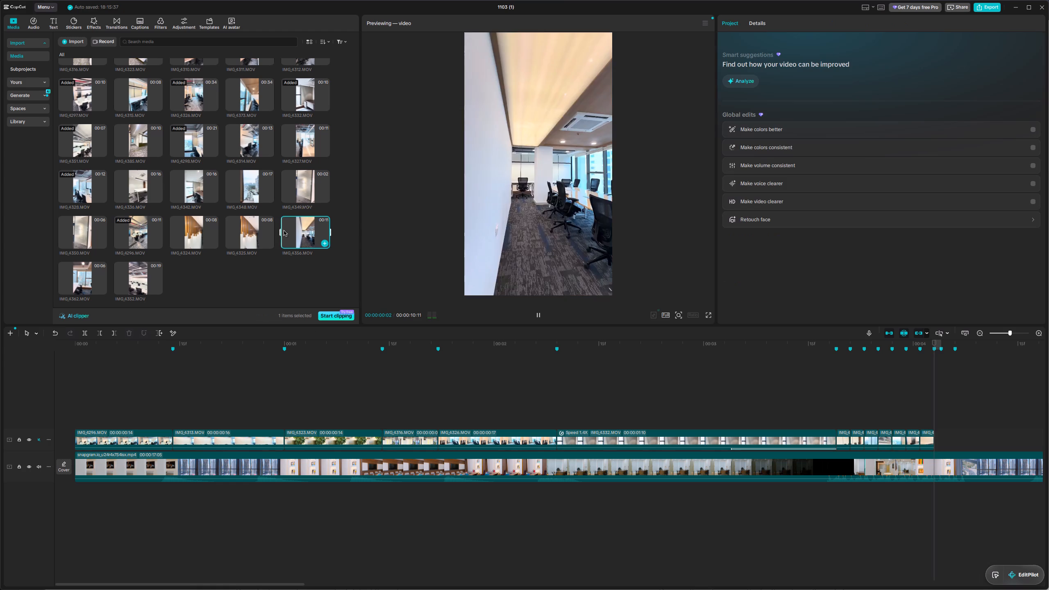
click(268, 231)
drag(200, 226, 933, 442)
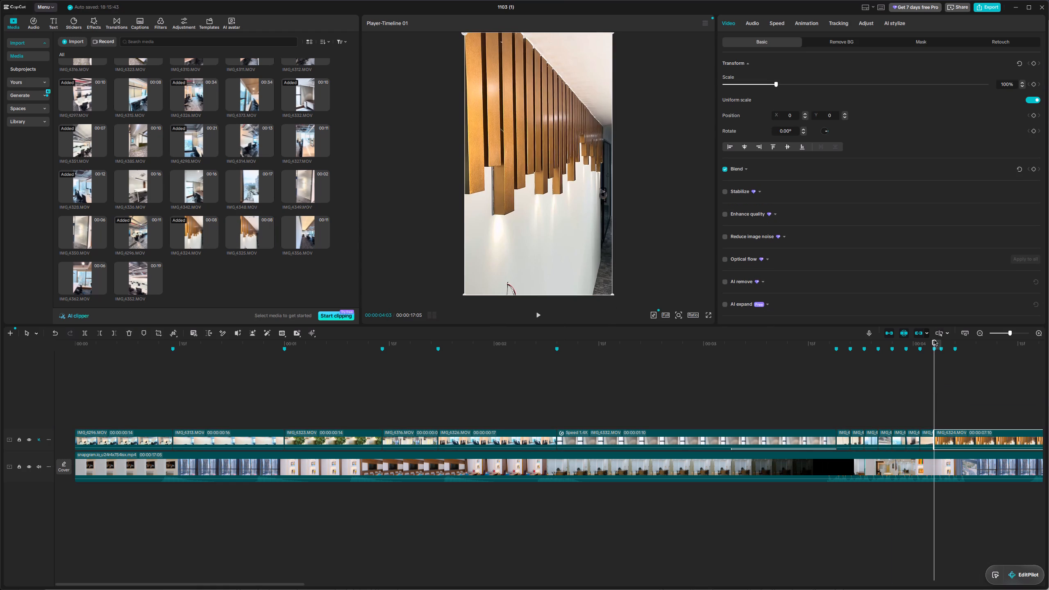
drag(934, 341, 939, 343)
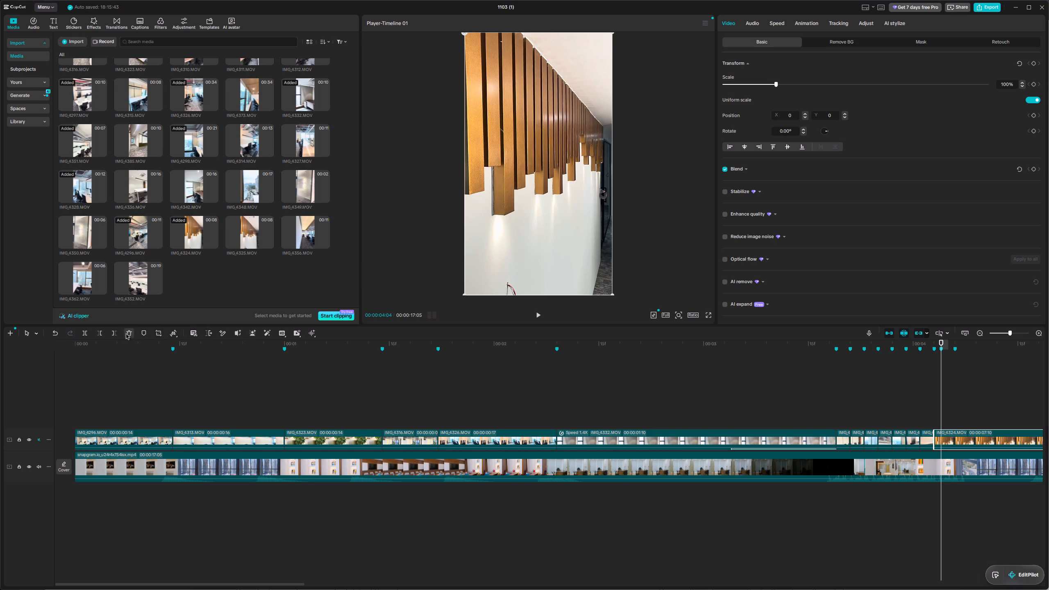
click(86, 334)
key(Delete)
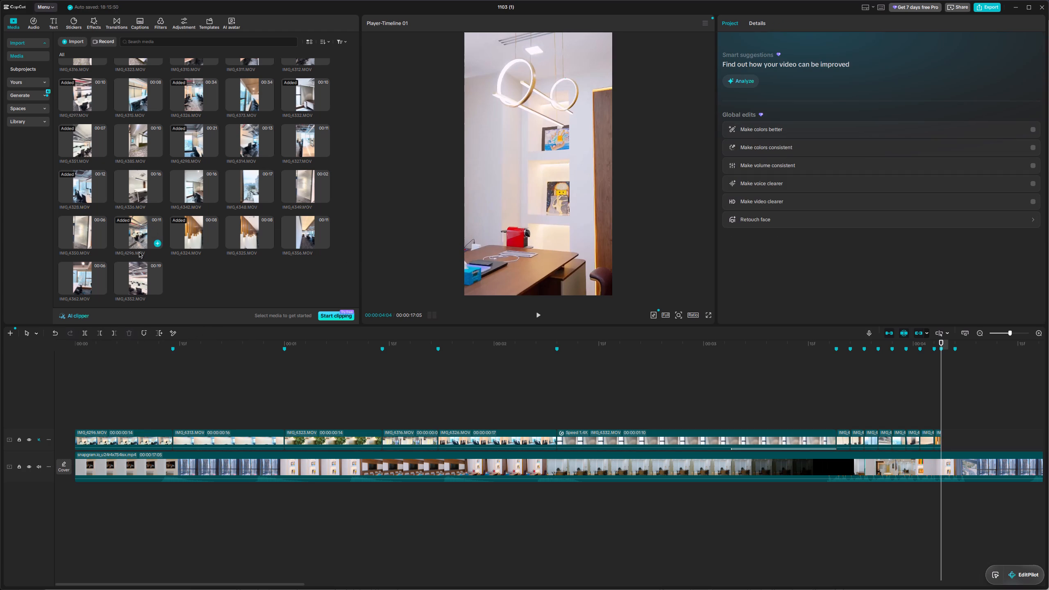
Place the last clip in the media library, showing open-plan workstations, at 04:04, split it at the 04:06 marker, and delete the remainder.
click(127, 278)
drag(132, 278, 951, 433)
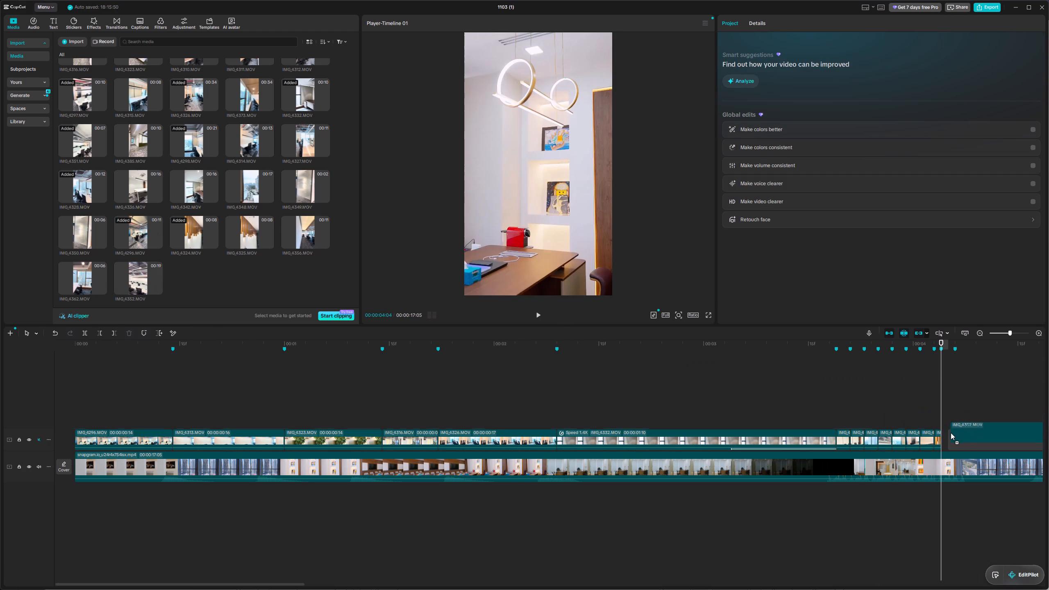
drag(951, 433, 941, 440)
drag(941, 342, 954, 345)
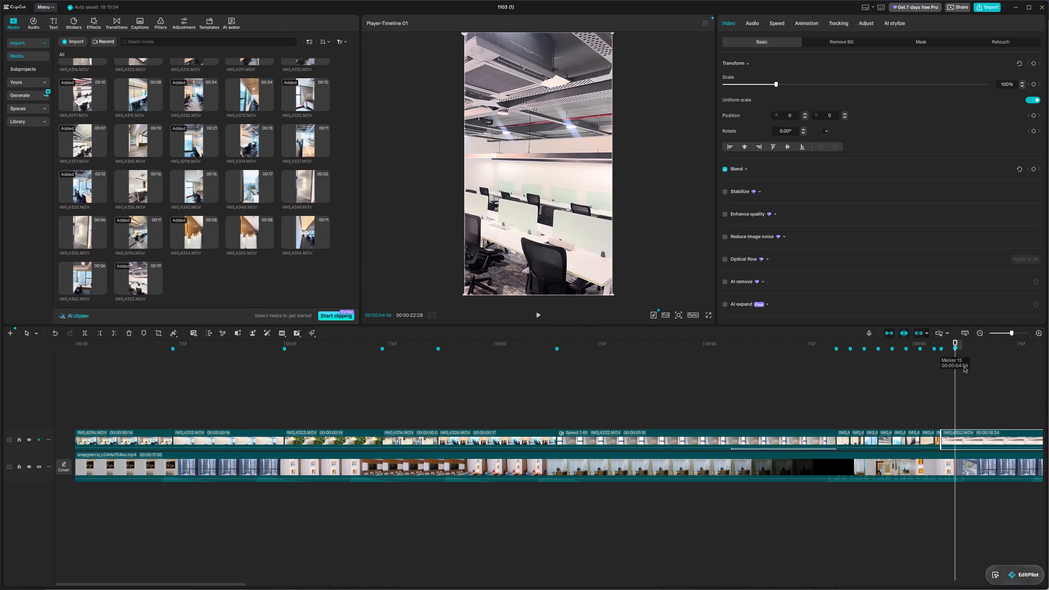
click(87, 331)
key(Delete)
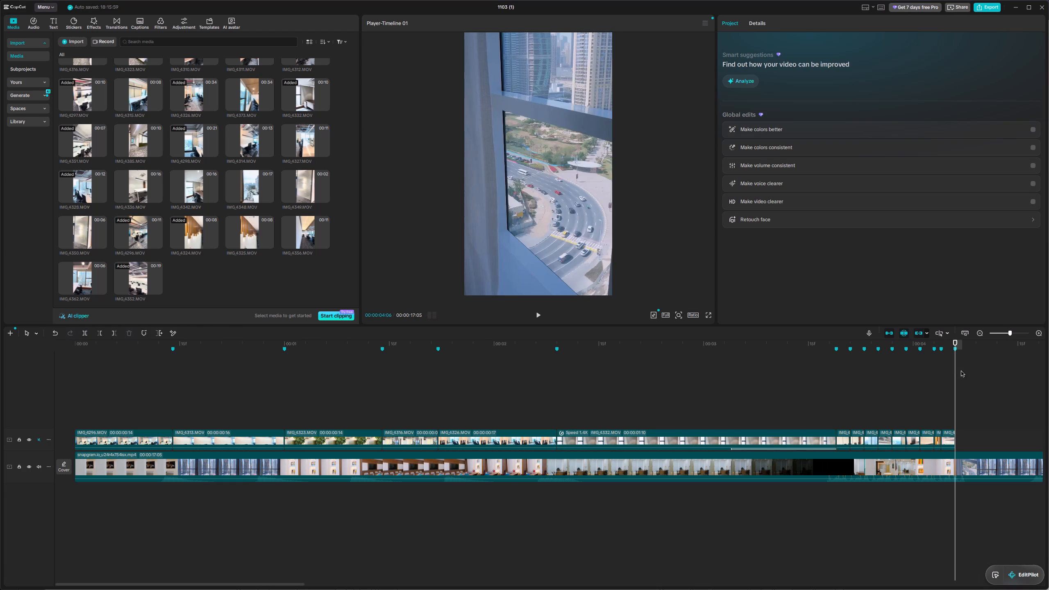
Play back the assembled sequence from the start to check the quick cuts up to the 04:06 marker.
drag(955, 368, 0, 472)
key(space)
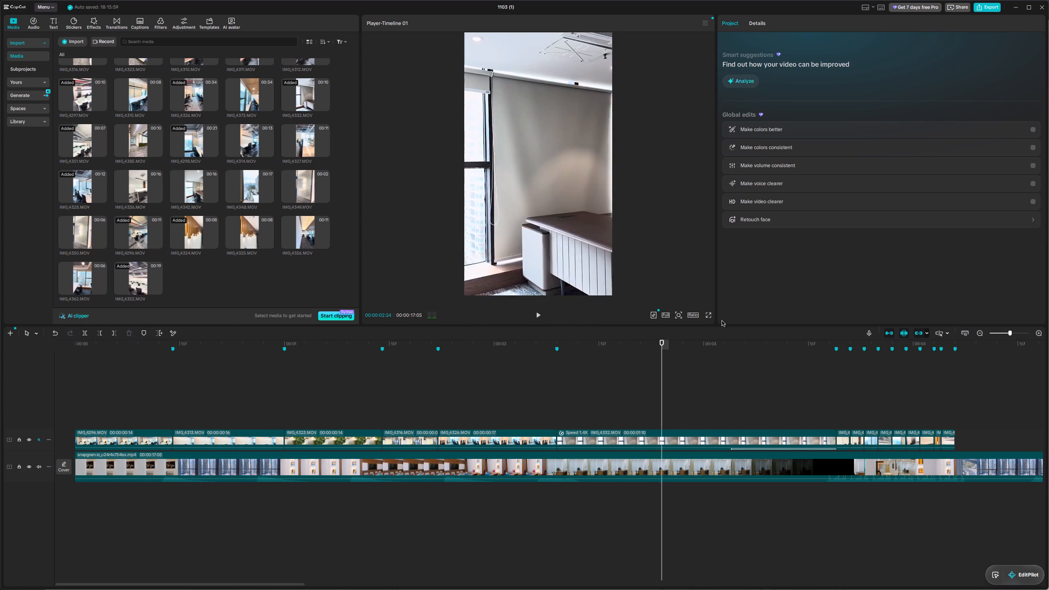
key(space)
key(space)
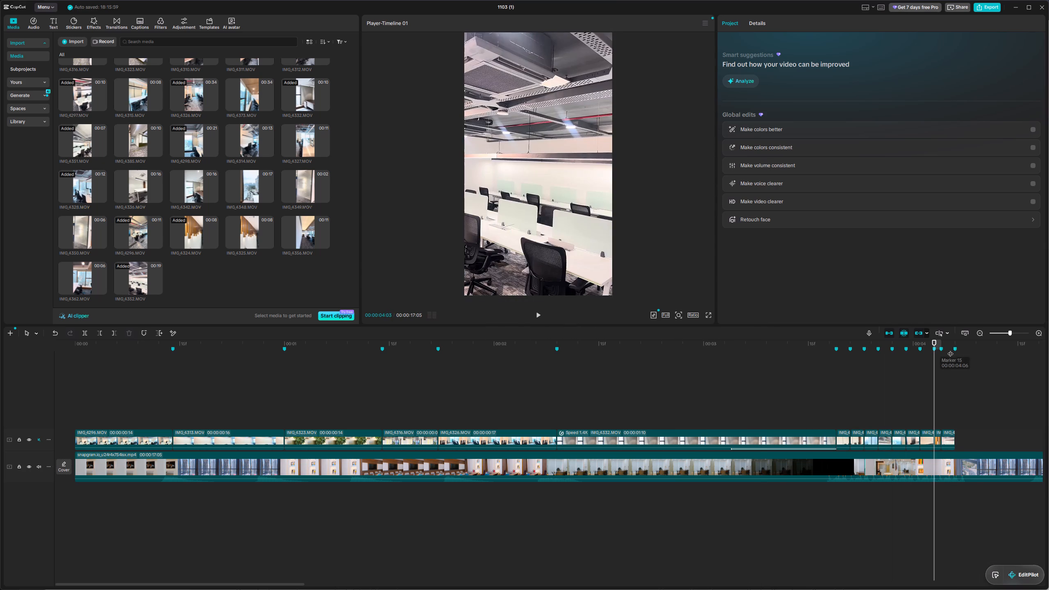
key(space)
drag(983, 345, 953, 344)
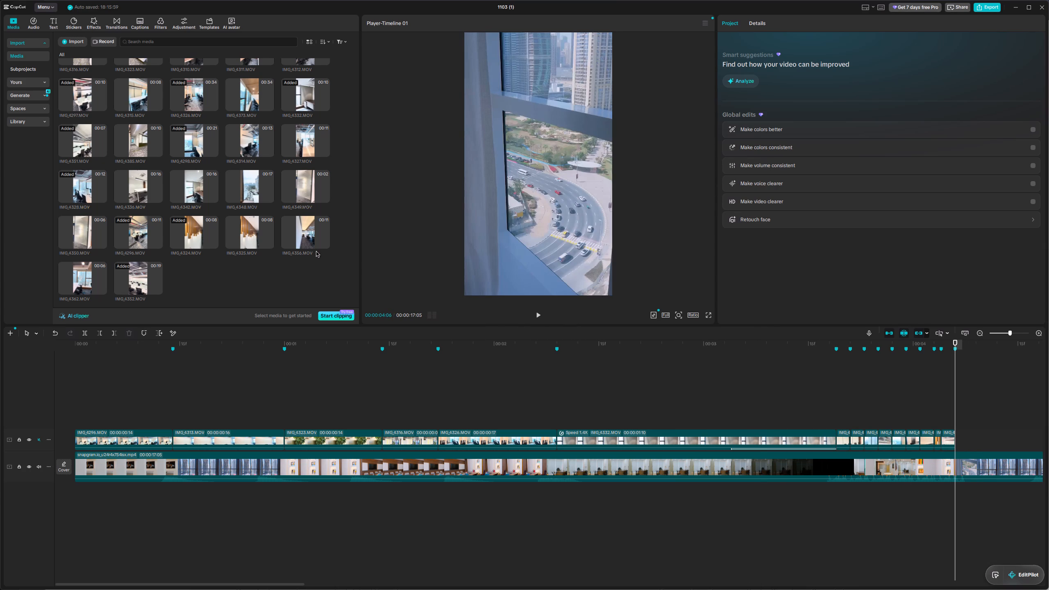
Preview office clips in the media library to find a candidate for the shot starting at the 04:06 marker.
click(188, 183)
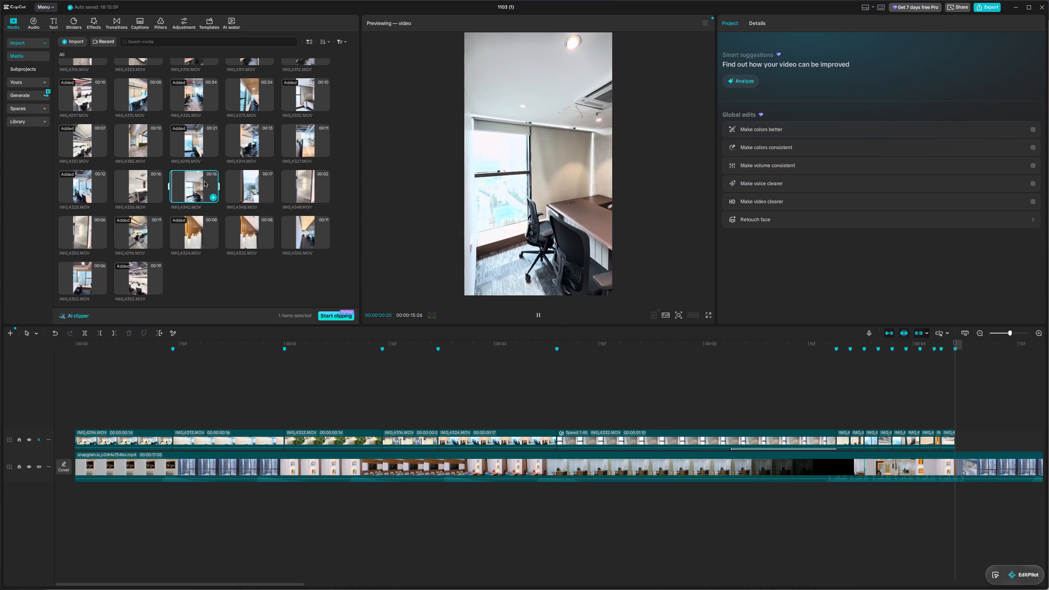
click(243, 189)
click(255, 142)
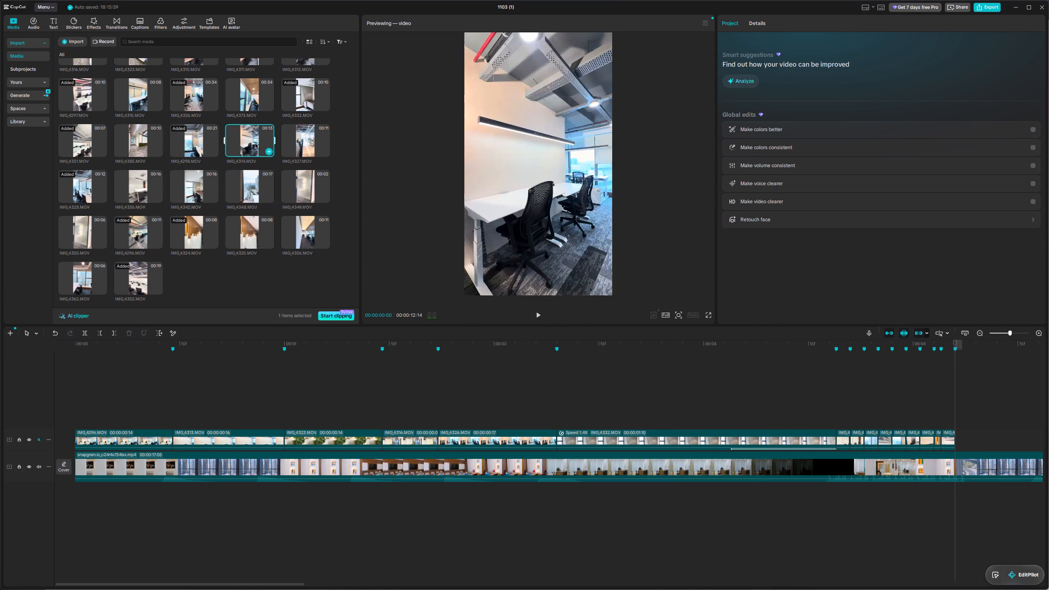
scroll(256, 146, up, 4)
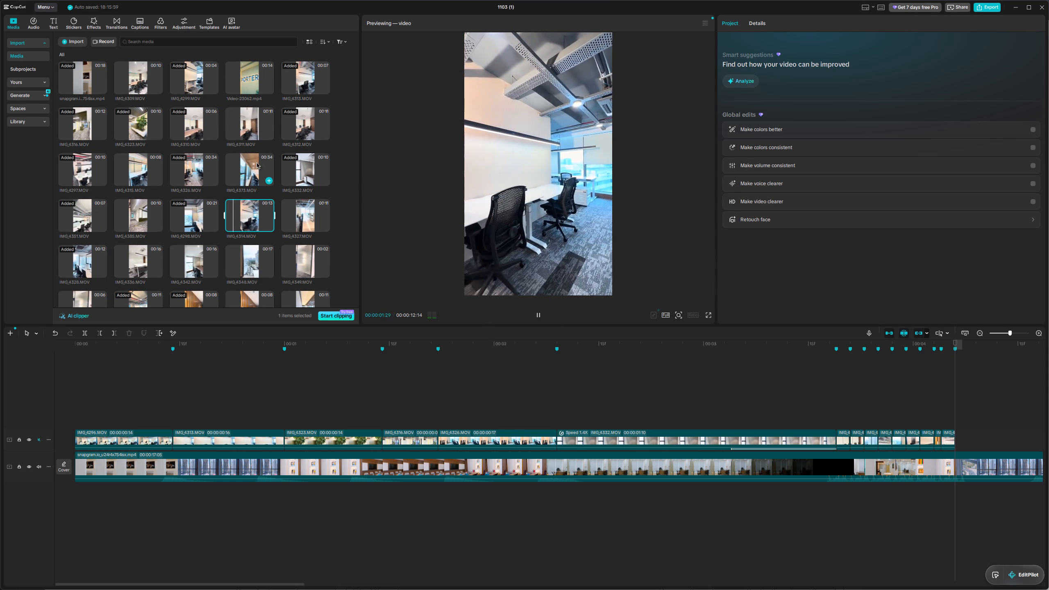
click(259, 168)
click(296, 171)
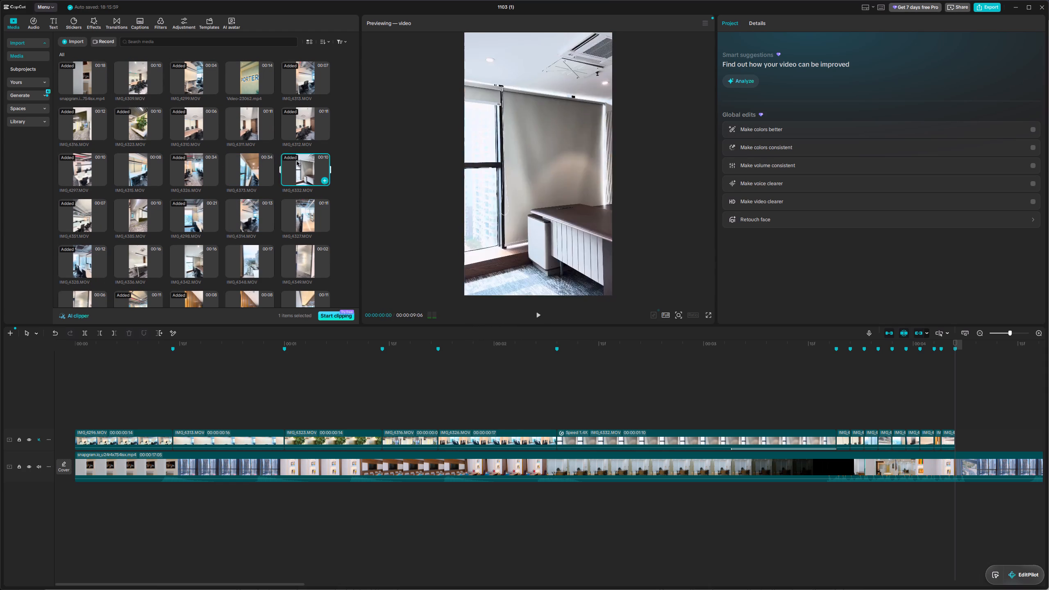
click(307, 116)
click(239, 125)
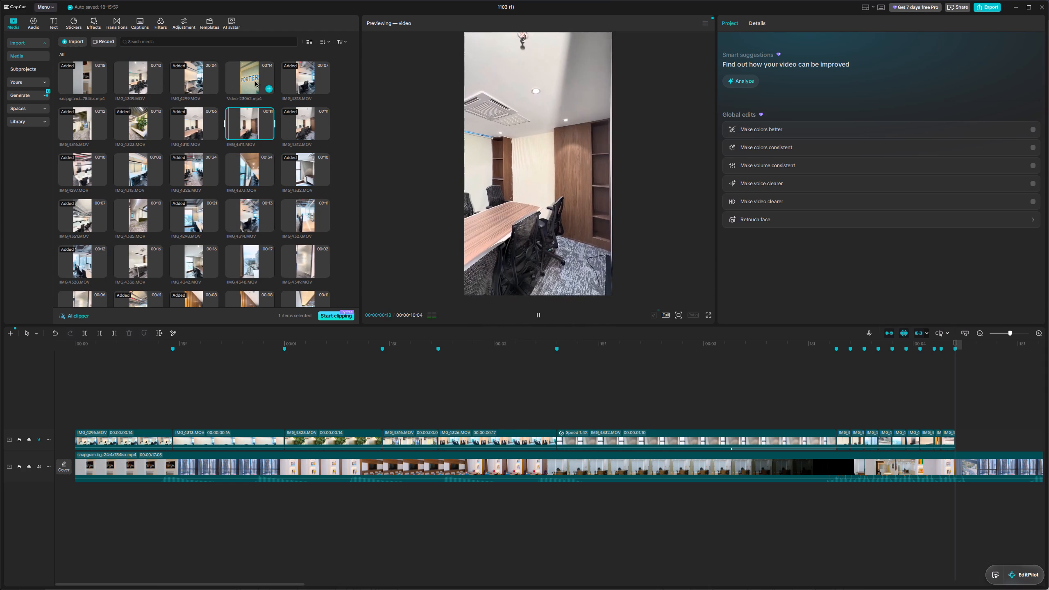
click(123, 172)
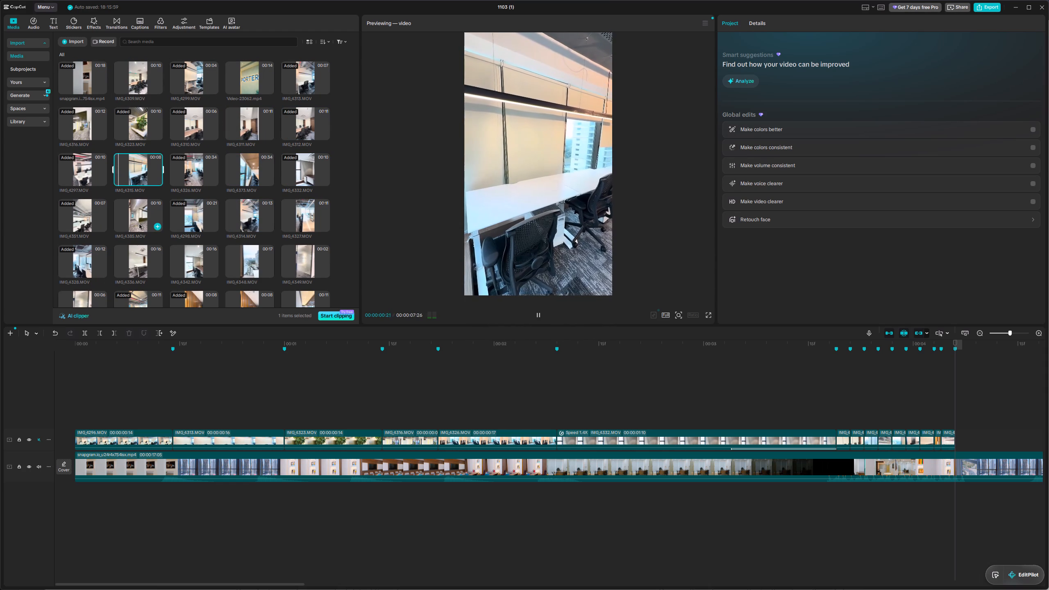
click(139, 224)
Place the white table clip IMG_4336.MOV at the 04:06 marker, split it at the 04:19 marker, and delete the remainder.
click(140, 247)
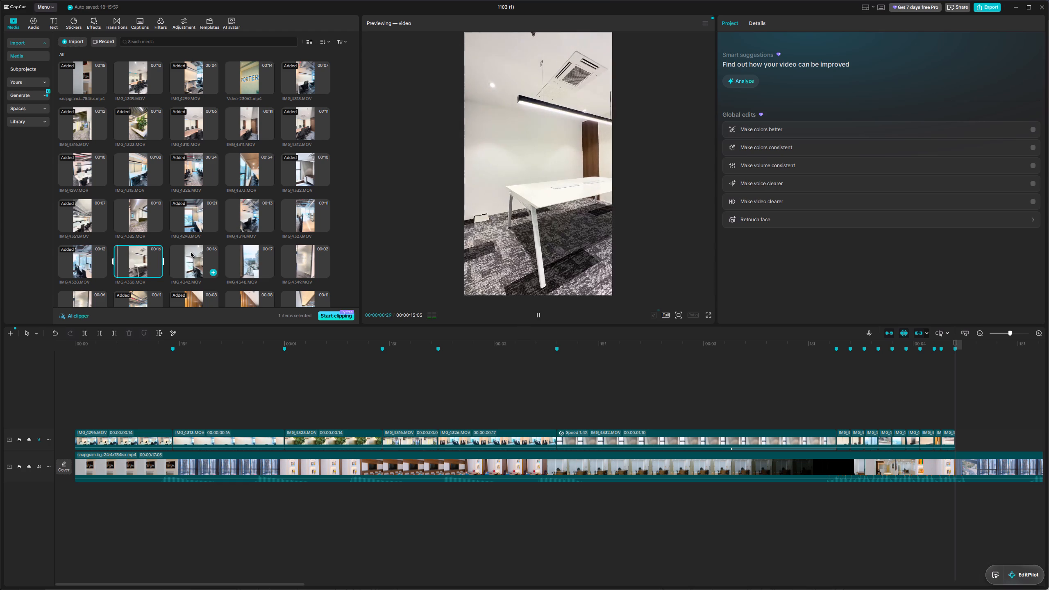
drag(132, 261, 661, 389)
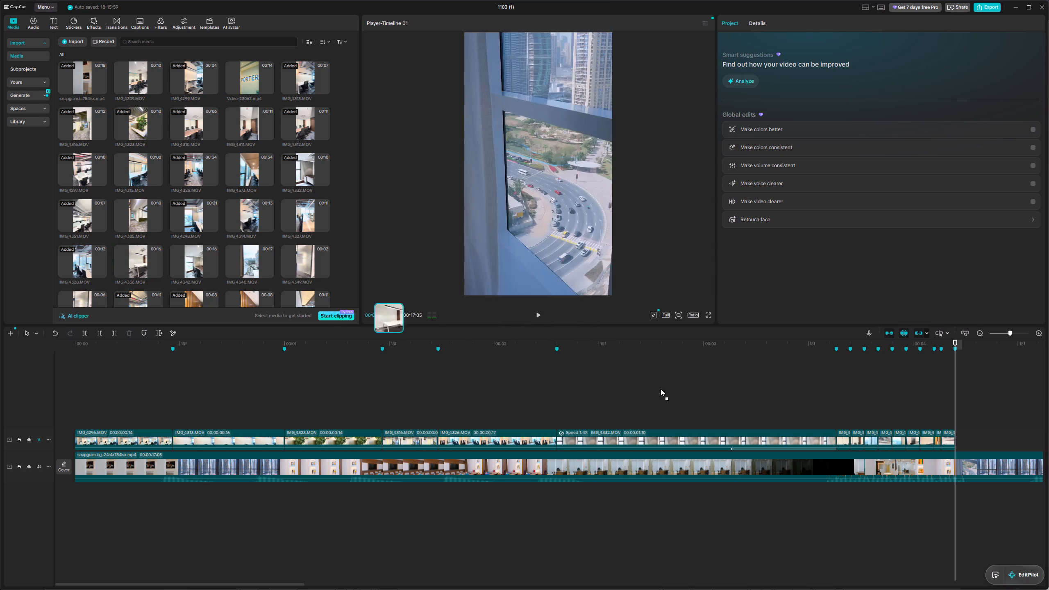
drag(661, 389, 957, 438)
key(space)
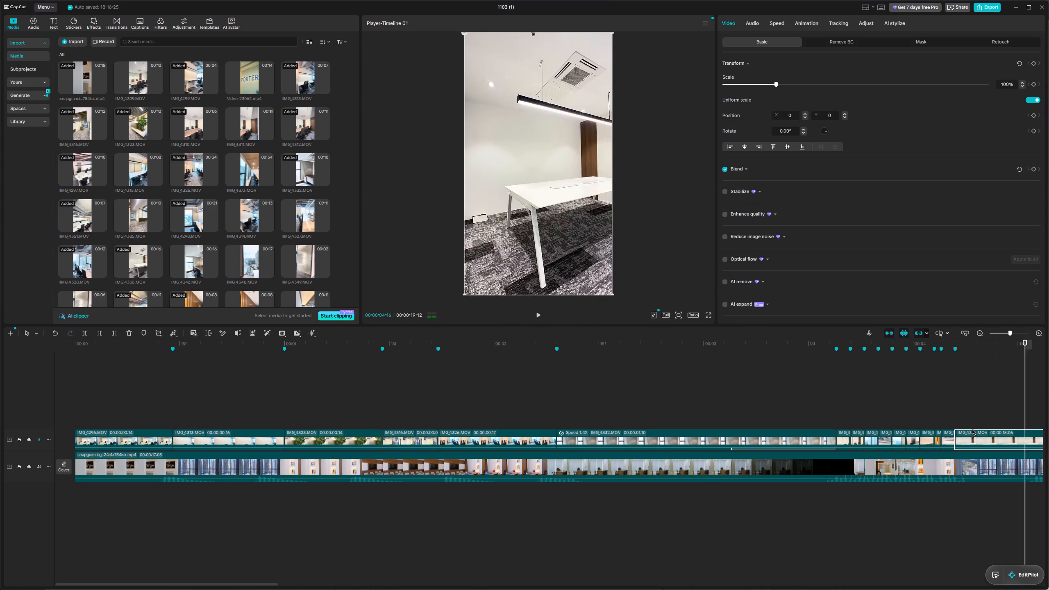
key(space)
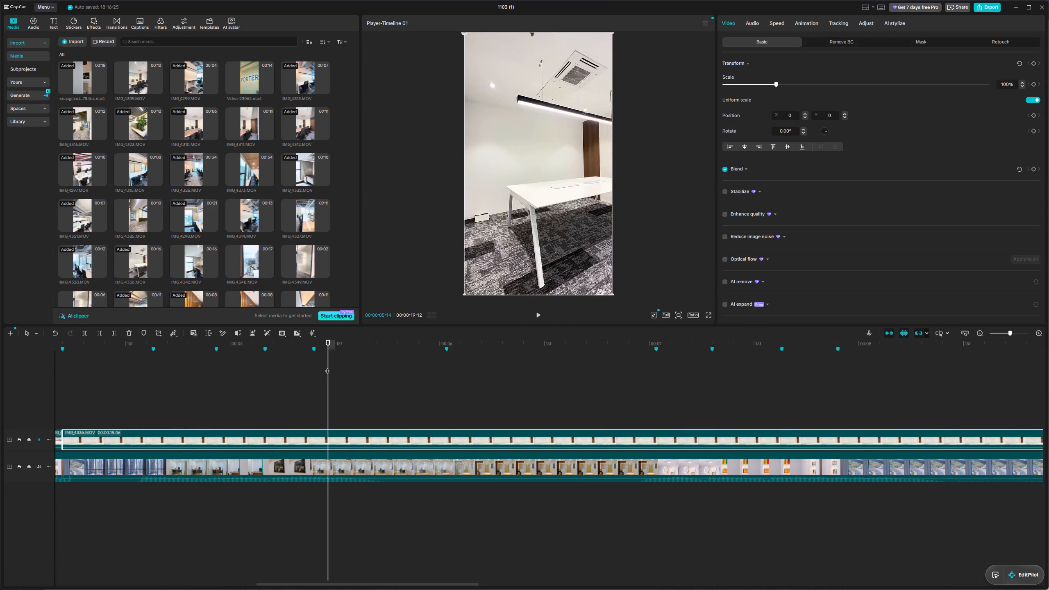
drag(327, 367, 259, 378)
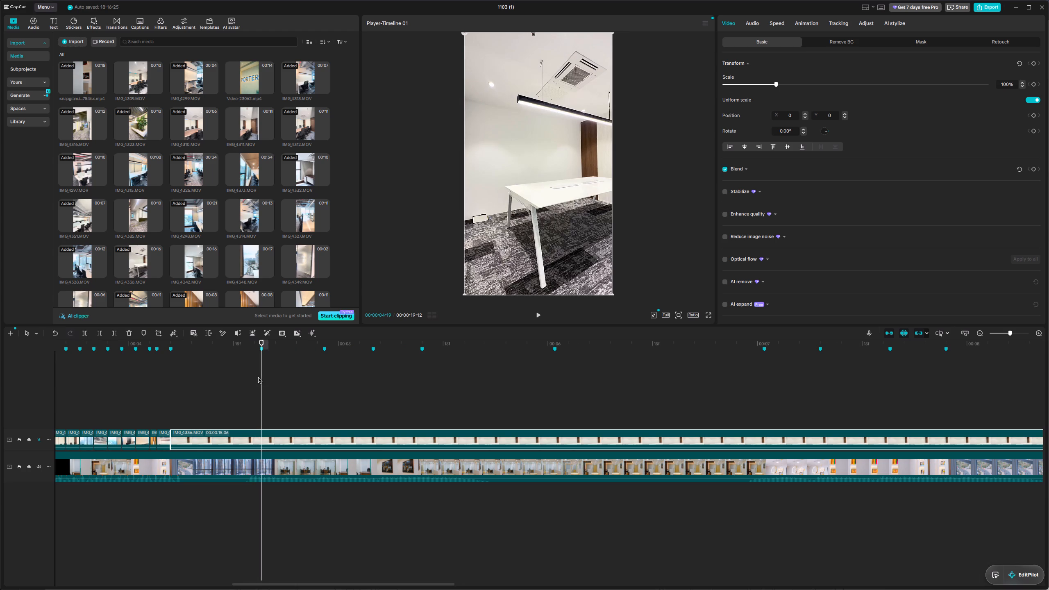
click(87, 334)
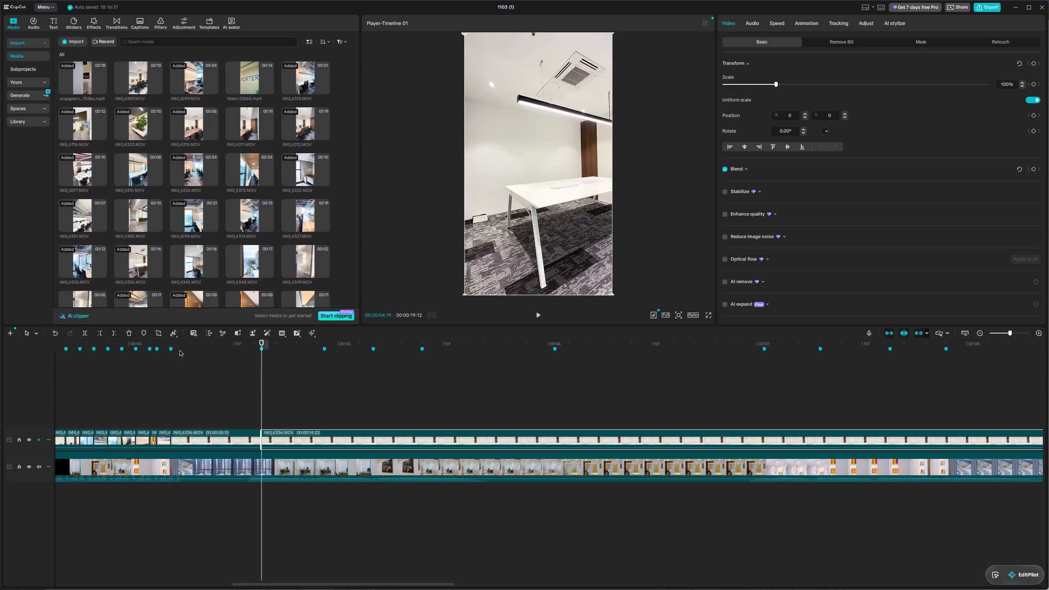
key(Delete)
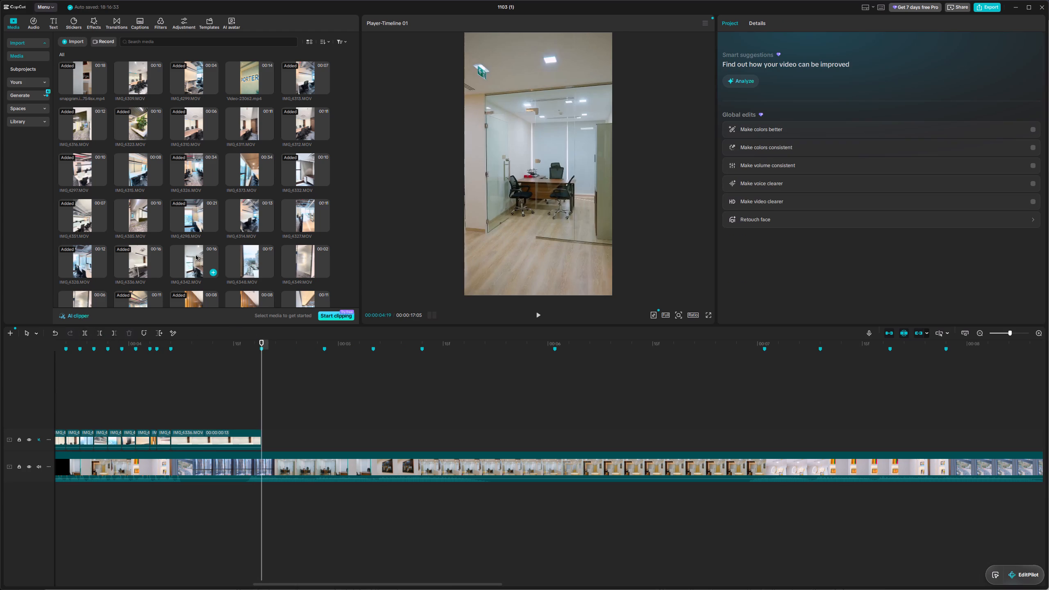
Preview unused clips and place the private office desk clip IMG_4342.MOV at the 04:19 marker.
click(196, 255)
click(246, 260)
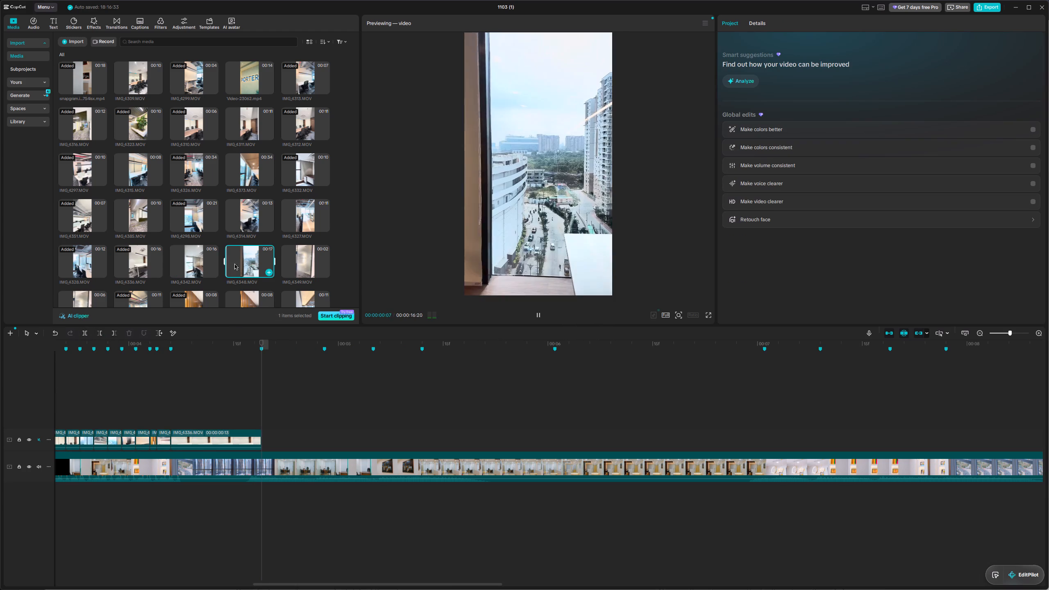
click(333, 252)
click(310, 260)
click(252, 260)
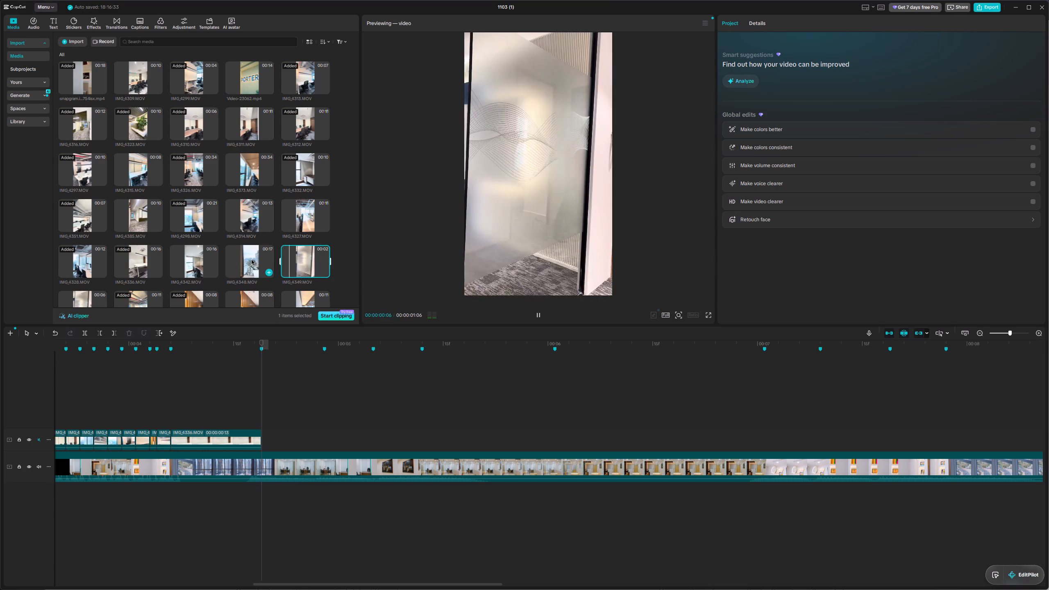
click(206, 259)
scroll(209, 253, down, 1)
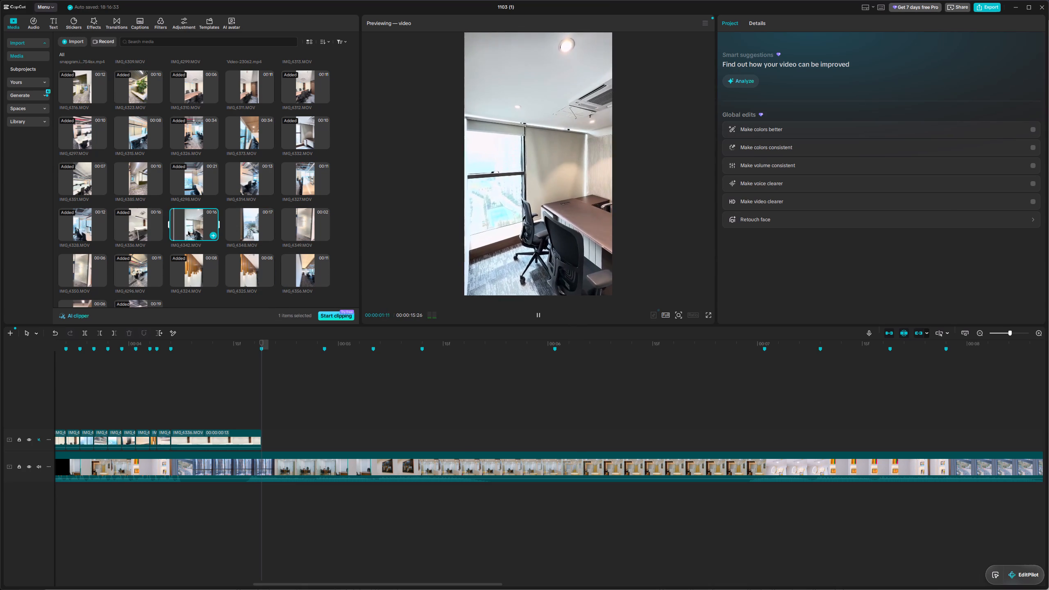
drag(188, 227, 264, 436)
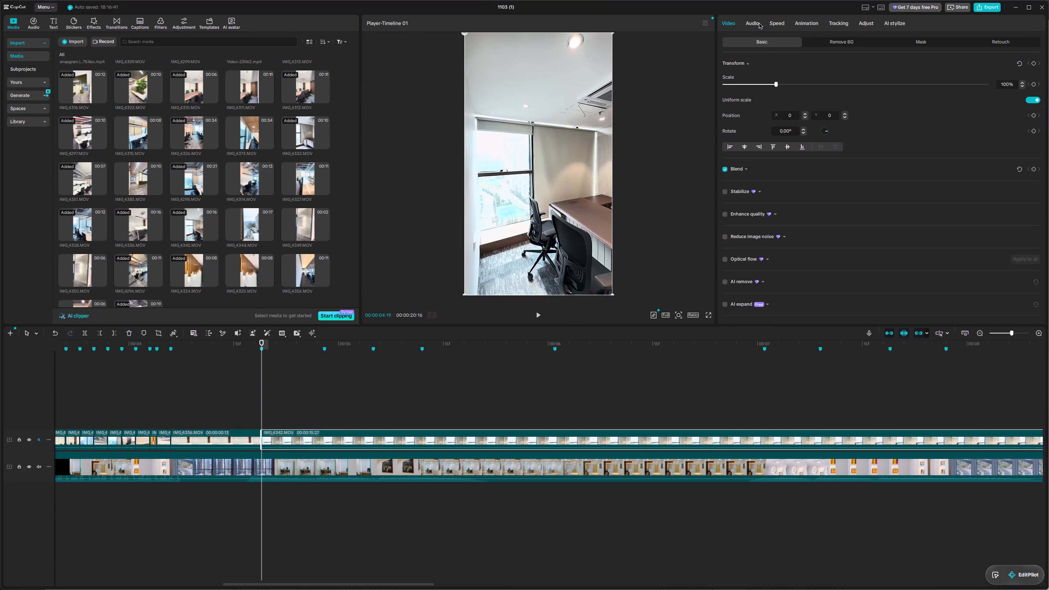
Set the playback speed of the private office desk clip IMG_4342.MOV to 1.81x.
click(772, 25)
drag(782, 75, 824, 84)
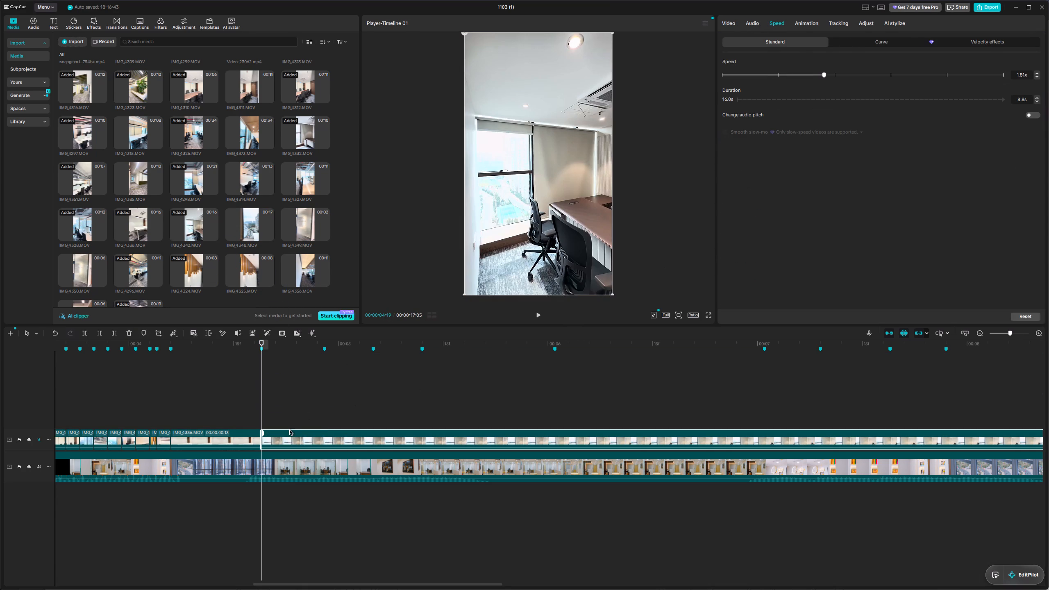
Trim about 9 frames off the start of IMG_4342.MOV, move it back to 04:19, and cut its end at the 04:28 marker.
drag(262, 440, 324, 440)
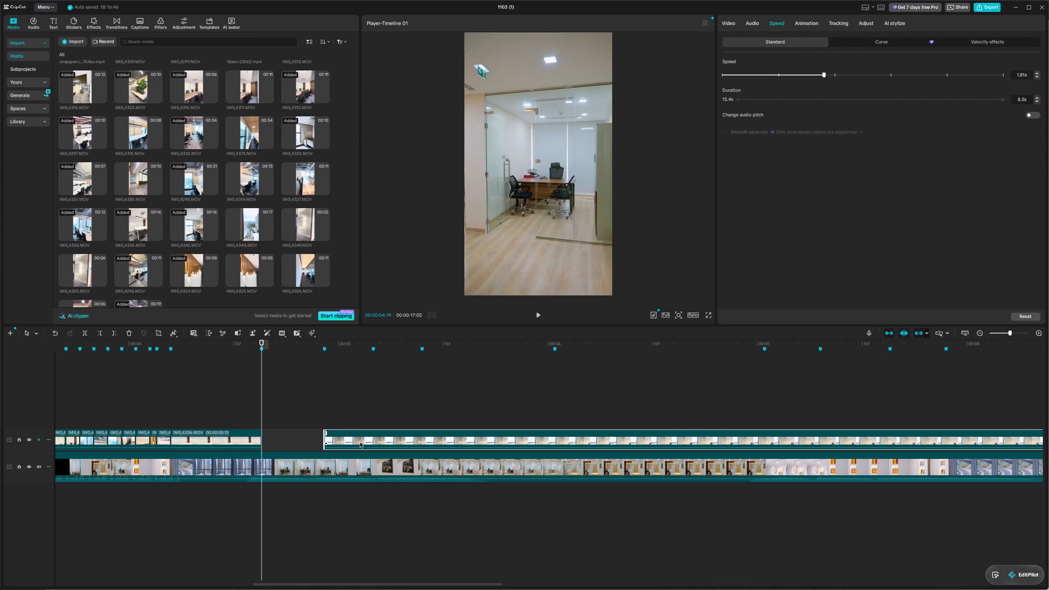
drag(360, 442, 299, 446)
drag(263, 342, 336, 343)
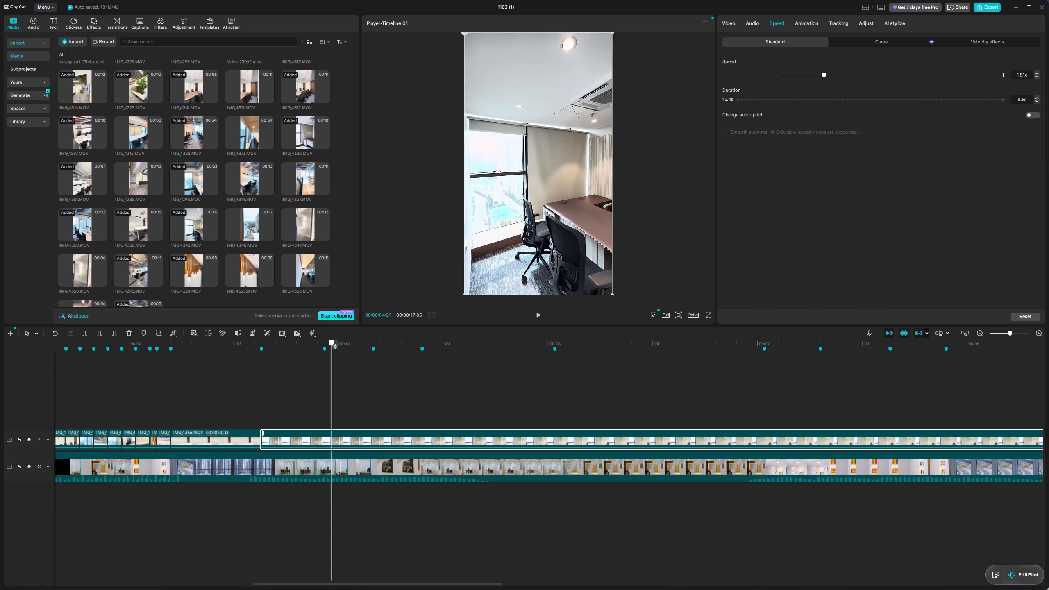
drag(336, 343, 323, 343)
click(85, 337)
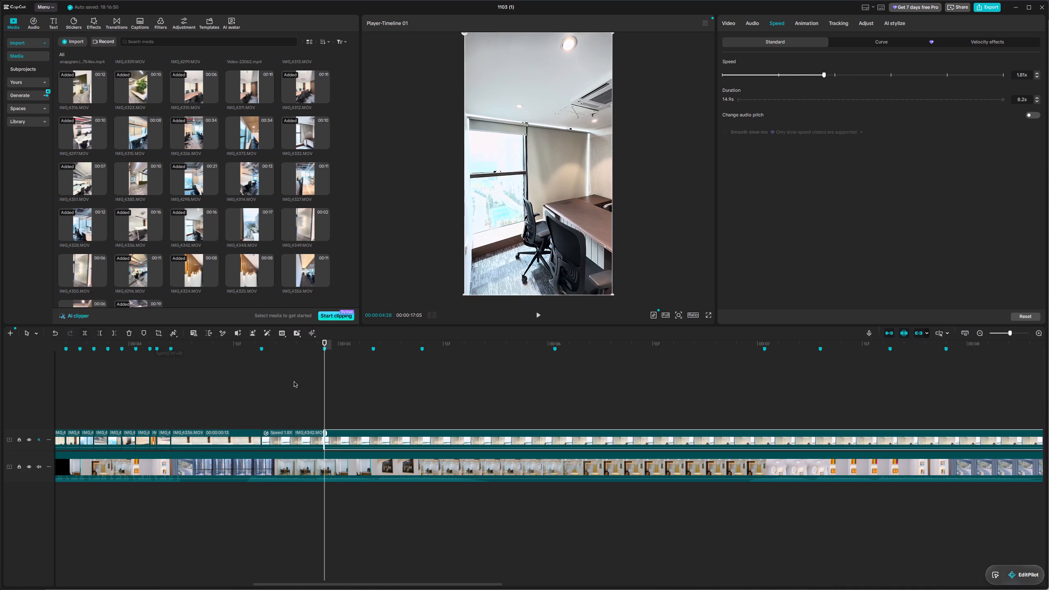
key(Delete)
Play back the two newest clips from the 04:06 marker to check their cuts up to 04:28.
drag(326, 393, 236, 397)
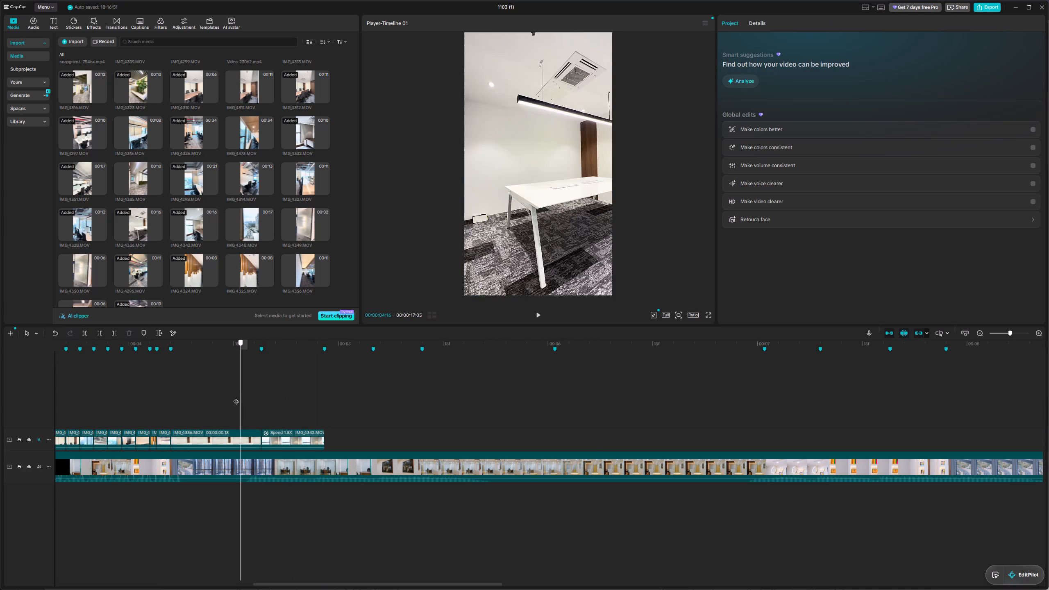
drag(236, 397, 172, 390)
key(space)
key(space)
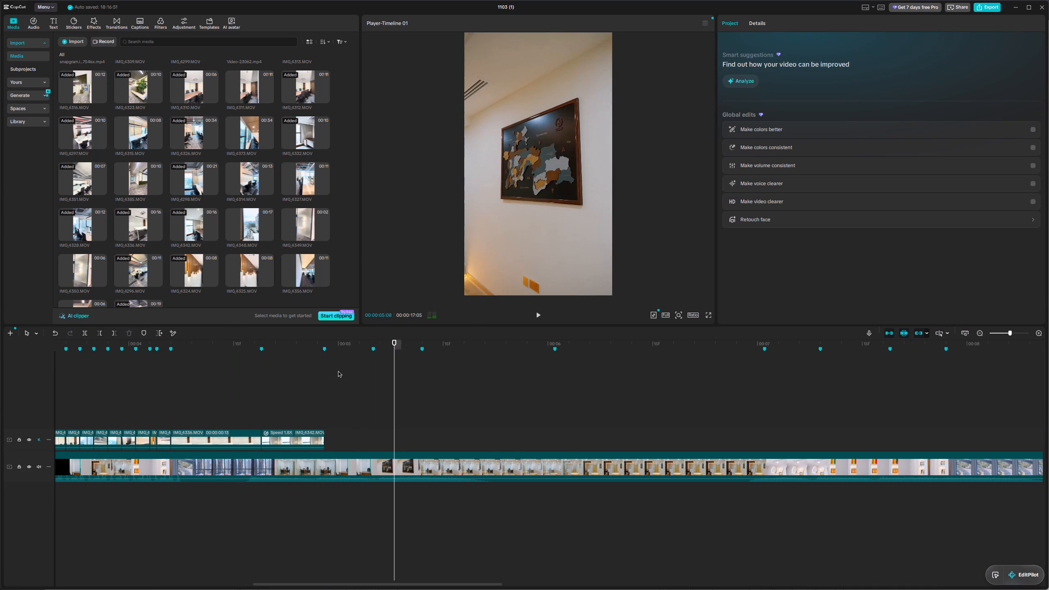
drag(394, 378, 327, 392)
Preview clips in the media library and place the conference room clip IMG_4309.MOV at the 04:28 marker.
click(195, 221)
click(197, 177)
scroll(226, 118, up, 2)
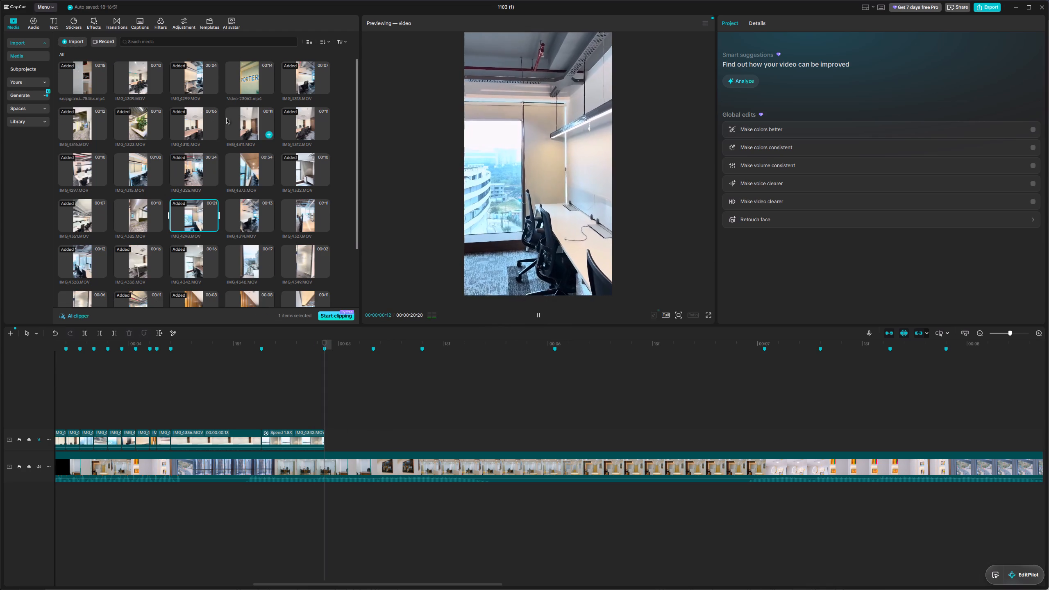
click(145, 87)
drag(139, 81, 227, 268)
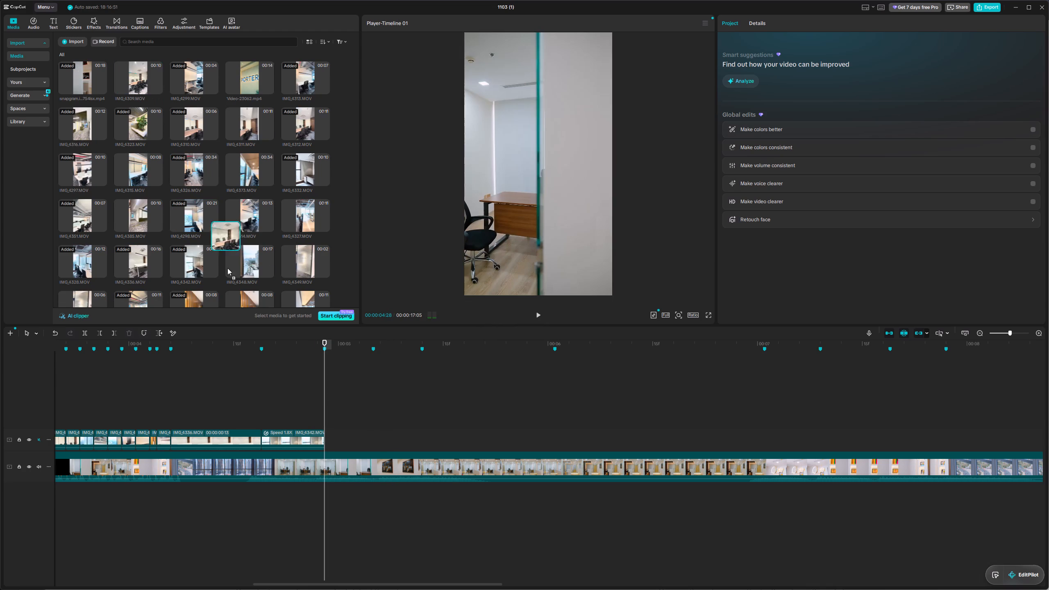
drag(227, 268, 324, 442)
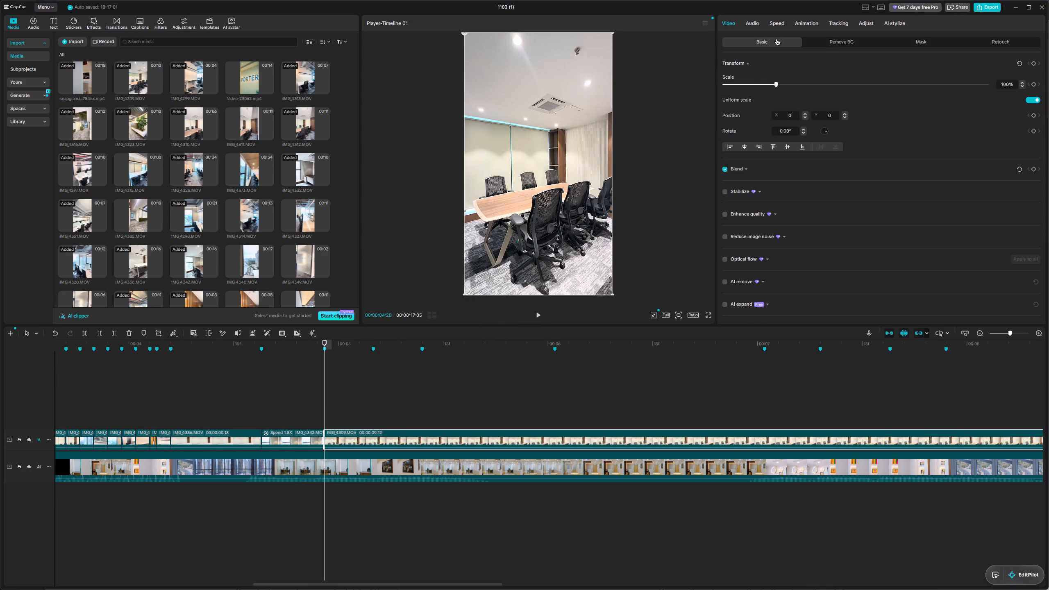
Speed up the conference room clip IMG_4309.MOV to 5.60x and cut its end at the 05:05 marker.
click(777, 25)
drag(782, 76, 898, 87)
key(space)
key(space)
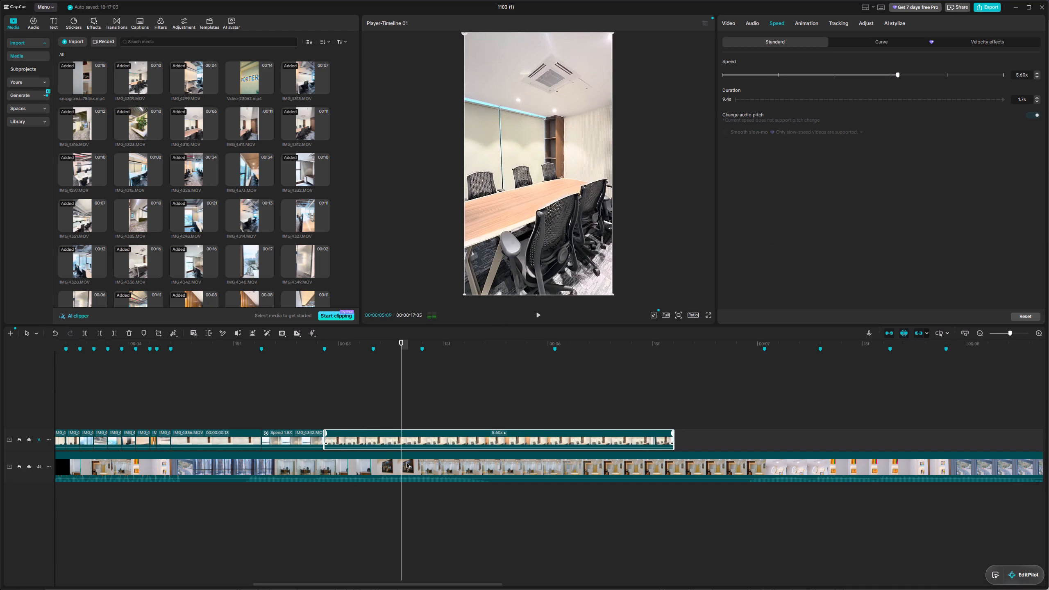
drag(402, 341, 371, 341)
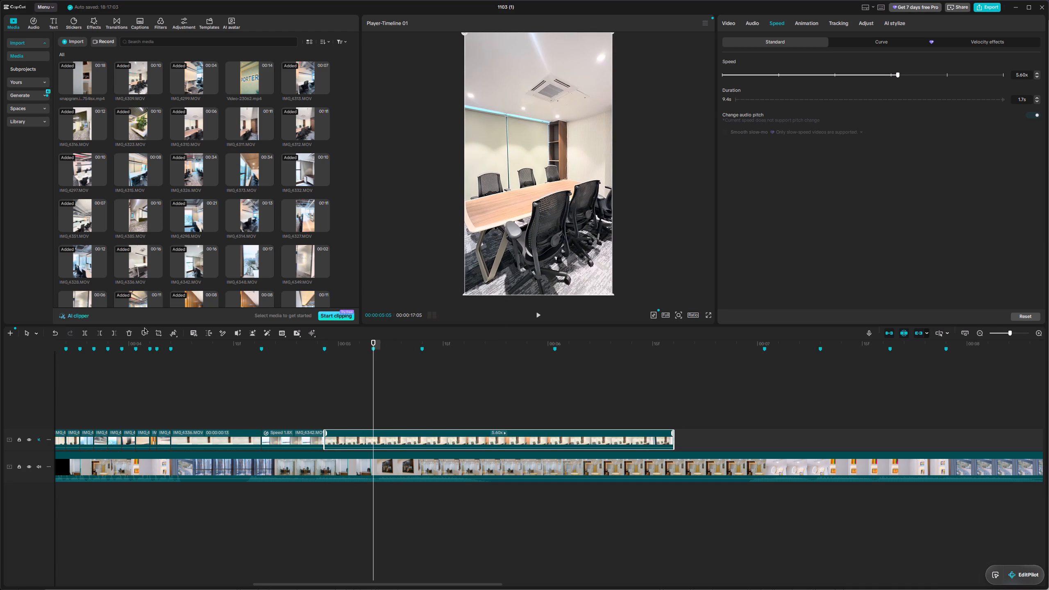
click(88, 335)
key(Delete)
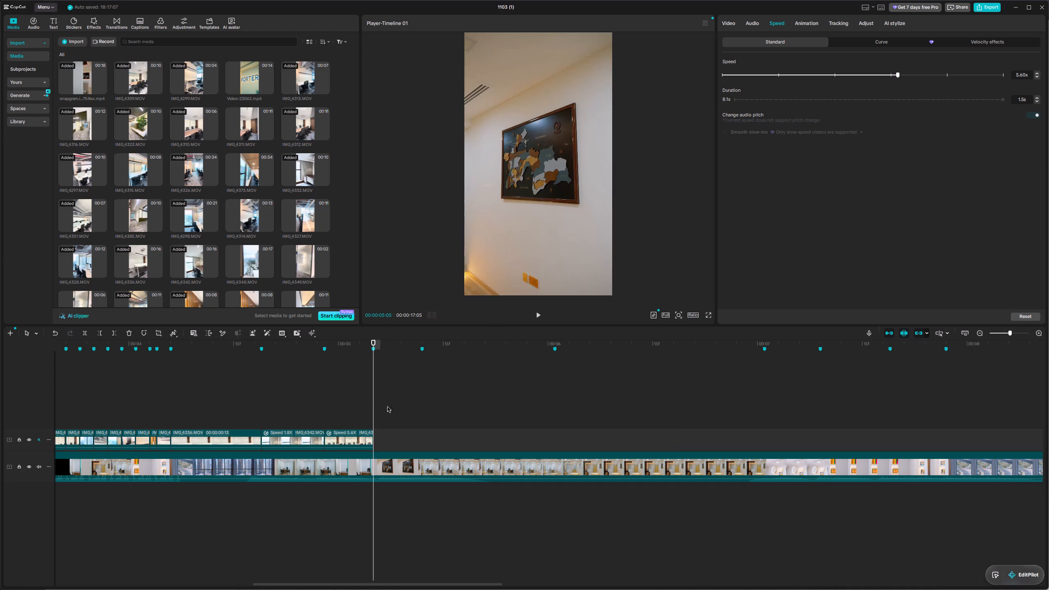
Play back the sped-up conference room clip between the 04:28 and 05:05 markers to check its pace.
drag(370, 392, 265, 395)
drag(372, 374, 313, 381)
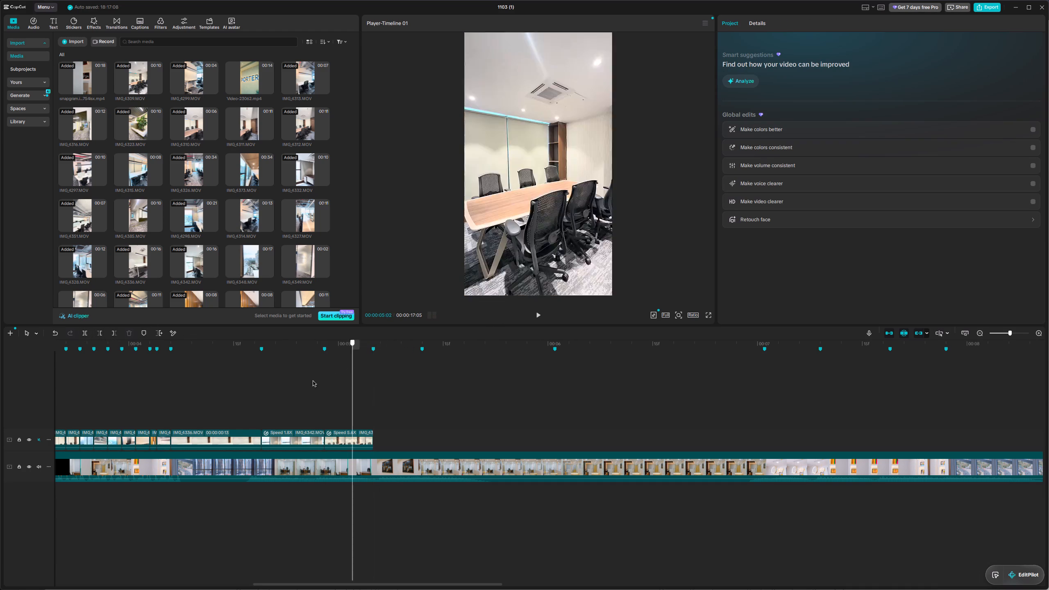
drag(313, 381, 243, 386)
key(space)
key(space)
drag(415, 375, 386, 375)
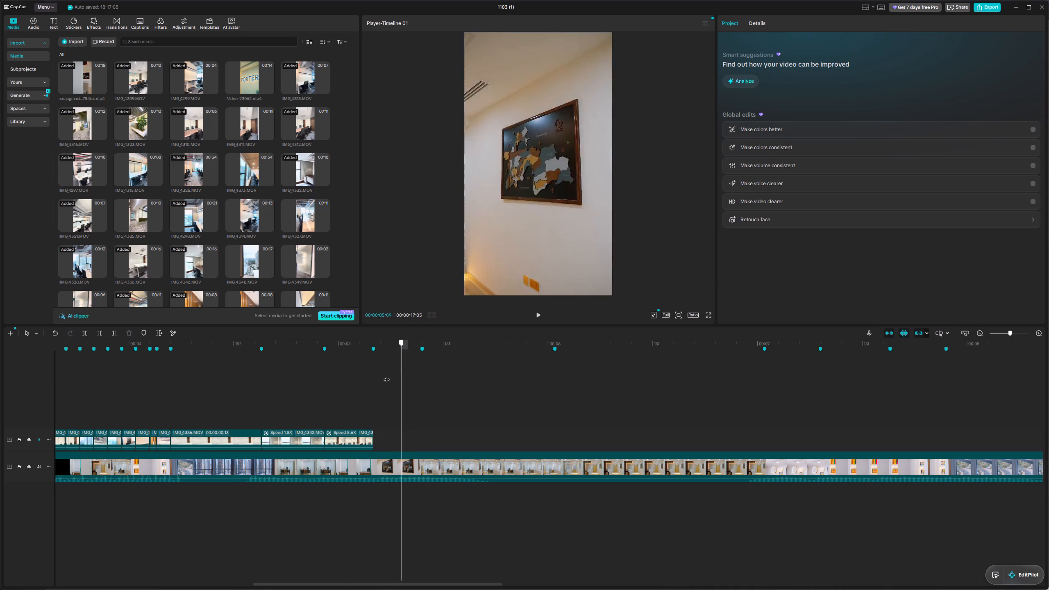
drag(386, 375, 348, 378)
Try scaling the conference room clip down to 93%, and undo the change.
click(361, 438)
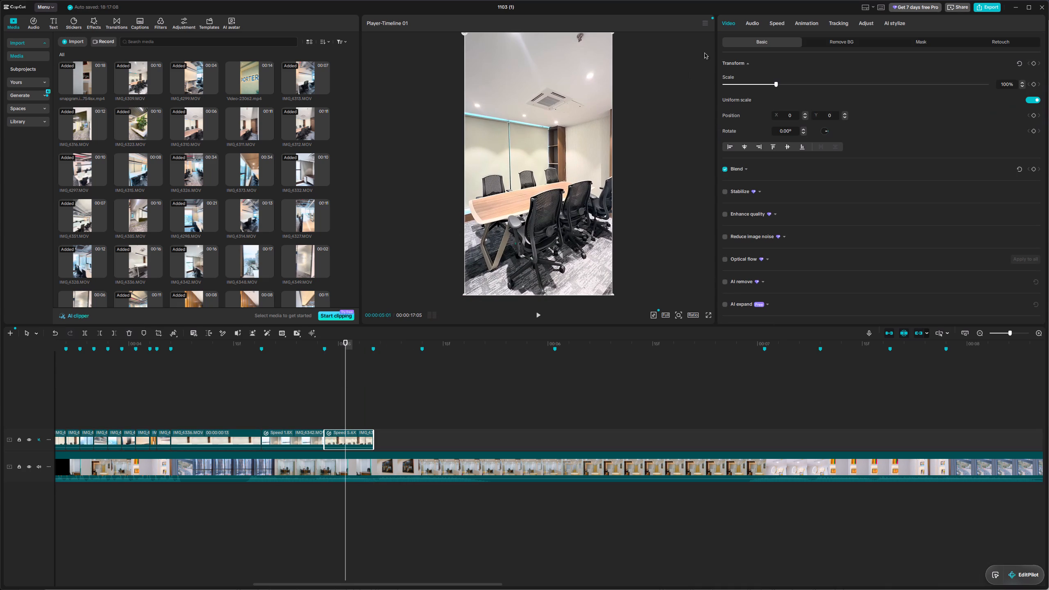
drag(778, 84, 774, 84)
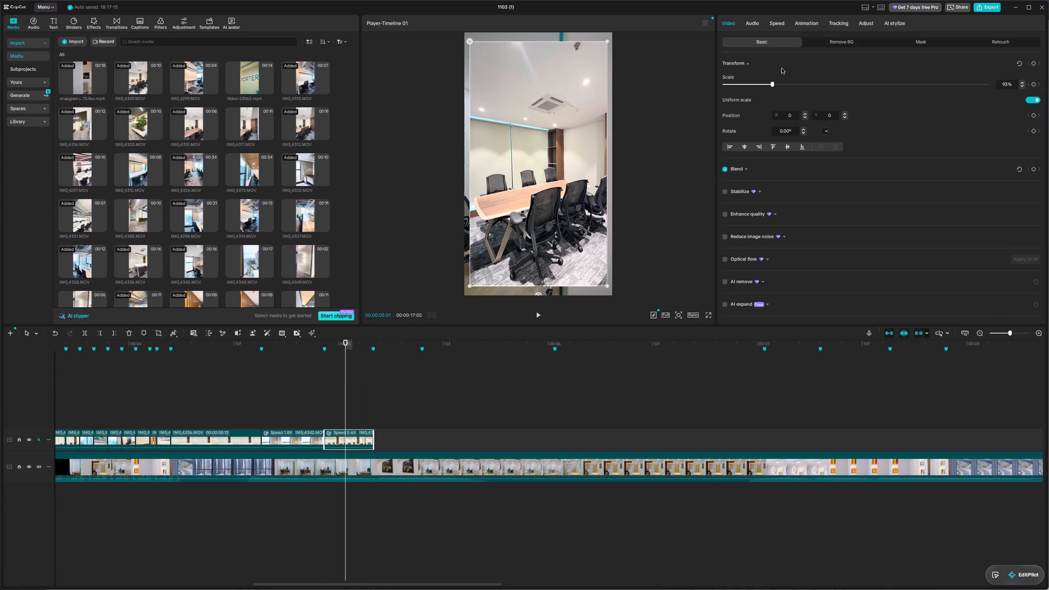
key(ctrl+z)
Set the speed of the conference room clip IMG_4309.MOV to 1.95x and trim its end to the 05:05 marker.
click(778, 23)
drag(799, 76, 833, 79)
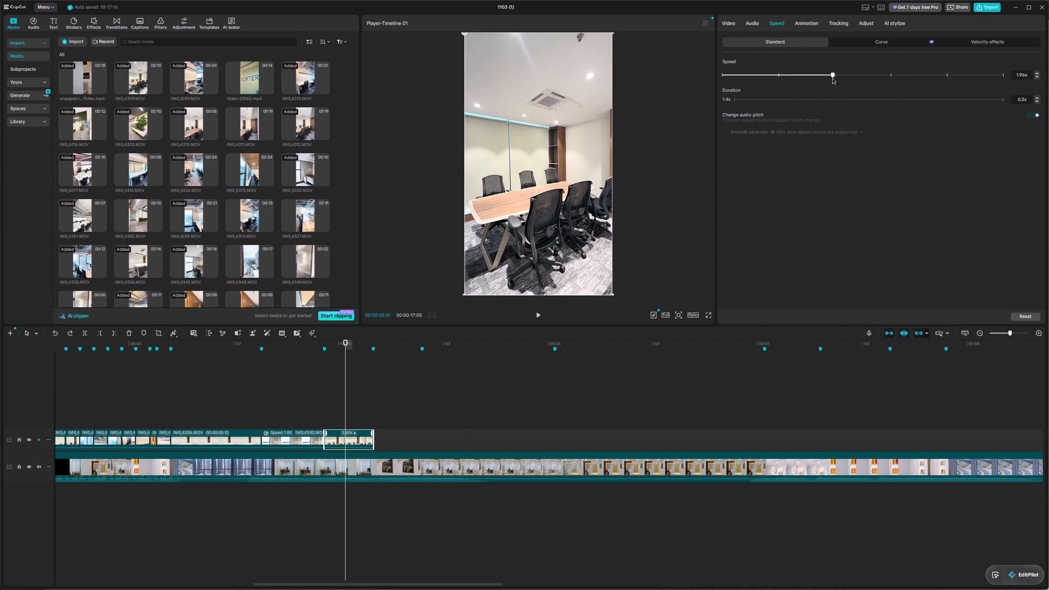
drag(833, 79, 832, 79)
key(space)
key(space)
drag(402, 379, 371, 379)
key(w)
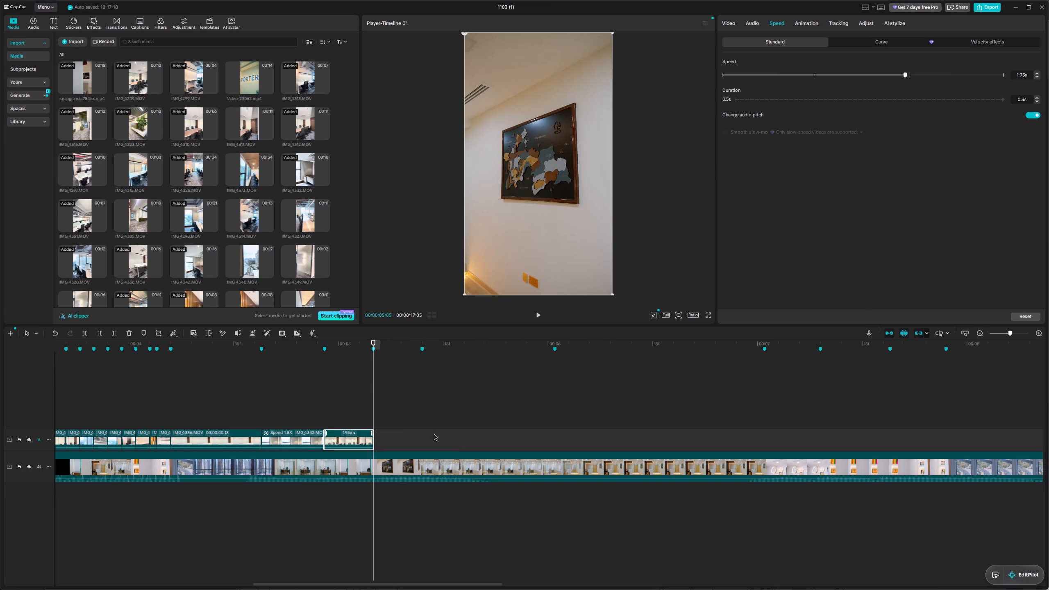
Place the unused wood-ceiling meeting room clip just after the 05:05 marker.
key(space)
key(space)
drag(429, 347, 373, 350)
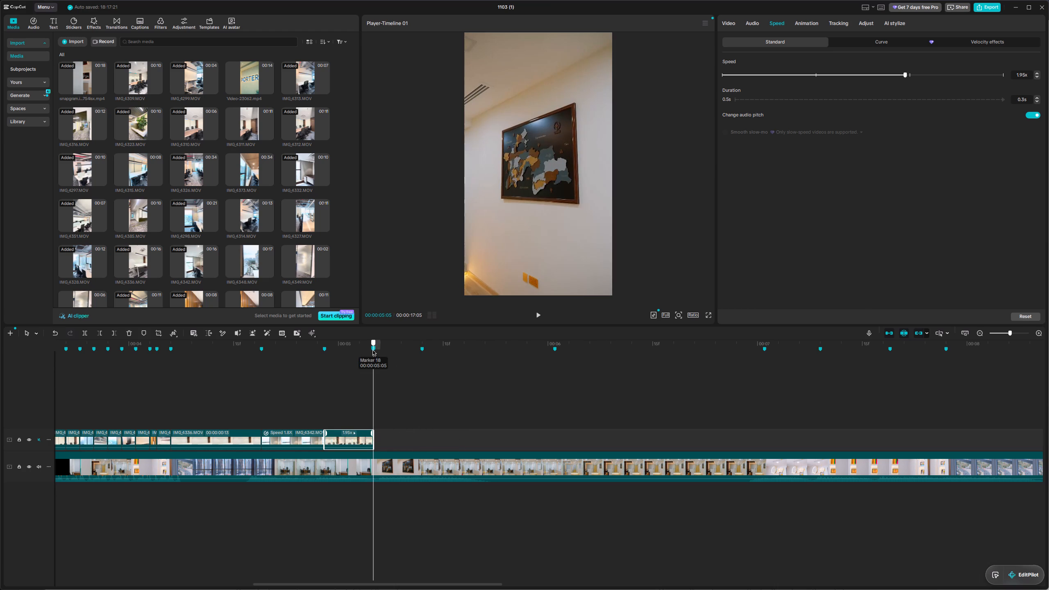
drag(373, 350, 374, 351)
click(232, 166)
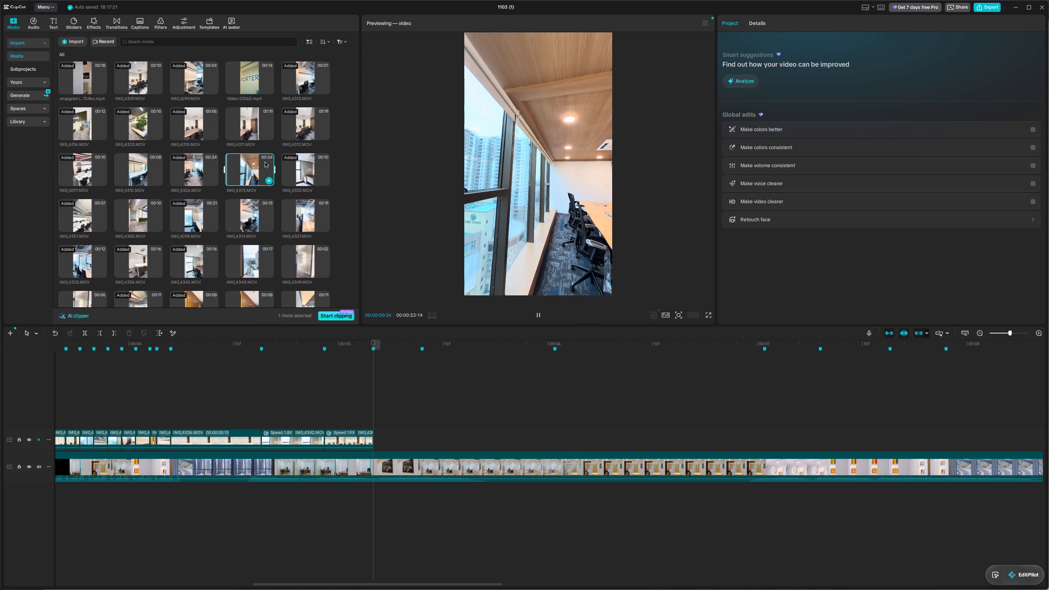
drag(257, 166, 382, 435)
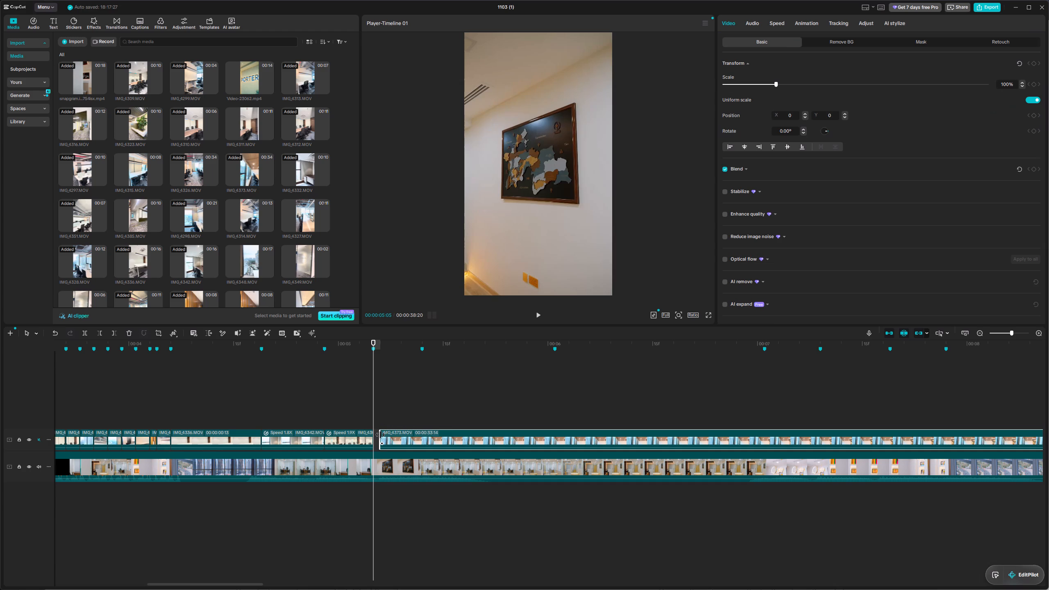
Trim about 7 seconds off the start of the wood-ceiling meeting room clip and move it back to 05:05.
drag(380, 435, 943, 431)
drag(940, 438, 1020, 436)
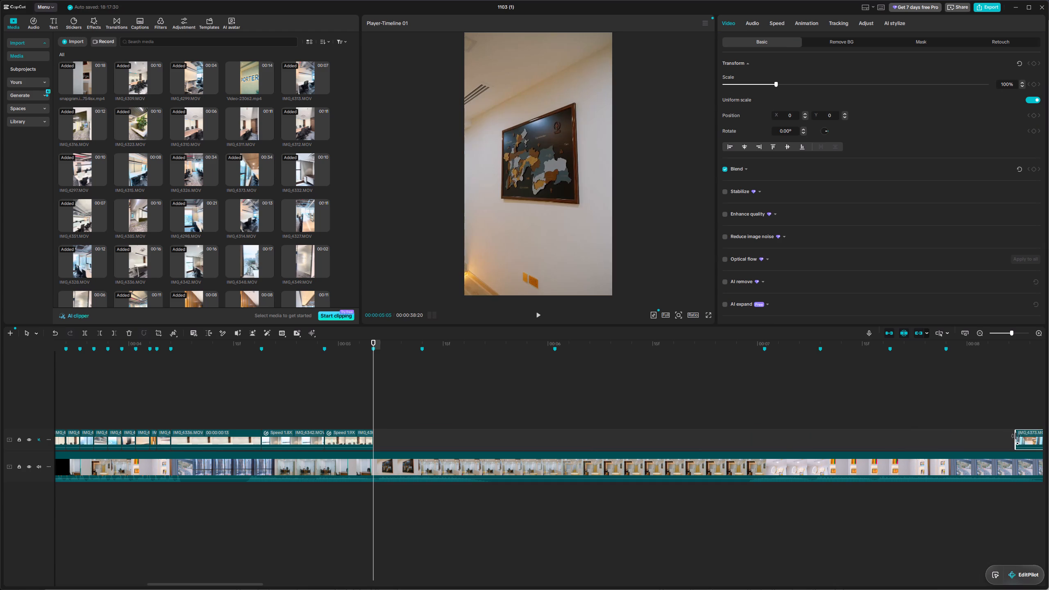
drag(1027, 434, 397, 435)
drag(388, 437, 447, 431)
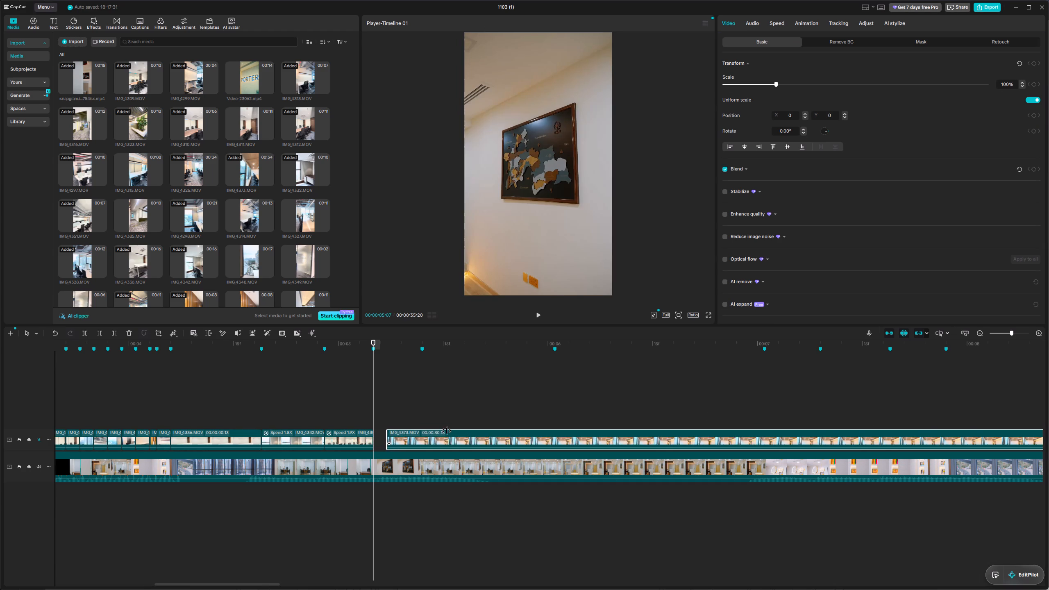
drag(447, 431, 937, 430)
drag(948, 438, 385, 440)
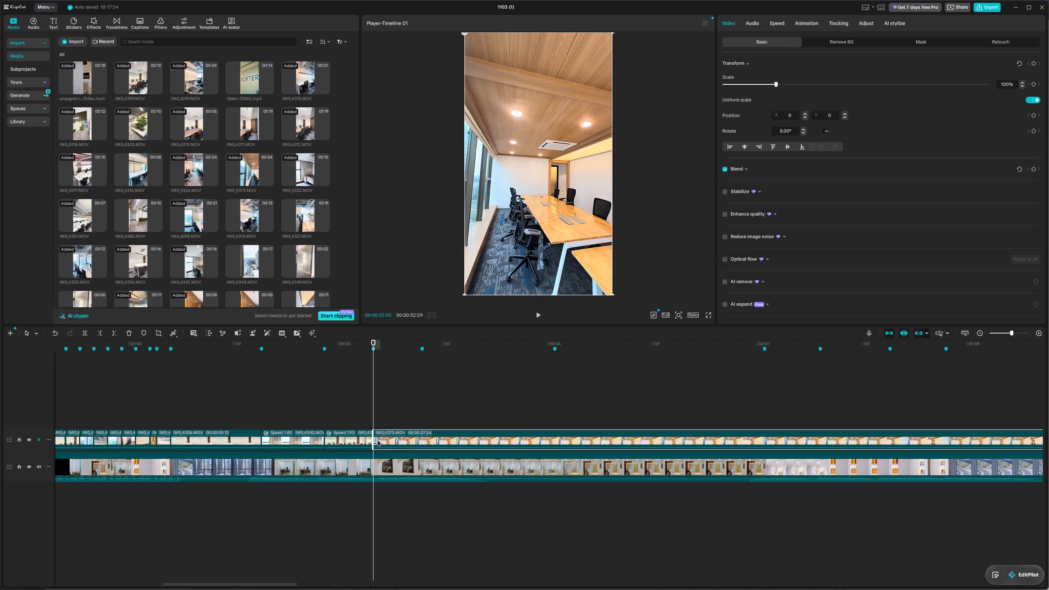
drag(375, 440, 717, 431)
drag(738, 433, 403, 432)
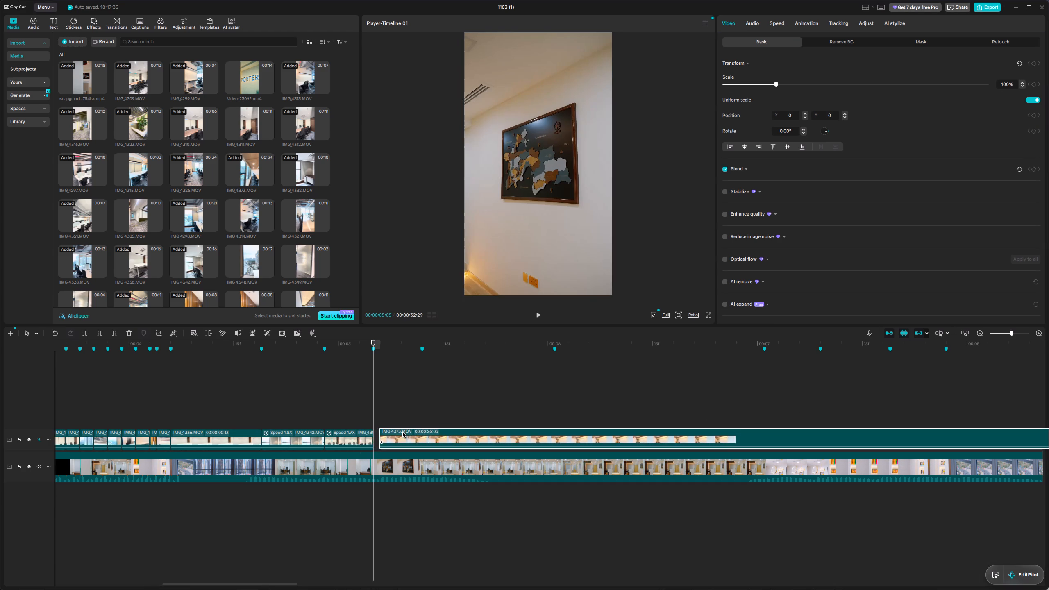
drag(403, 432, 395, 433)
Play the wood-ceiling meeting room clip and trim its end to the 05:12 marker.
key(space)
key(space)
drag(429, 371, 425, 371)
key(w)
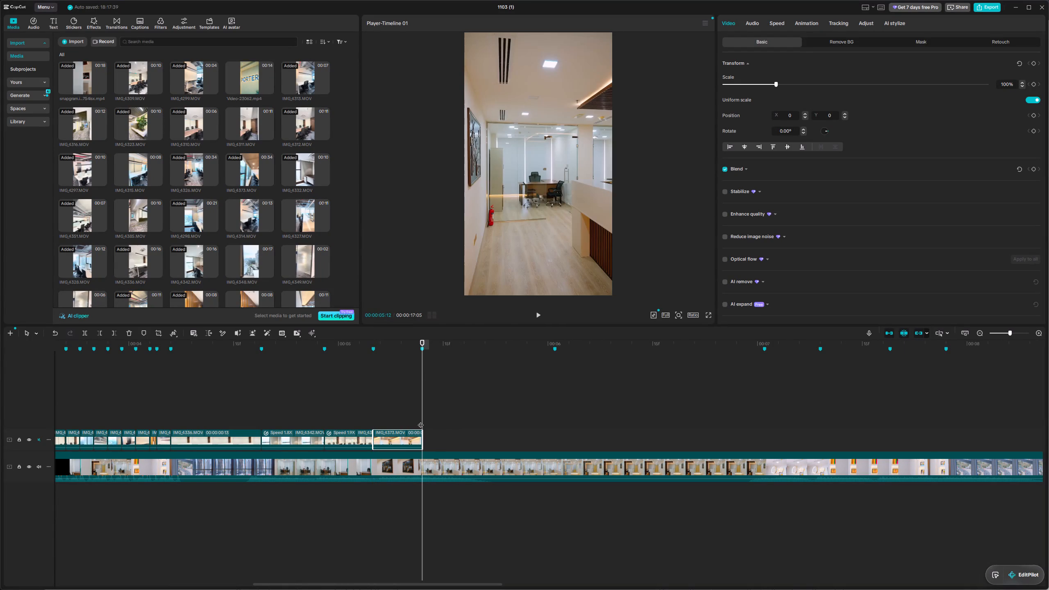
Scale the wood-ceiling meeting room clip to 140% and shift its picture up and to the right in the frame.
drag(421, 414, 377, 414)
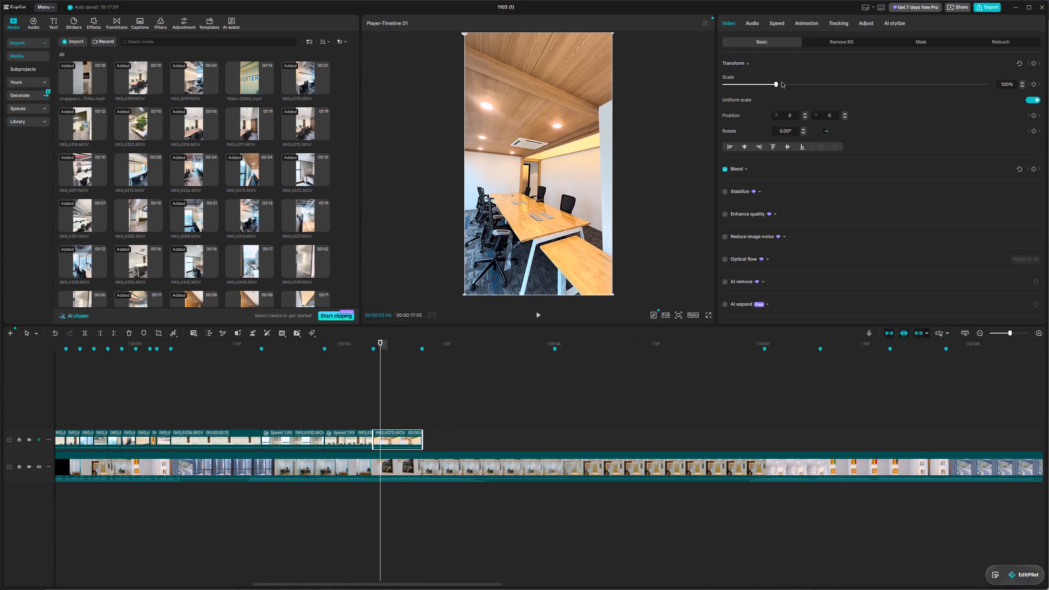
drag(777, 82, 798, 84)
drag(568, 202, 584, 166)
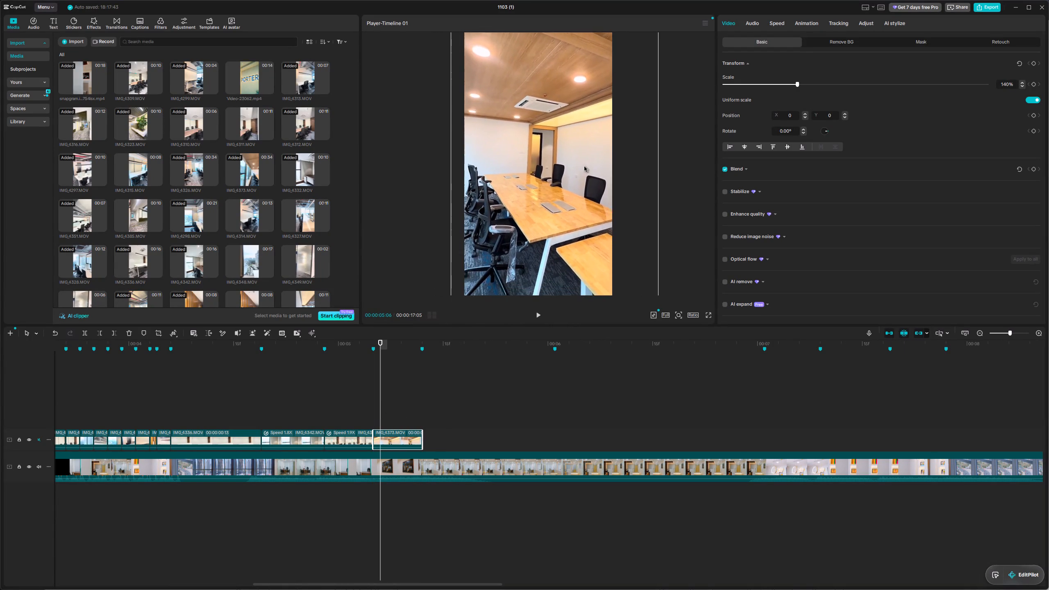
drag(584, 166, 591, 149)
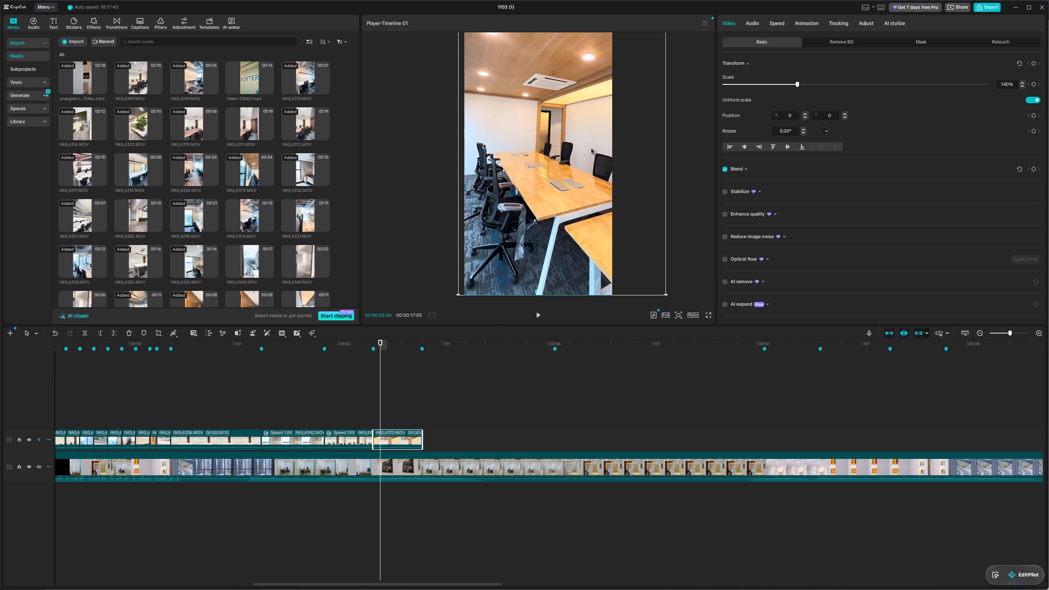
drag(591, 149, 595, 150)
click(427, 195)
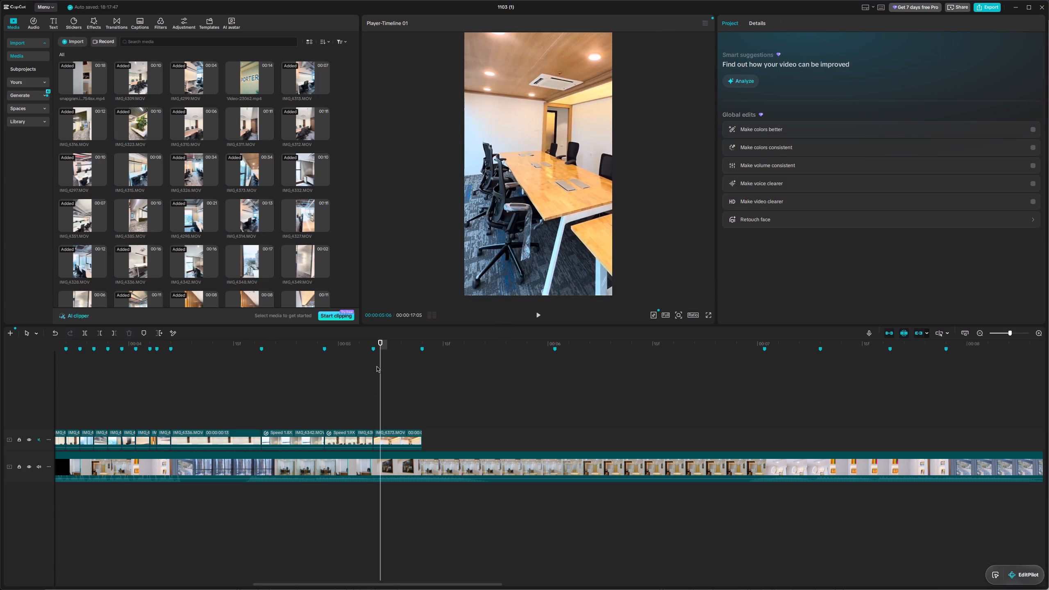
Play back the rescaled meeting room clip from just before the 05:05 marker to past 05:12.
drag(379, 368, 369, 368)
key(space)
key(space)
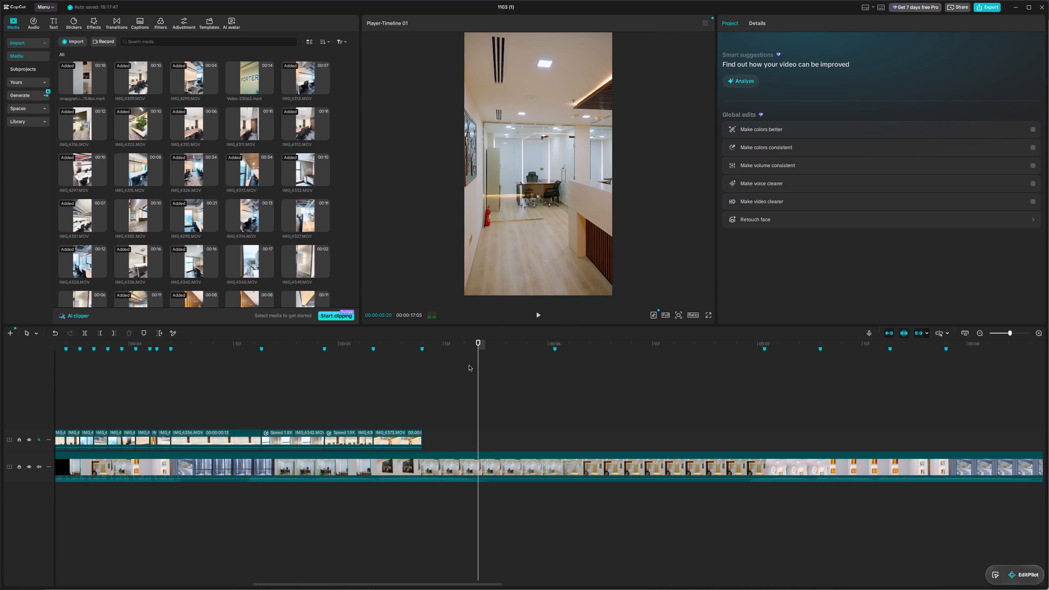
Preview several office clips and place the unused white desk row clip with beige blinds at the 05:12 marker.
drag(476, 366, 424, 370)
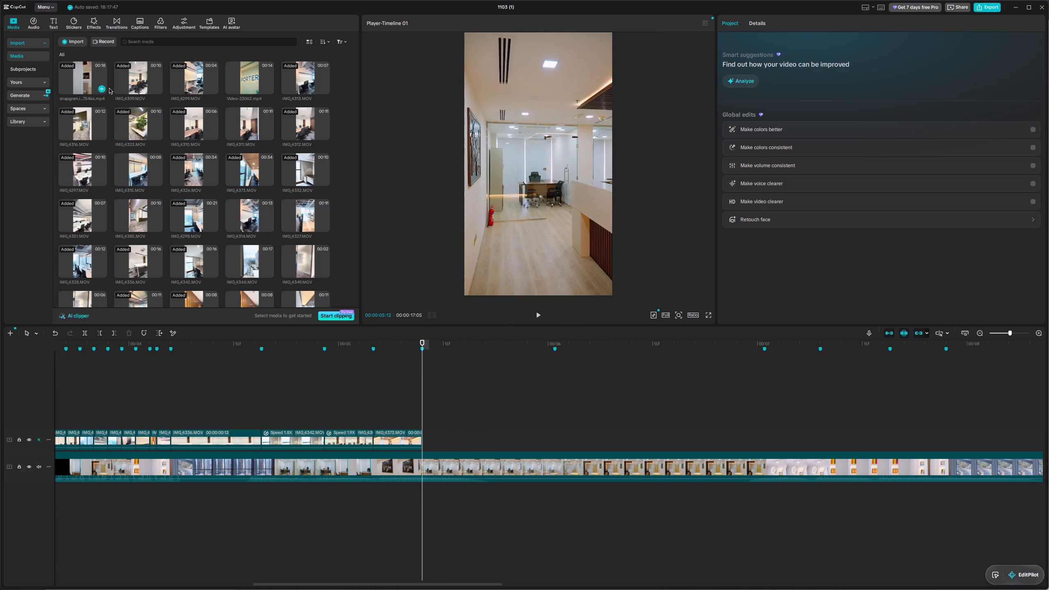
click(89, 128)
click(93, 70)
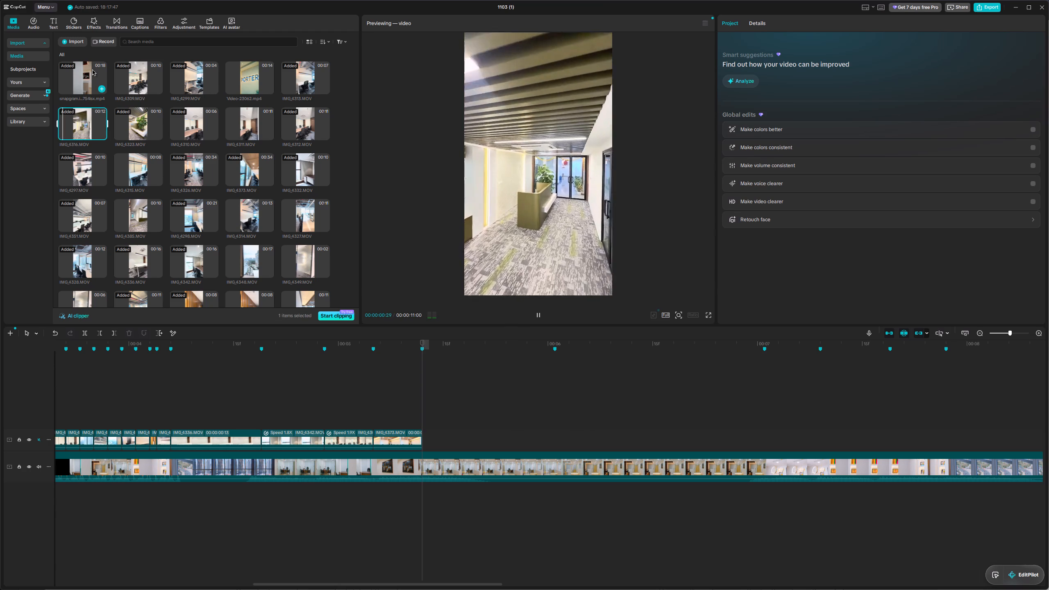
click(122, 74)
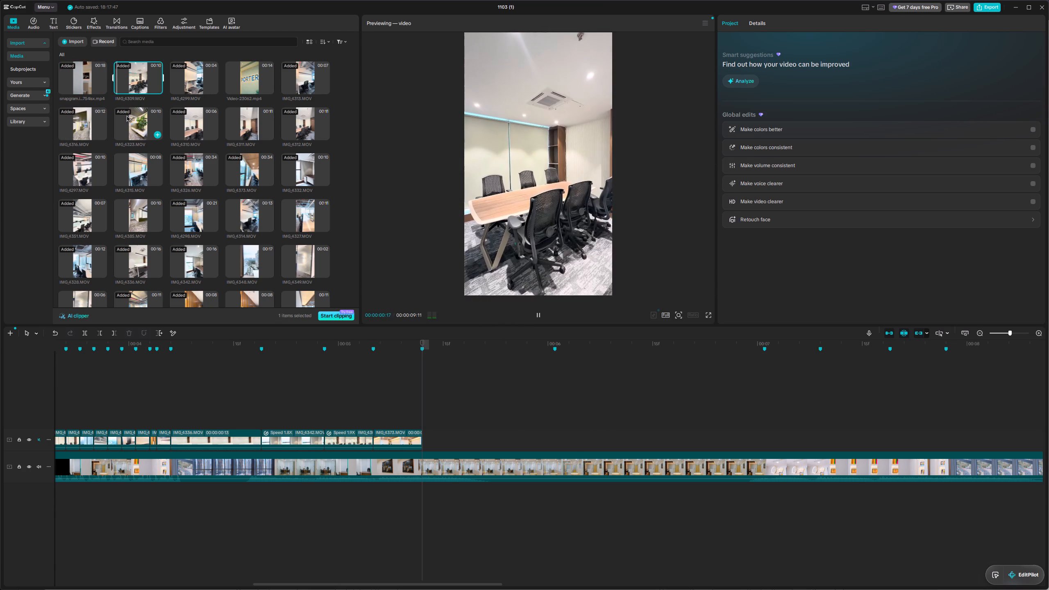
click(129, 120)
click(195, 120)
click(188, 173)
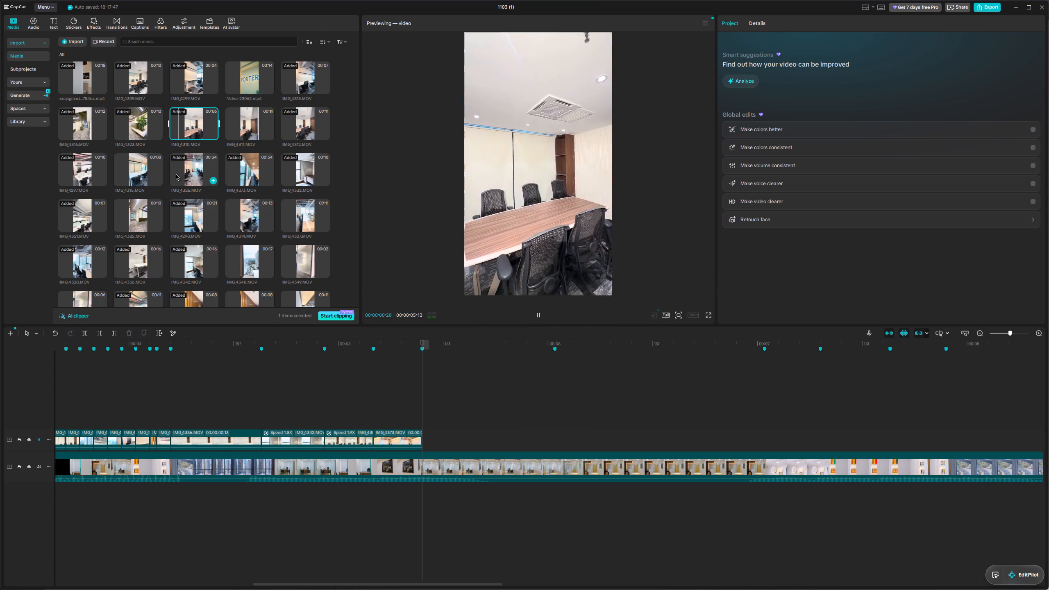
click(129, 175)
click(90, 174)
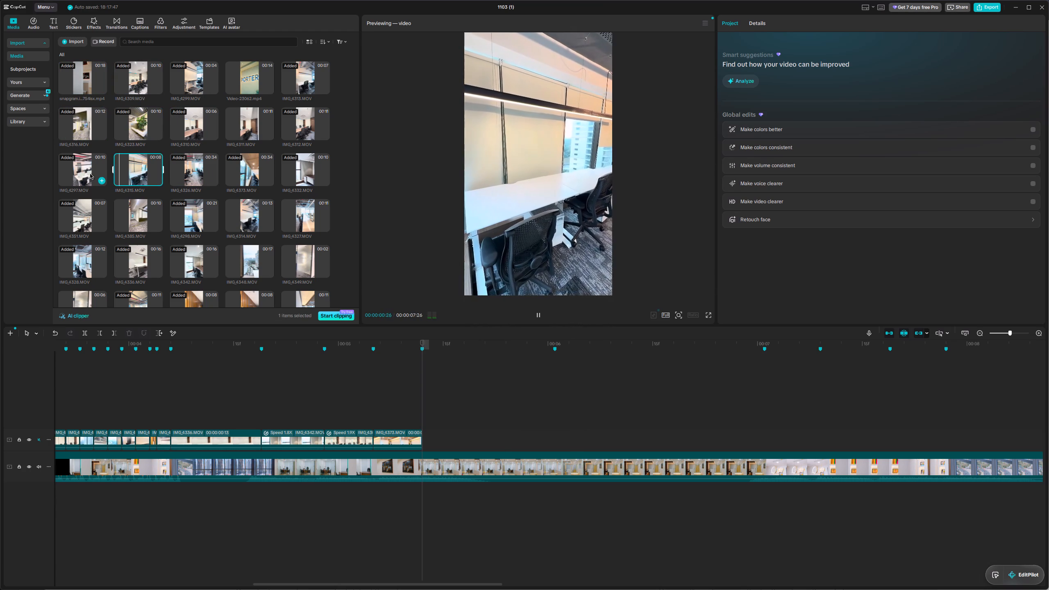
click(133, 172)
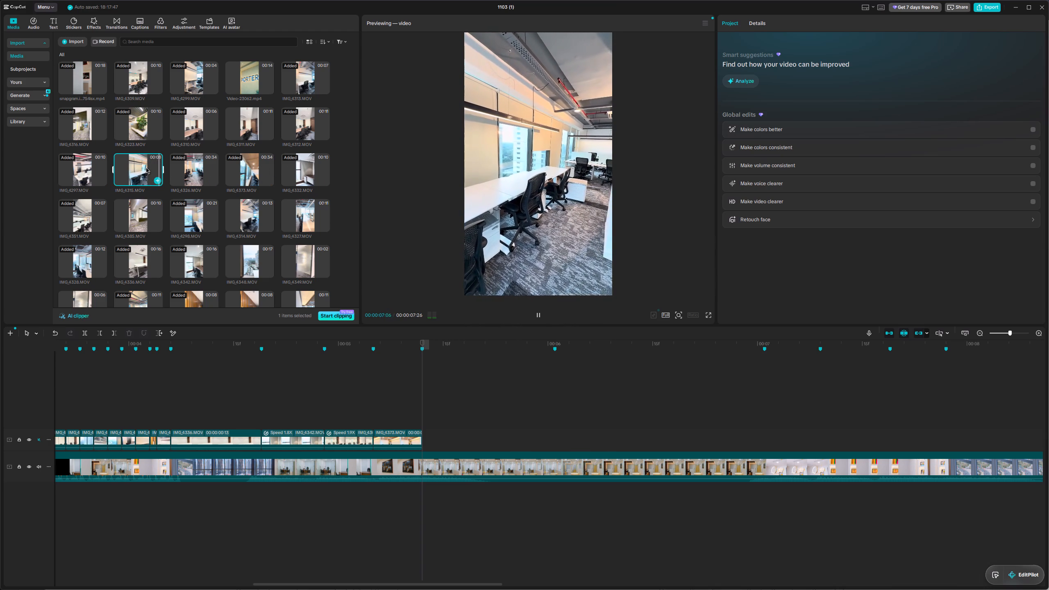
key(space)
drag(140, 168, 420, 436)
Play the white desk row clip, trim about 2.7 seconds off its start, and move it back to 05:12.
key(space)
key(space)
drag(424, 438, 942, 438)
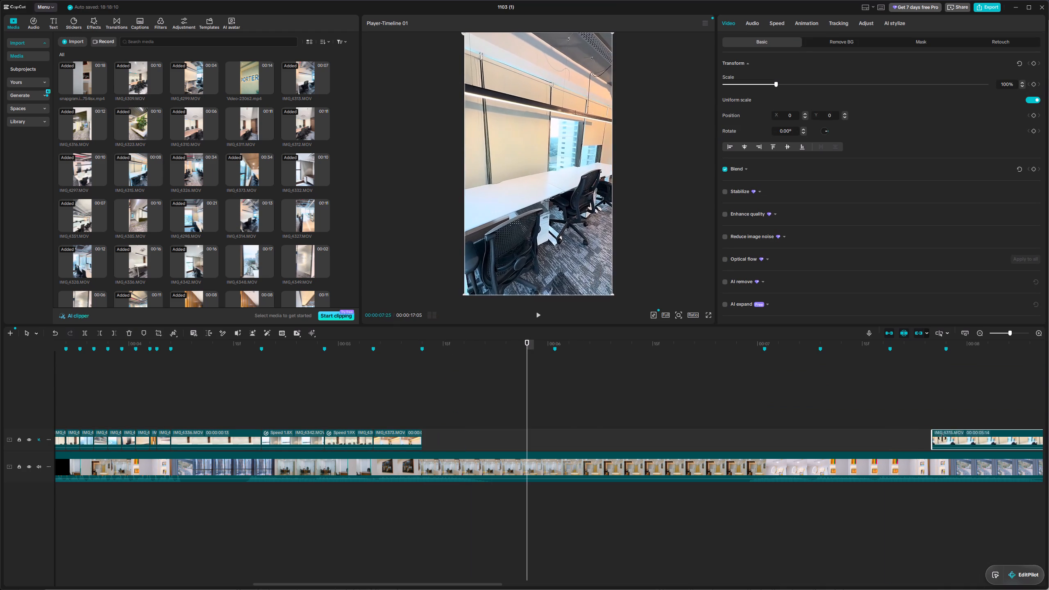
drag(942, 438, 996, 440)
drag(1004, 438, 433, 439)
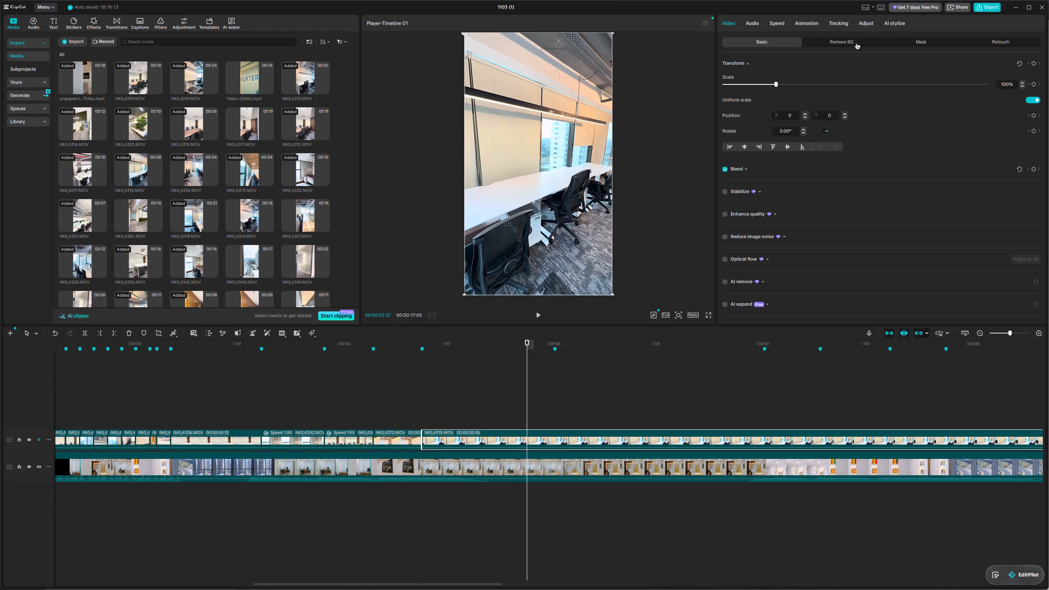
Set the speed of the white desk row clip to 2.41x and play it back to check the pace.
click(779, 27)
drag(781, 74, 842, 75)
key(space)
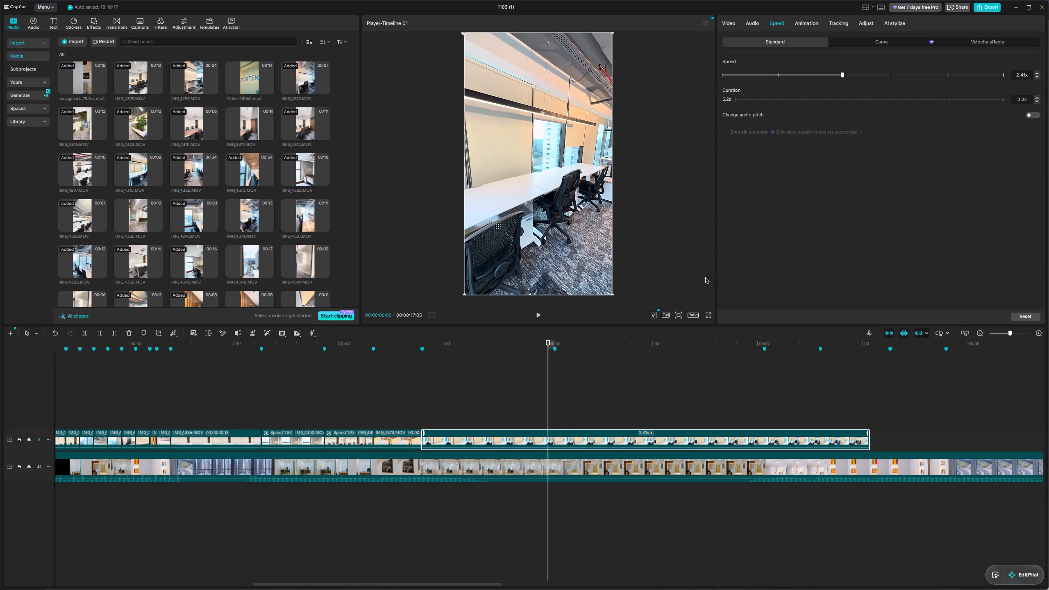
key(space)
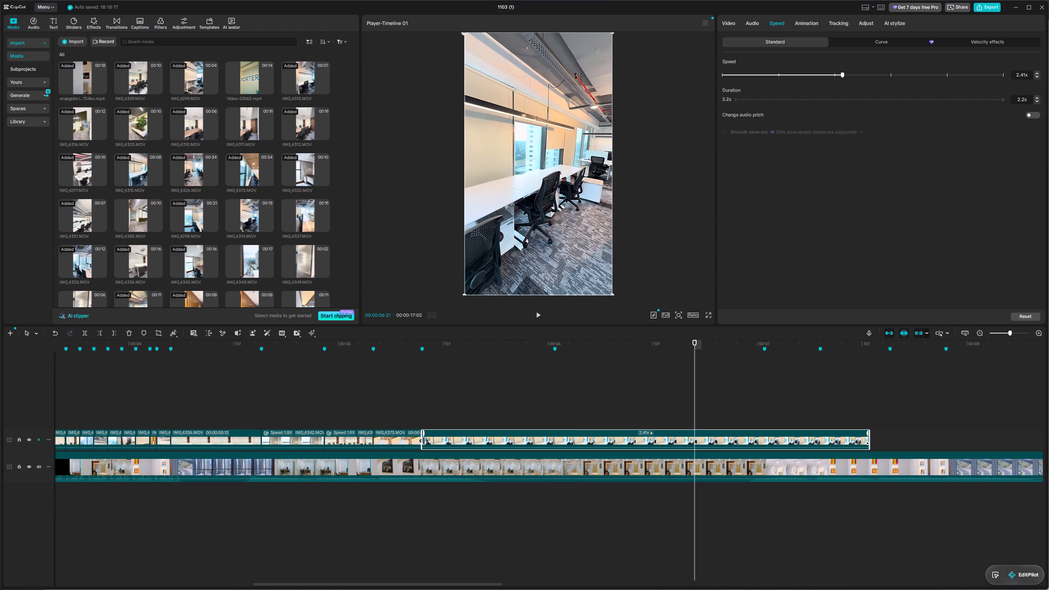
Trim about 1.1 seconds off the start of the white desk row clip and move it back to 05:12.
drag(424, 441, 651, 437)
drag(665, 439, 443, 439)
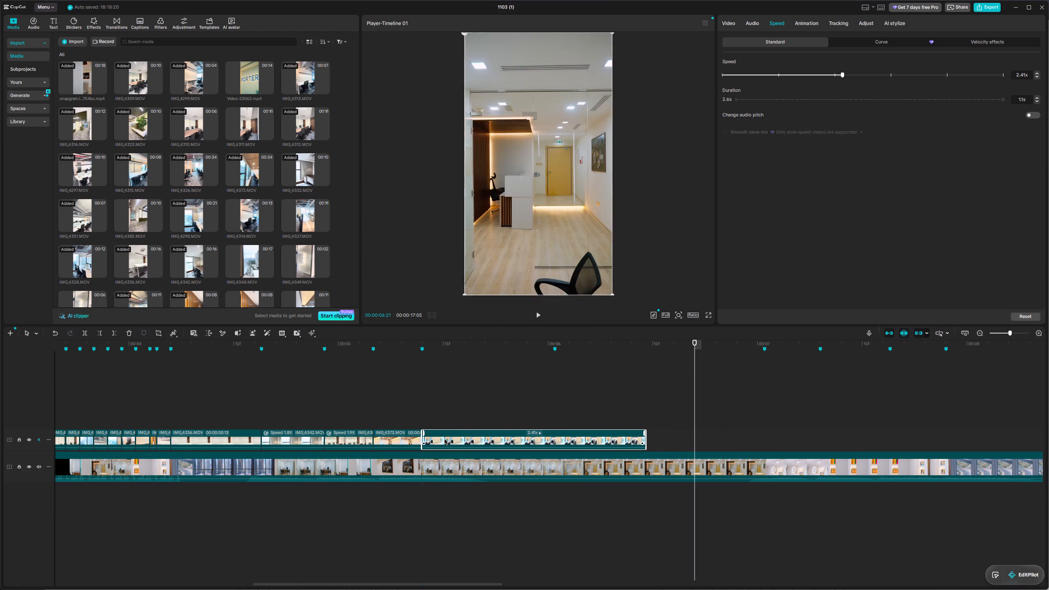
Cut the end of the white desk row clip at the 06:01 marker and play back the result.
drag(696, 365, 557, 361)
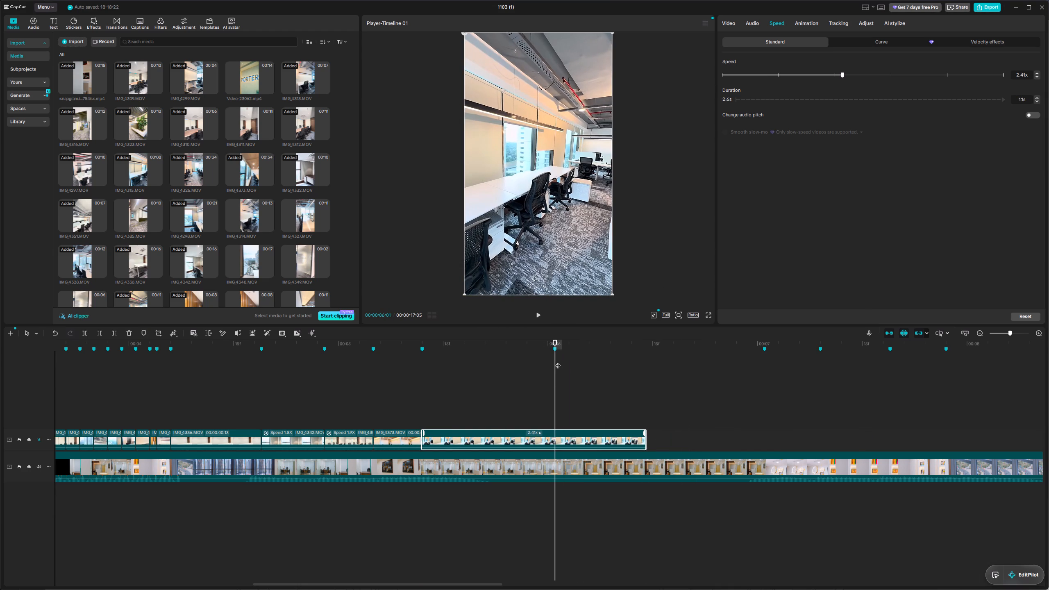
key(w)
drag(554, 399, 386, 404)
key(space)
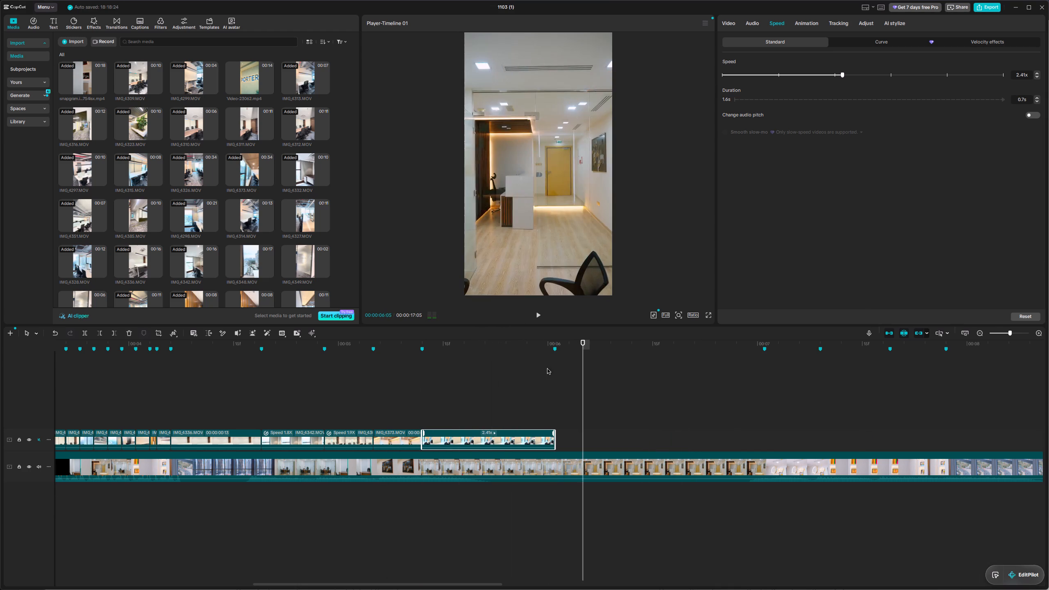
key(space)
drag(589, 378, 554, 380)
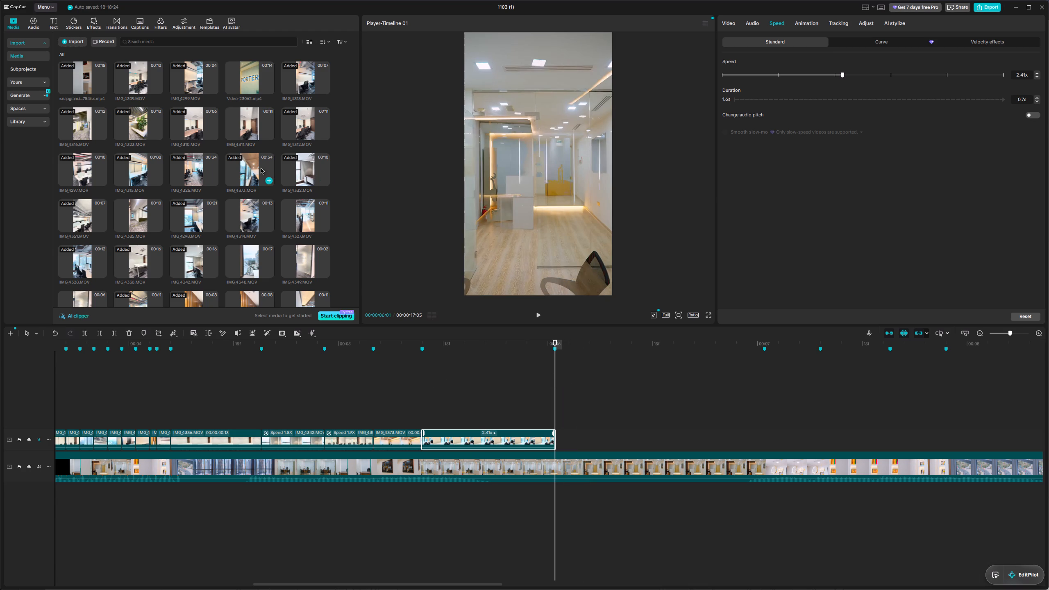
Place the IMG_4332 clip of the brown desk and beige blind at 06:01 and cut its end at the 07:01 marker.
click(261, 168)
click(297, 165)
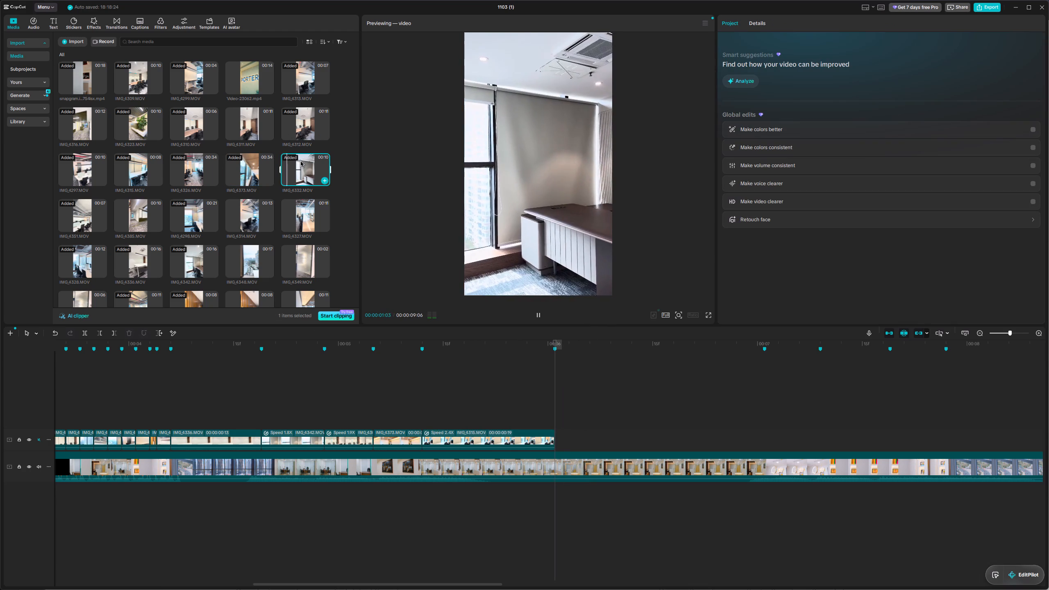
drag(301, 161, 556, 441)
key(space)
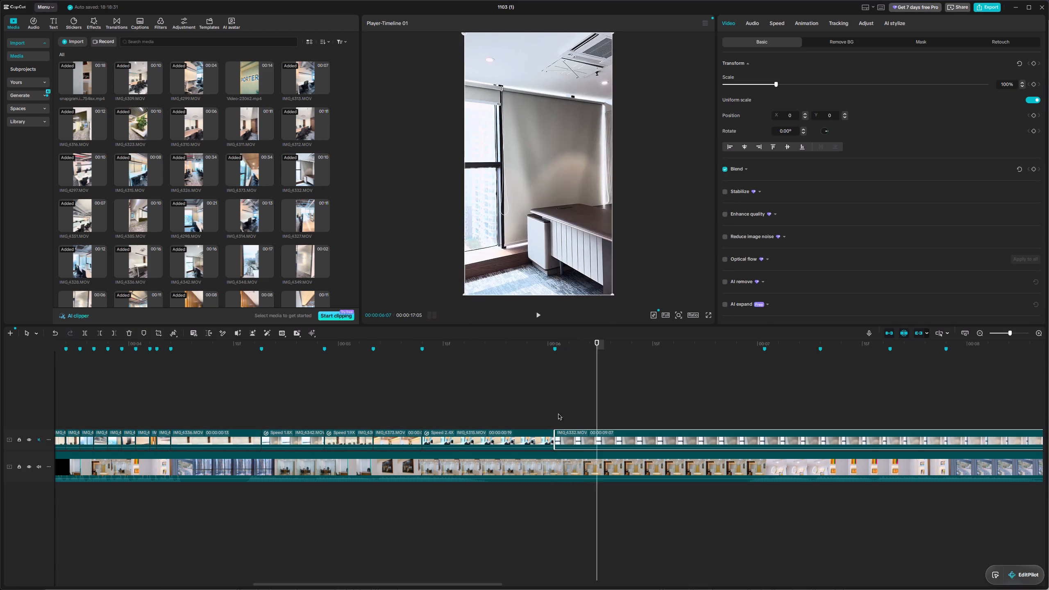
key(space)
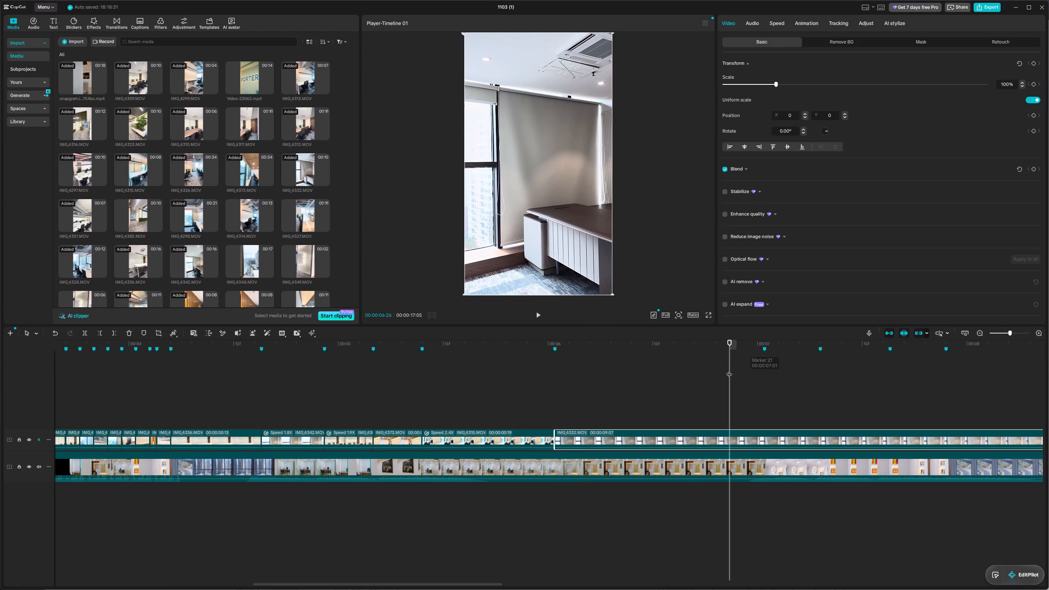
drag(730, 373, 763, 375)
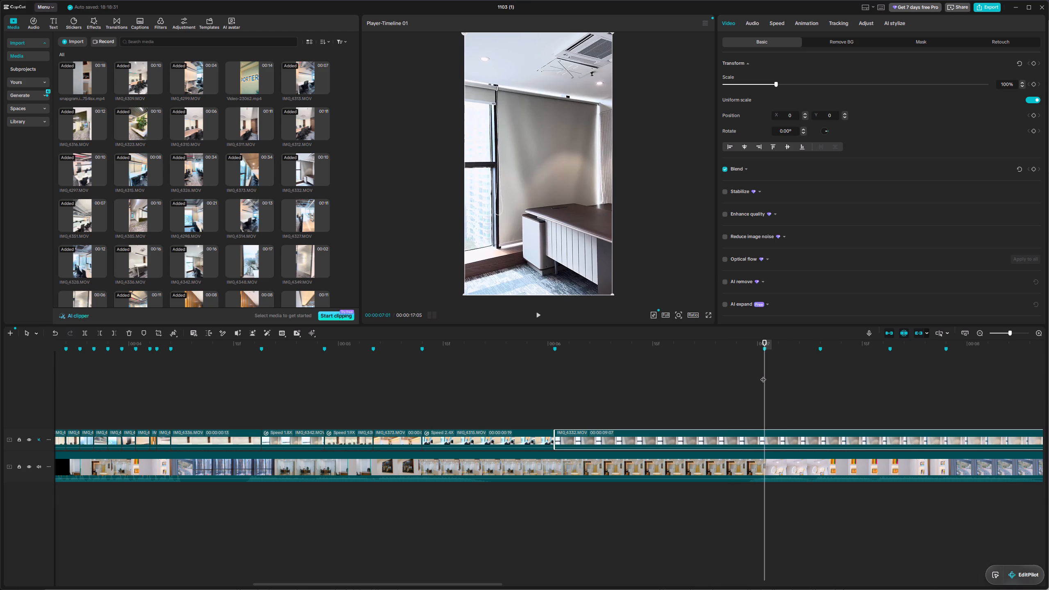
key(w)
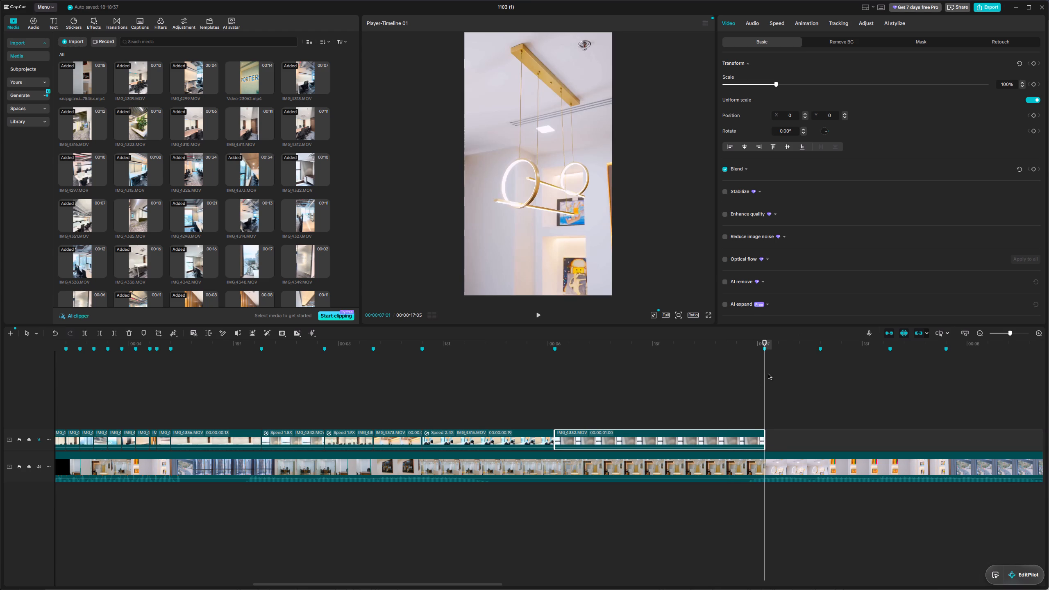
Play back the edited sequence from the start past 07:01, and recheck it from about 03:12.
drag(1010, 334, 1005, 335)
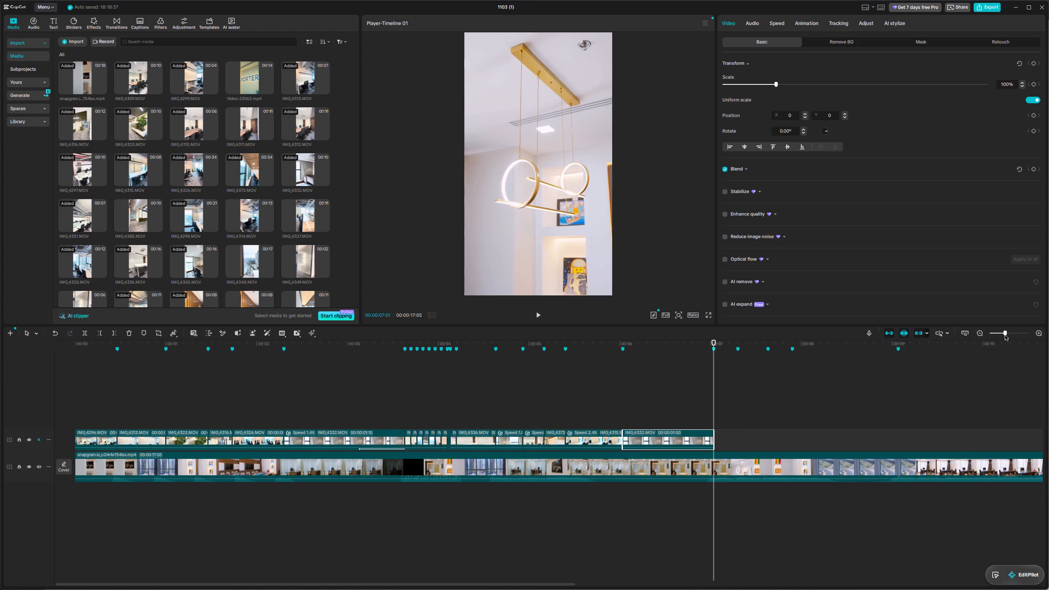
drag(1005, 335, 1003, 336)
drag(487, 376, 87, 394)
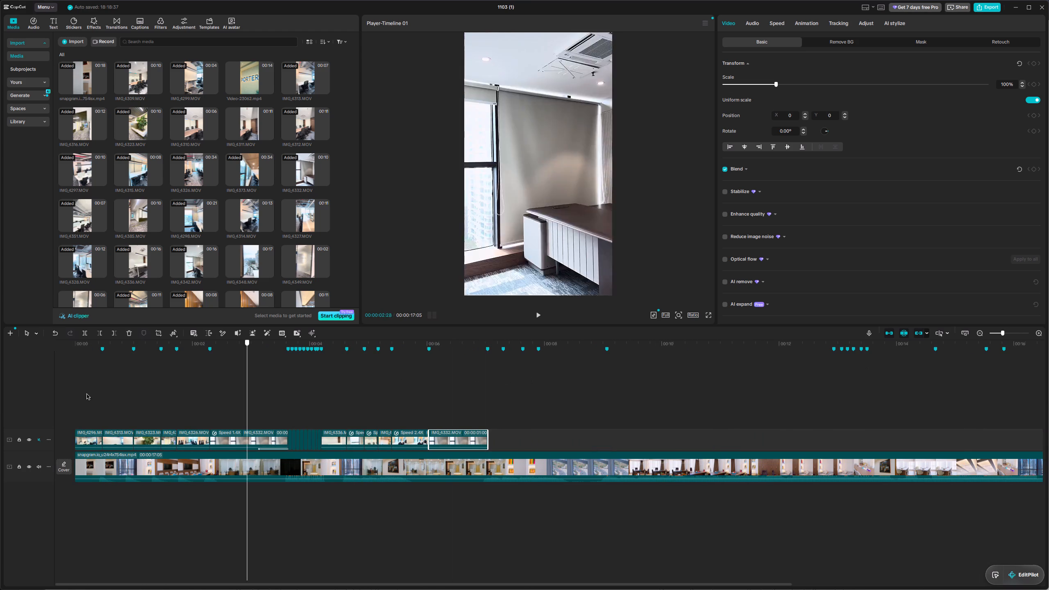
drag(87, 394, 0, 406)
key(space)
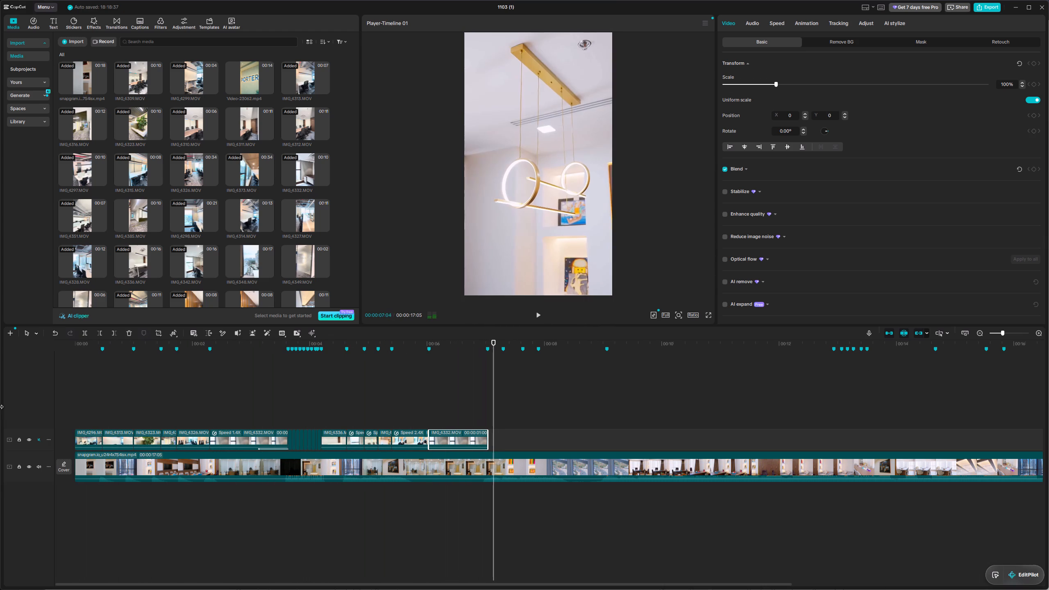
key(space)
drag(496, 380, 273, 399)
key(space)
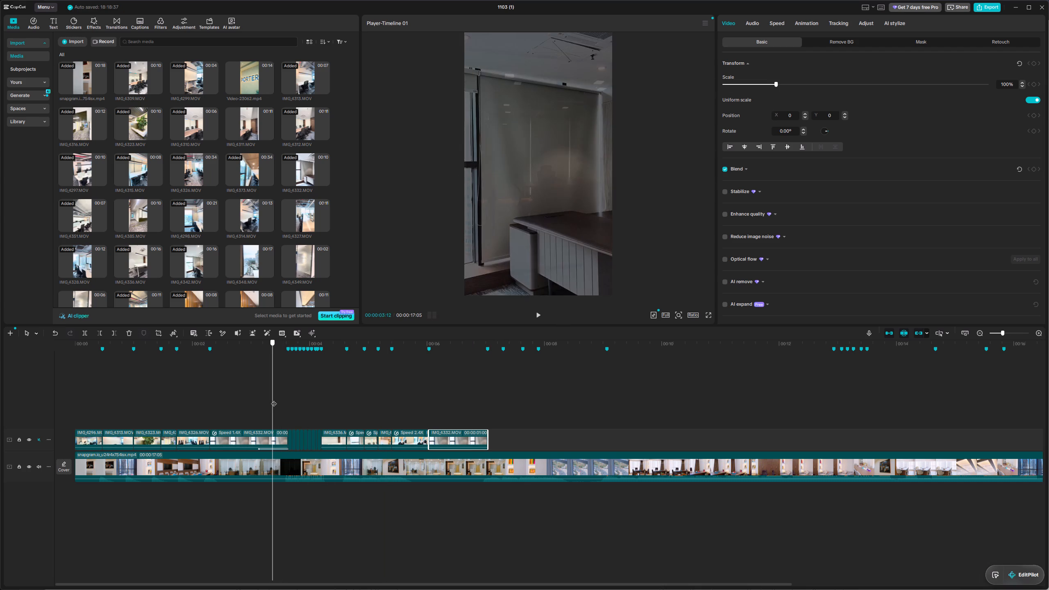
key(space)
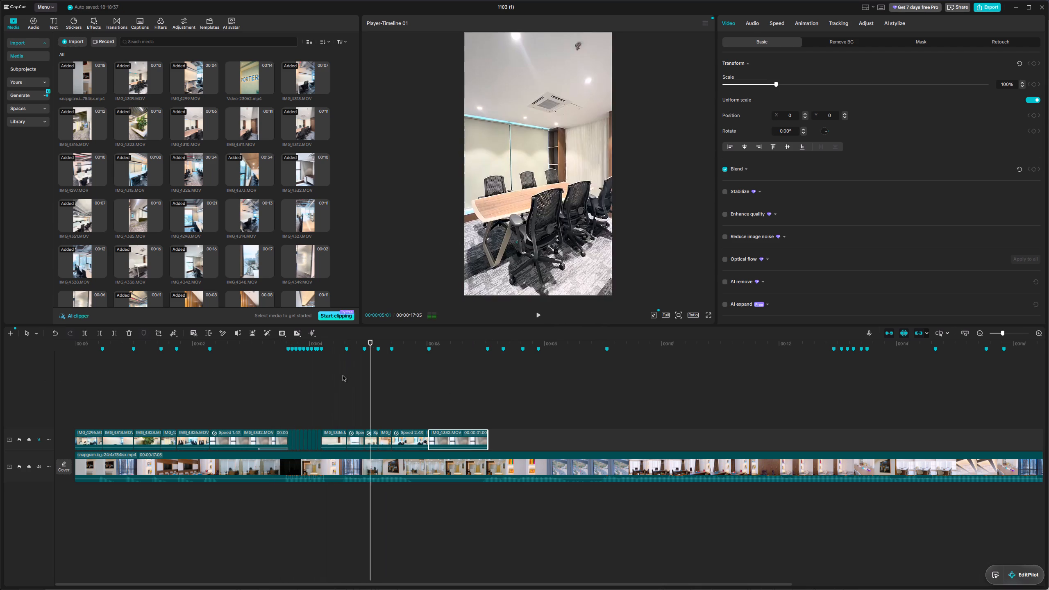
key(space)
key(space)
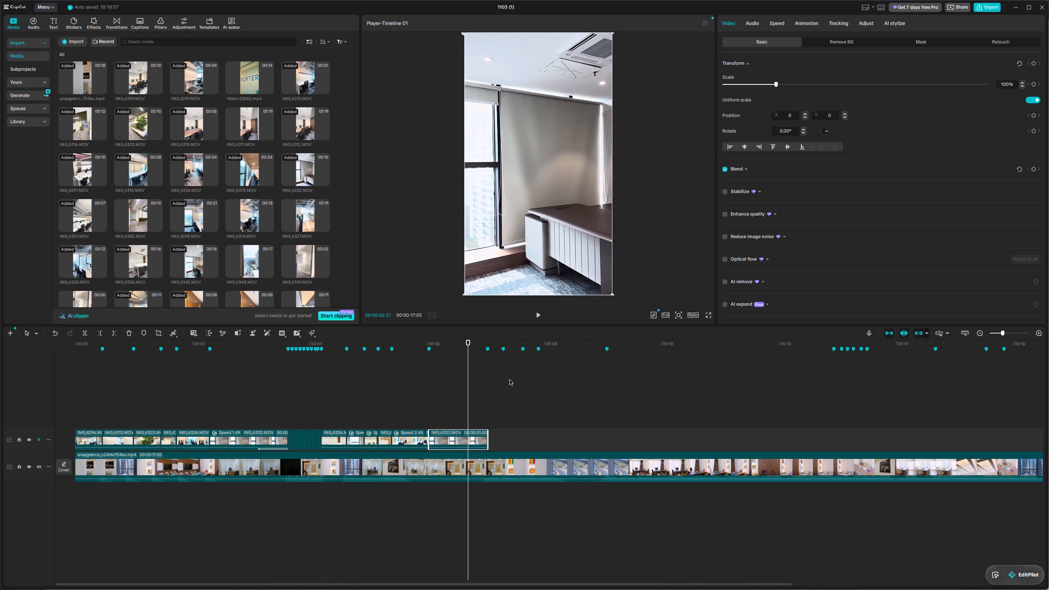
key(space)
Preview several office clips and place the window city view clip IMG_4348 at the 07:01 marker.
drag(500, 381, 488, 381)
click(294, 178)
click(286, 215)
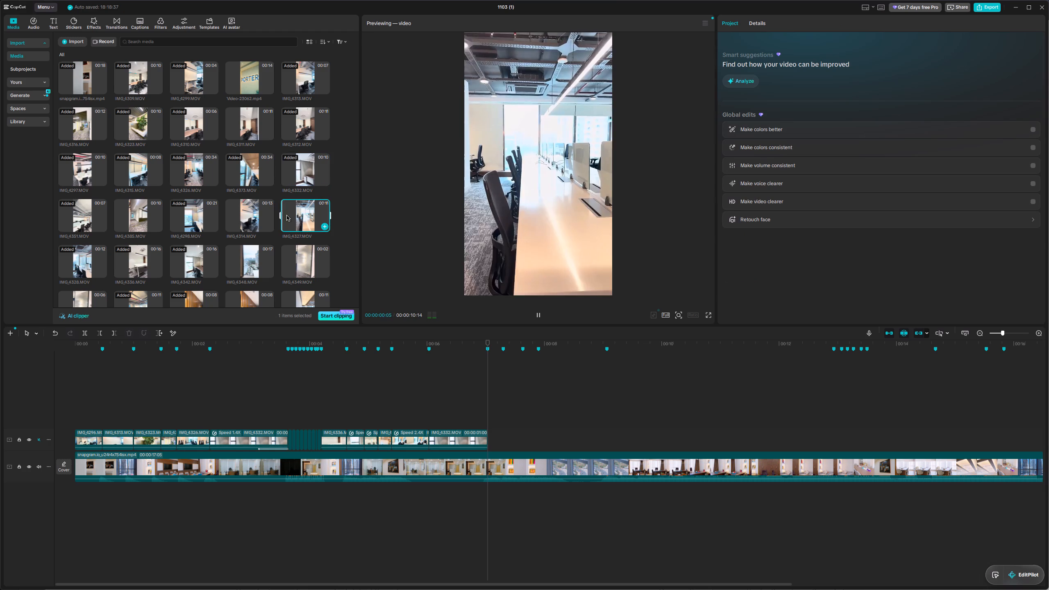
click(301, 252)
click(256, 261)
click(208, 260)
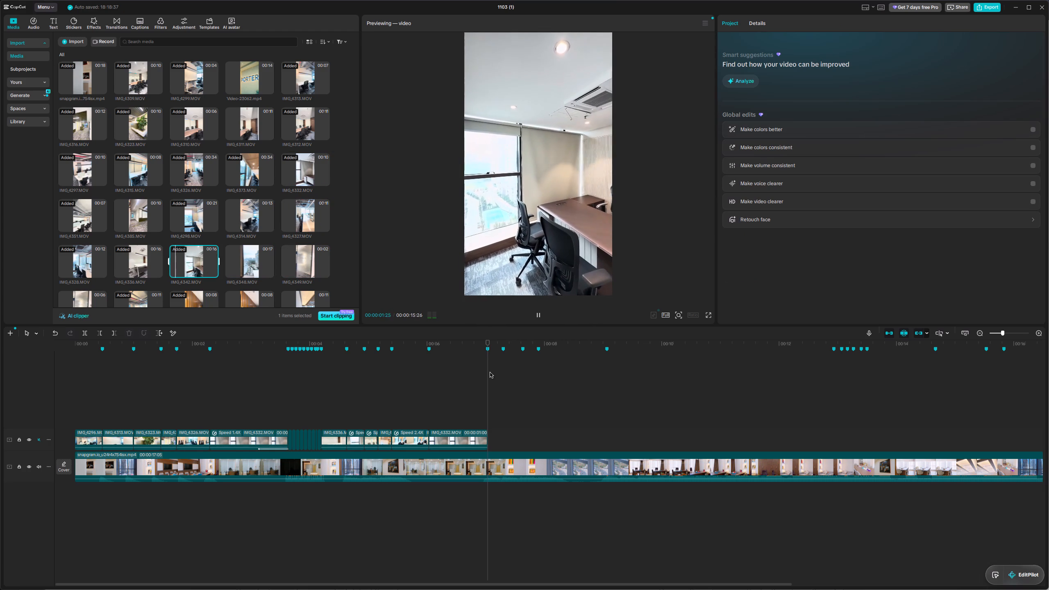
drag(487, 371, 475, 372)
drag(475, 363, 489, 368)
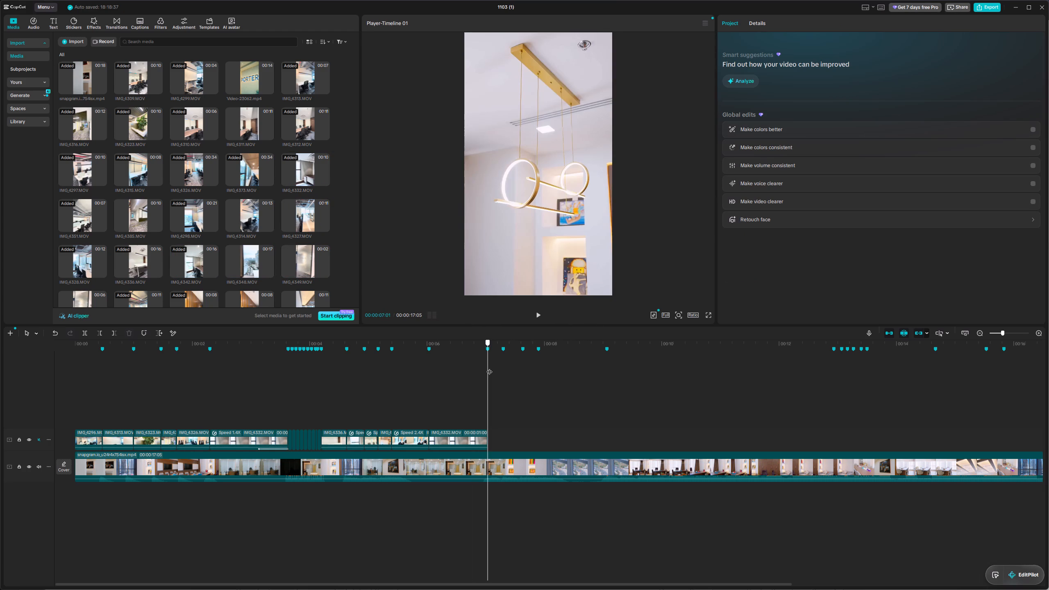
drag(489, 368, 491, 369)
click(255, 265)
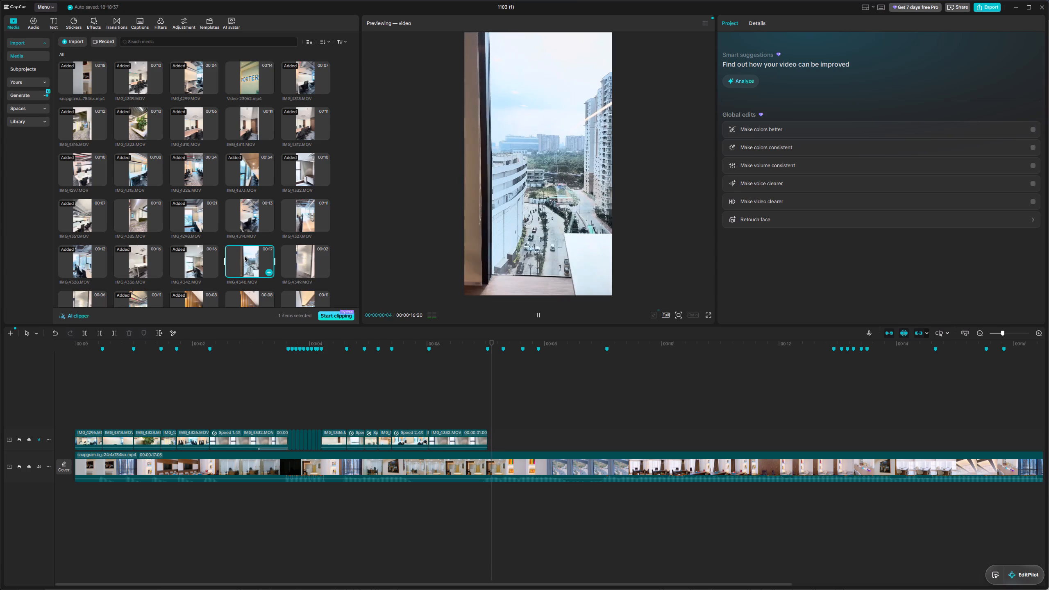
scroll(236, 247, down, 3)
click(229, 227)
click(254, 185)
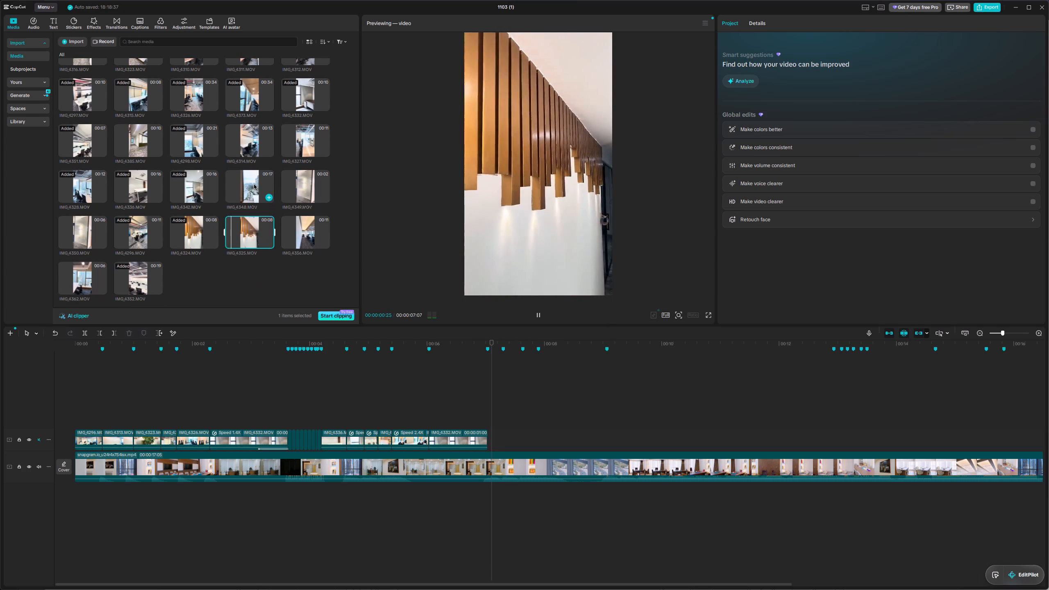
drag(243, 184, 487, 436)
Cut the end of the city view clip at the first marker after 07:01 and play it back.
drag(493, 340, 502, 343)
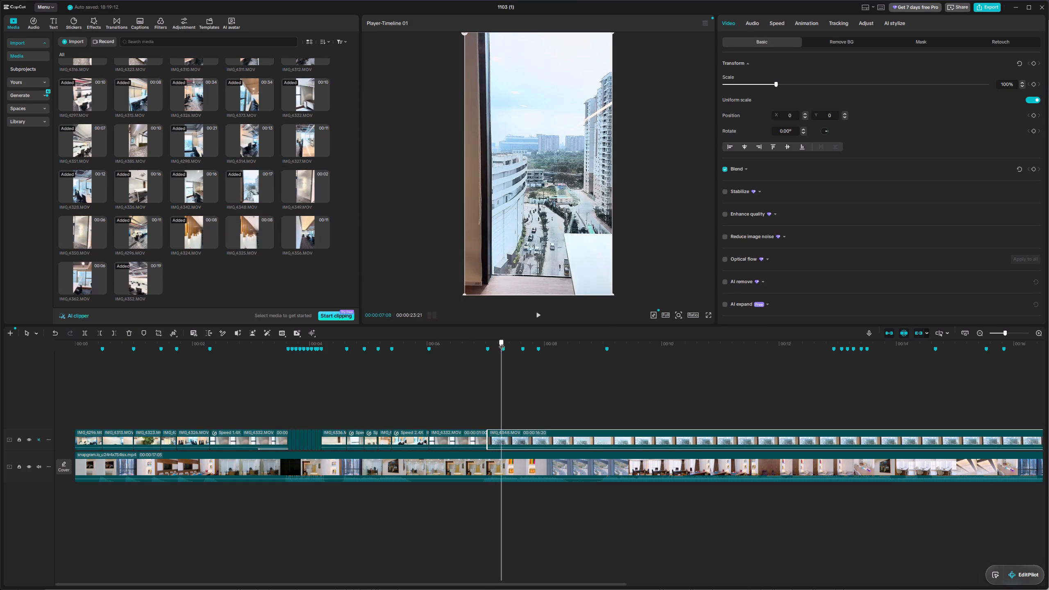
drag(502, 343, 502, 343)
key(w)
key(2)
drag(502, 340, 492, 338)
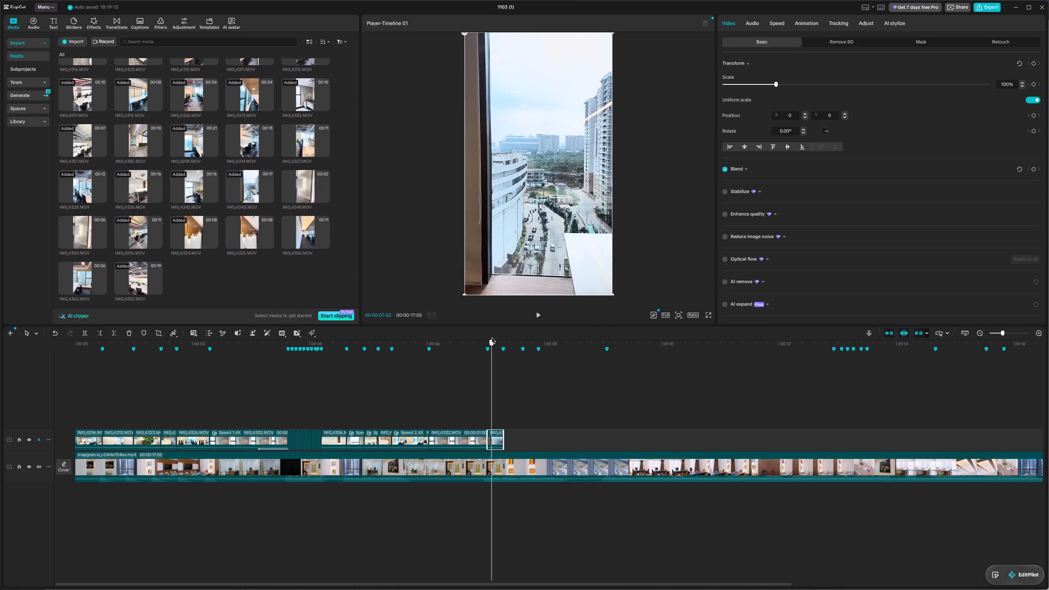
drag(492, 338, 486, 336)
key(space)
key(space)
drag(520, 342, 507, 341)
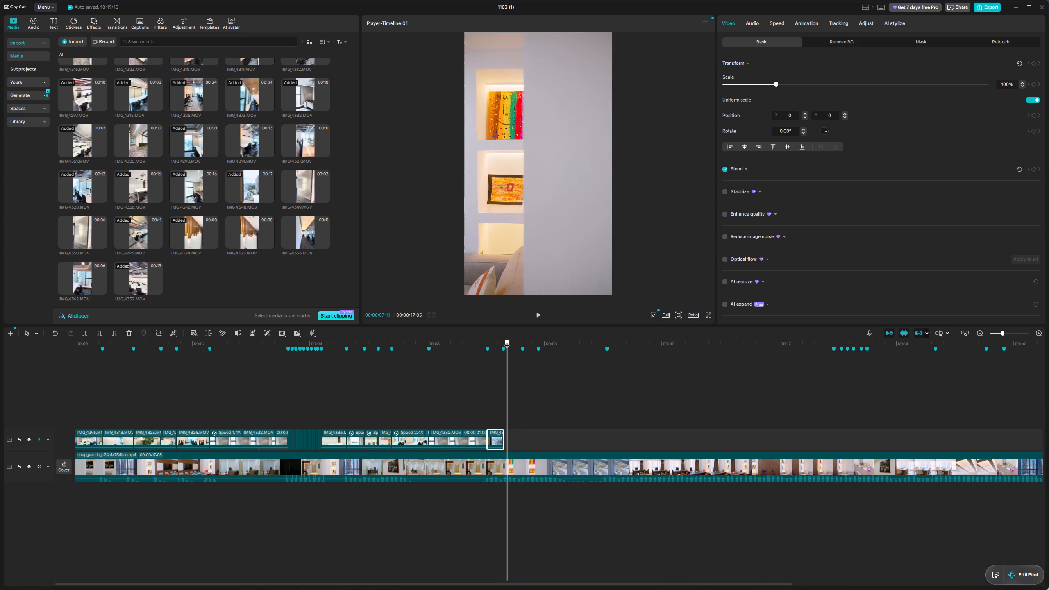
drag(507, 341, 504, 341)
Preview office clips throughout the media library to find a shot to follow the city view clip.
scroll(215, 186, up, 6)
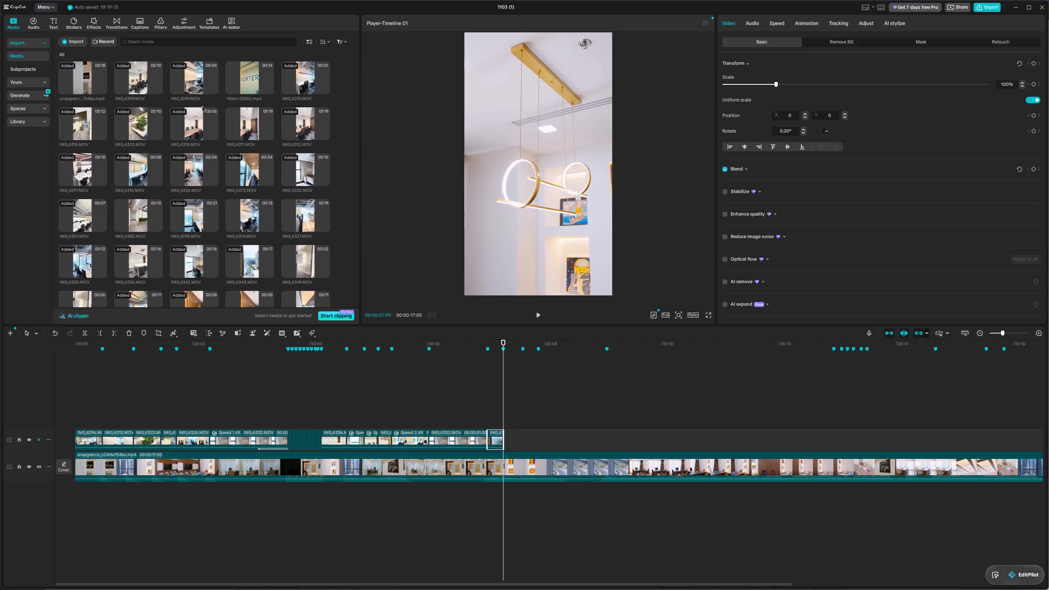
click(150, 119)
click(186, 122)
click(190, 173)
click(136, 209)
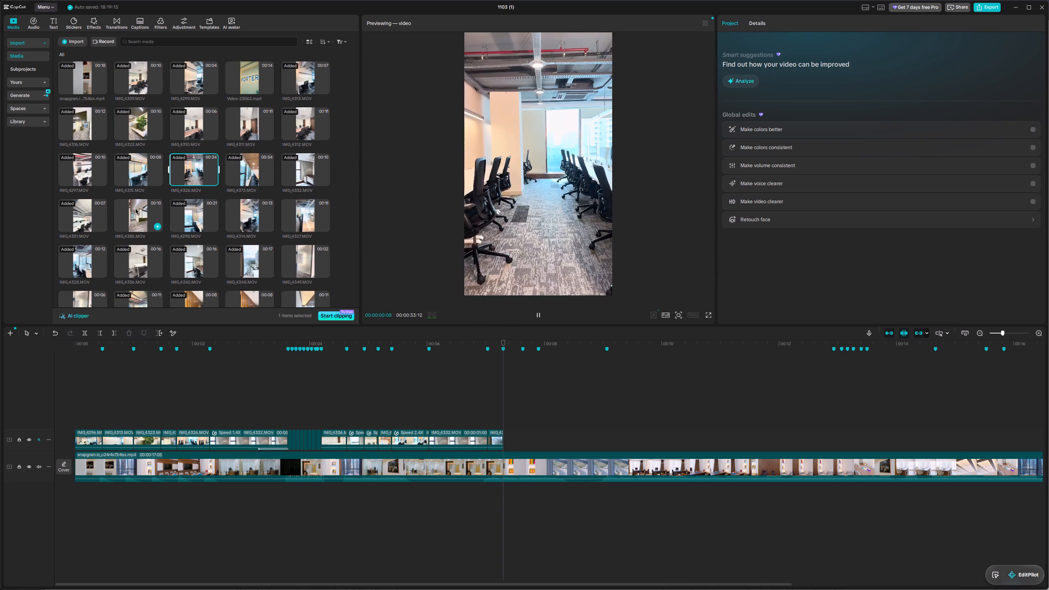
click(146, 264)
scroll(134, 265, down, 1)
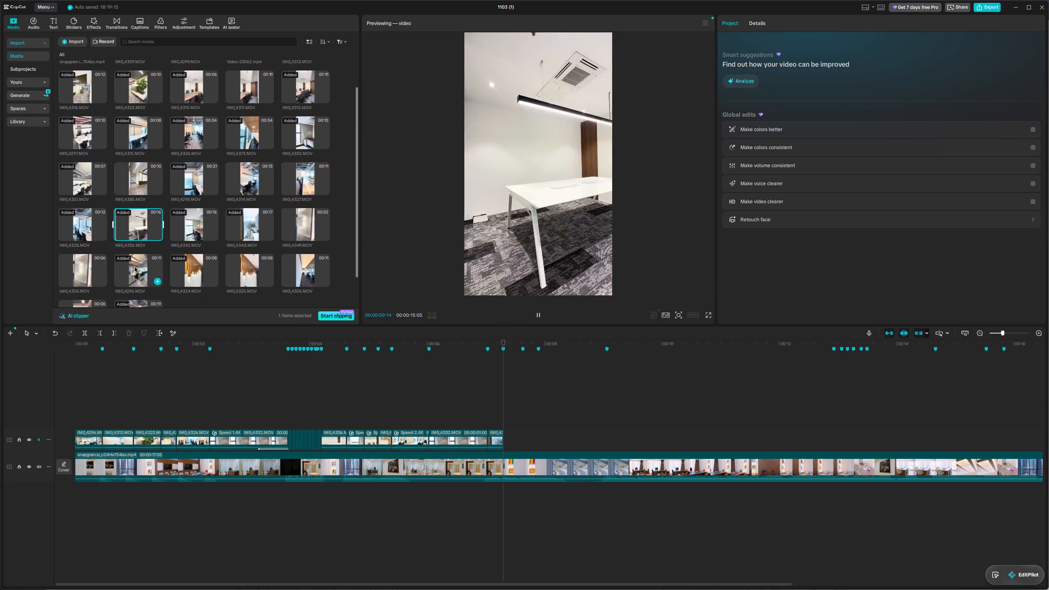
scroll(135, 267, down, 2)
click(133, 273)
click(94, 274)
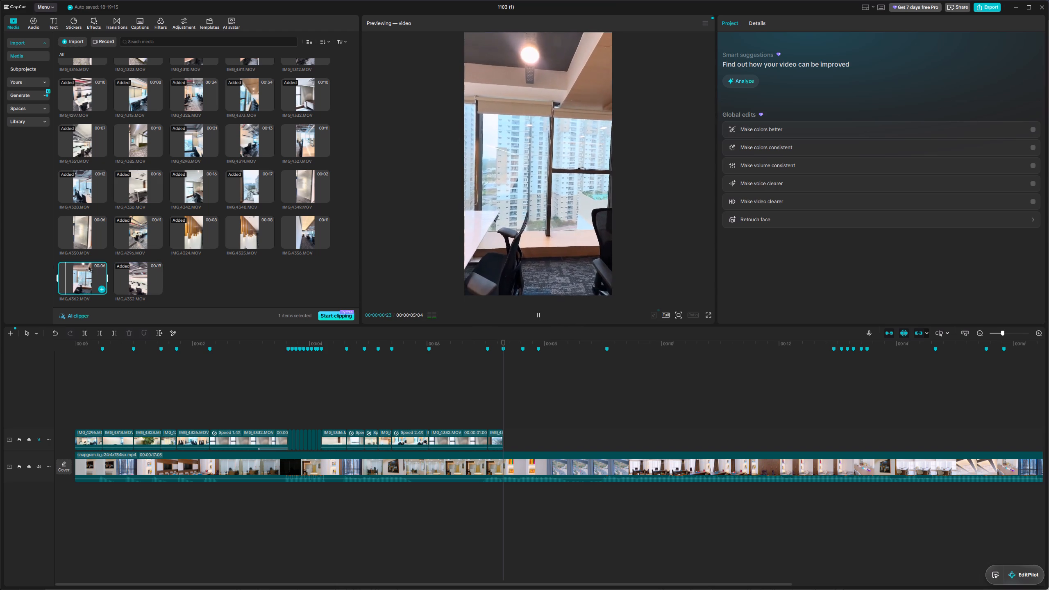
click(90, 232)
click(300, 186)
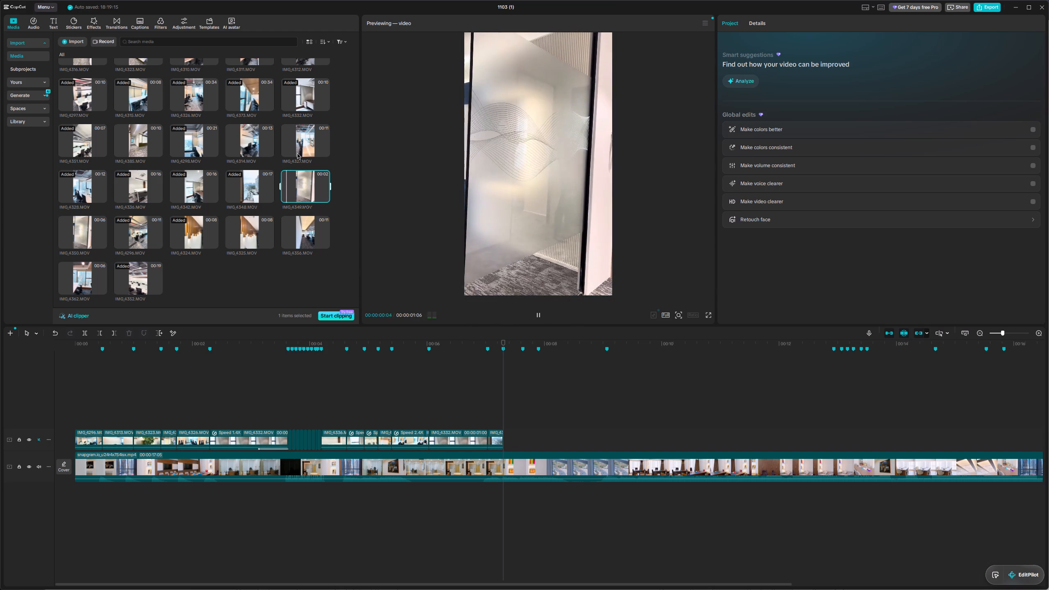
click(300, 144)
scroll(277, 138, up, 1)
scroll(277, 138, down, 1)
scroll(277, 138, up, 3)
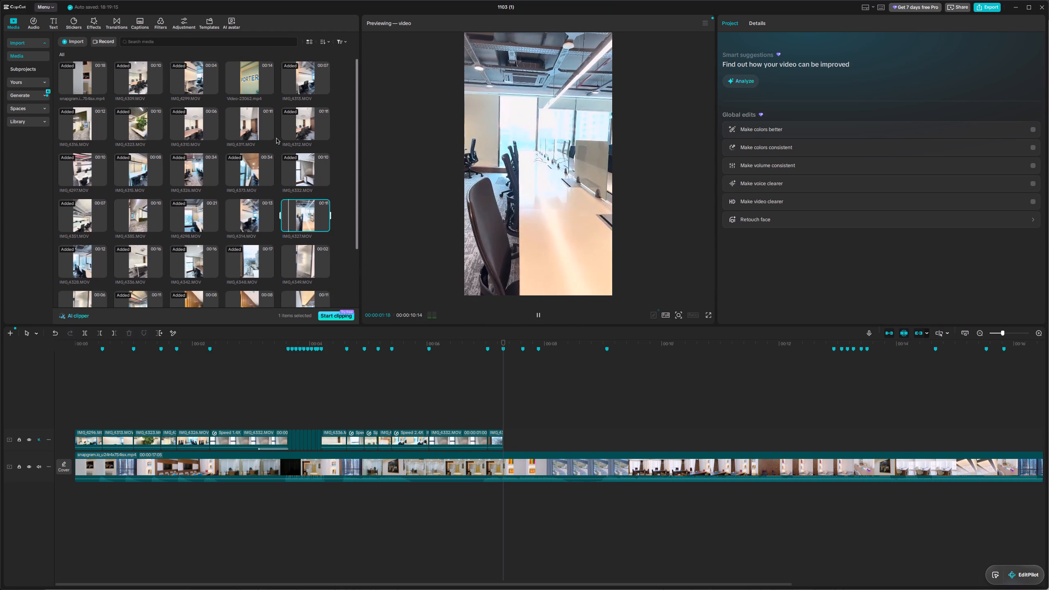
scroll(265, 133, up, 2)
Compare the plant and desk row clips and place the open-plan desks clip IMG_4297 directly after the city view clip.
click(137, 119)
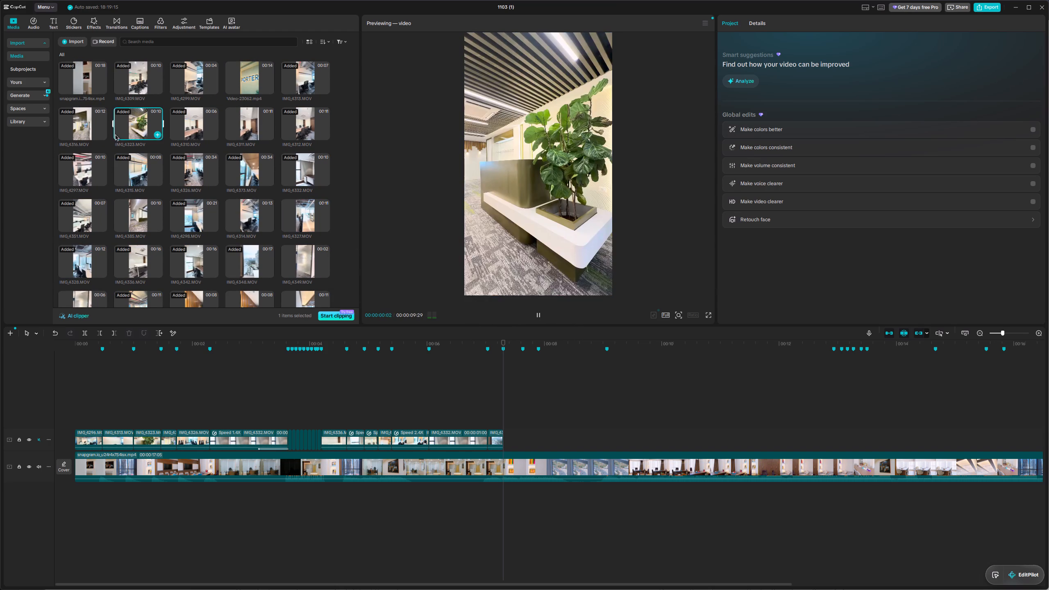
click(92, 171)
click(148, 171)
click(96, 172)
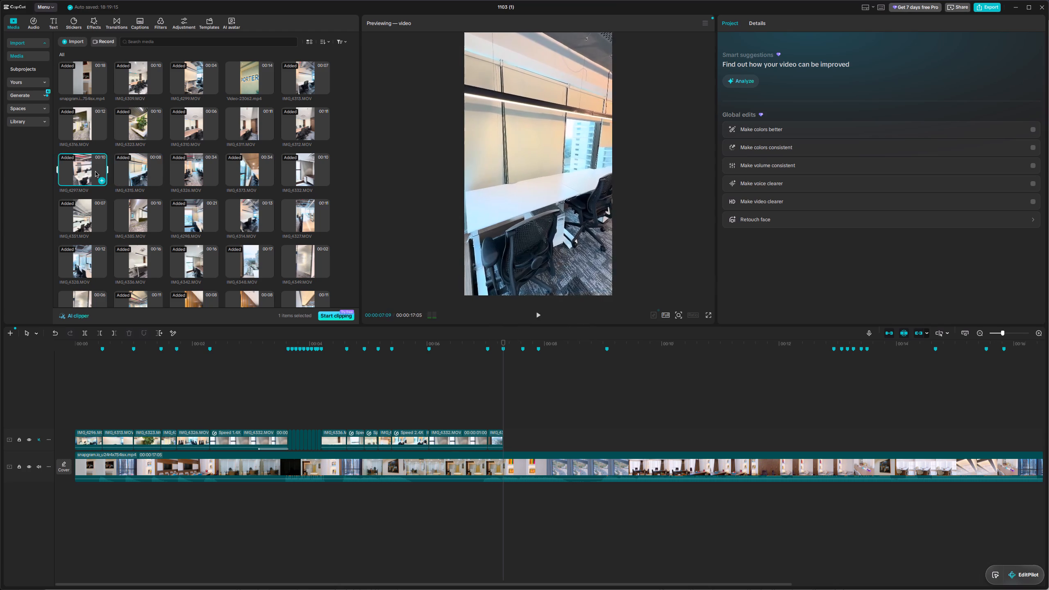
drag(86, 169, 502, 438)
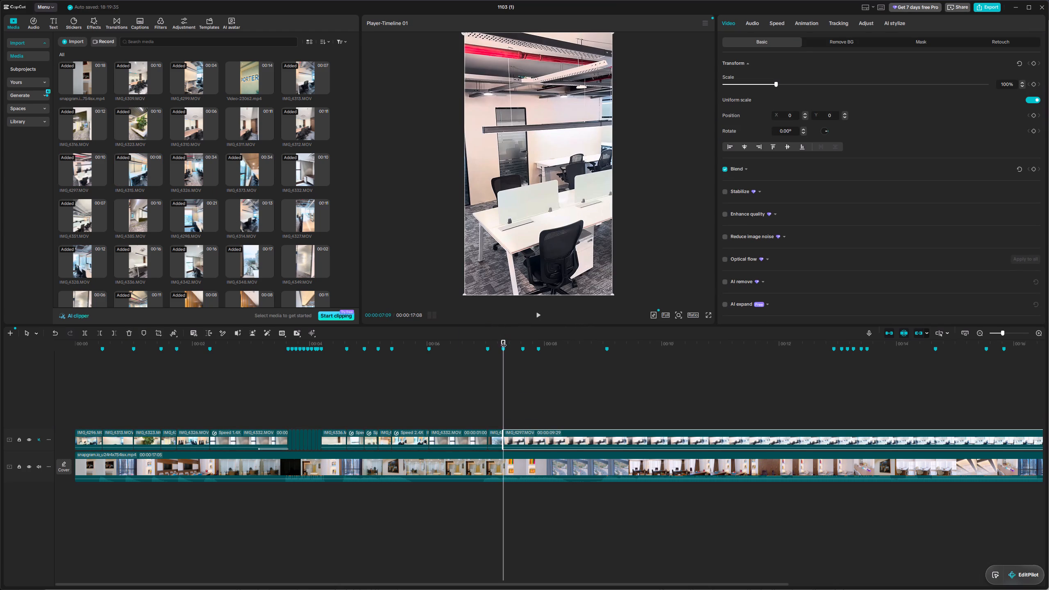
Trim about 5.7 seconds off the start of the IMG_4297 clip and move it back against the city view clip.
drag(503, 340, 836, 355)
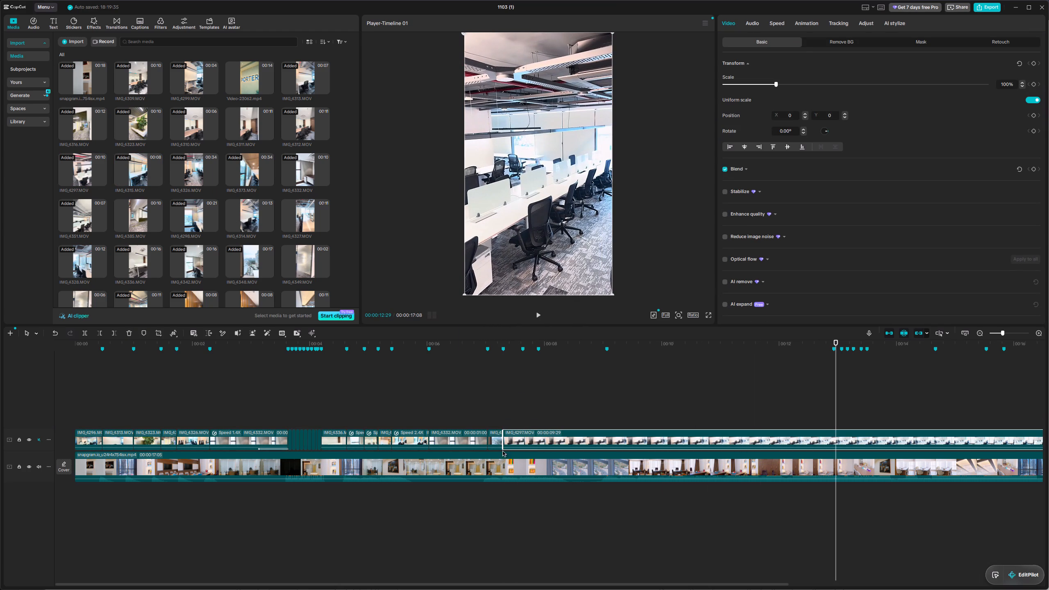
drag(504, 438, 846, 441)
drag(869, 440, 664, 444)
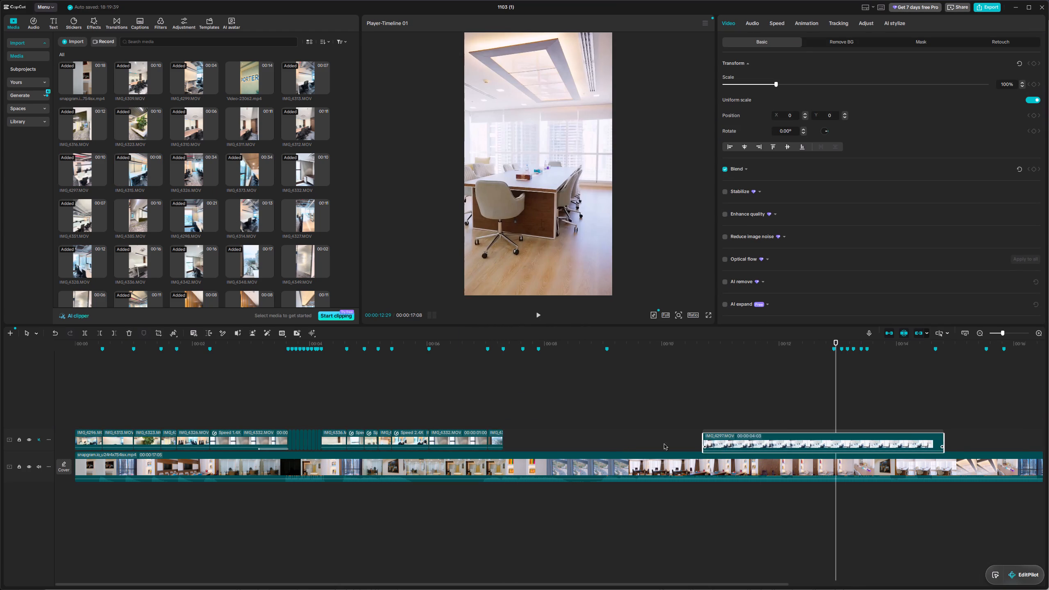
drag(664, 444, 525, 443)
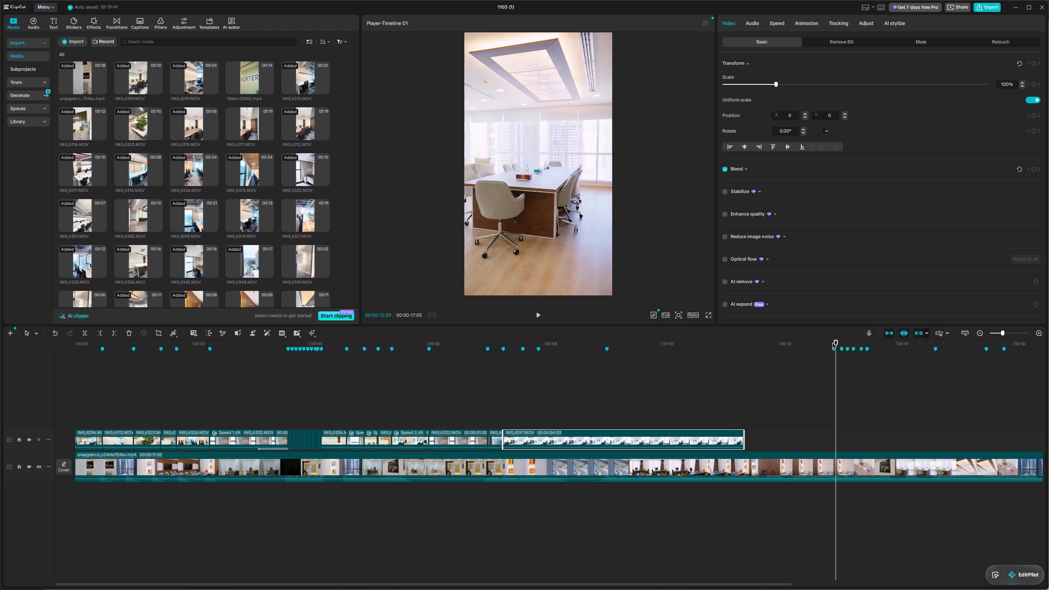
Cut the end of the IMG_4297 clip at the 07:27 marker.
drag(836, 343, 539, 363)
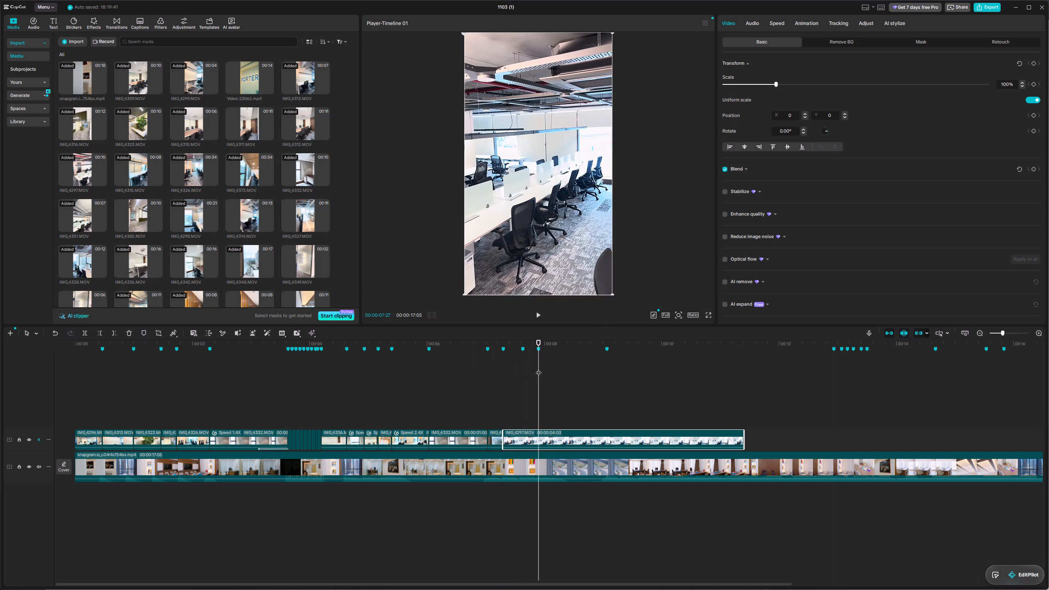
key(w)
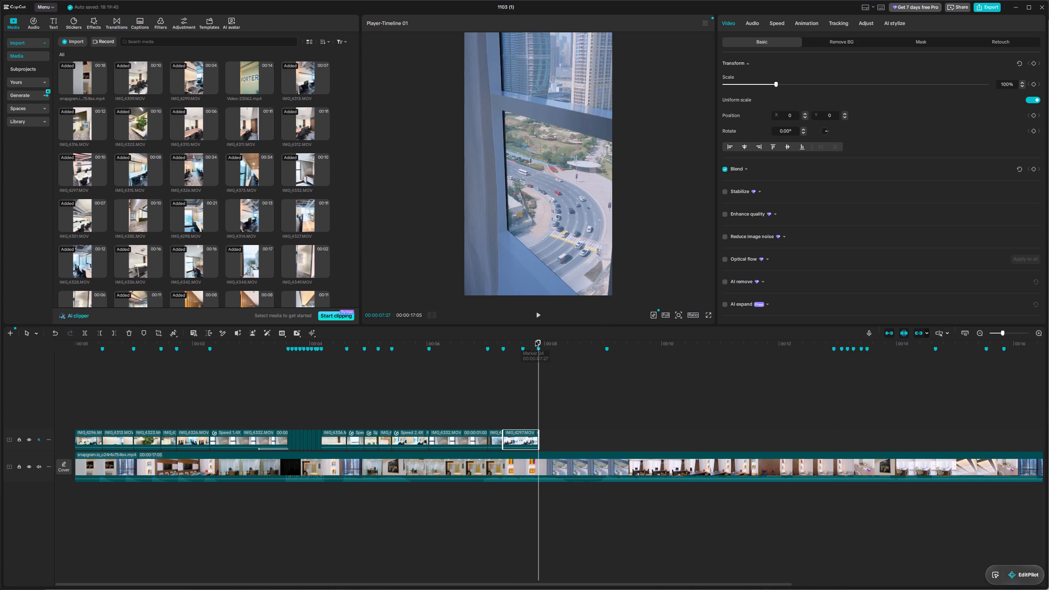
Place the IMG_4327 clip directly after the IMG_4297 clip and cut its end at the 09:02 marker.
drag(540, 341, 541, 345)
click(289, 256)
click(300, 219)
drag(299, 216, 533, 372)
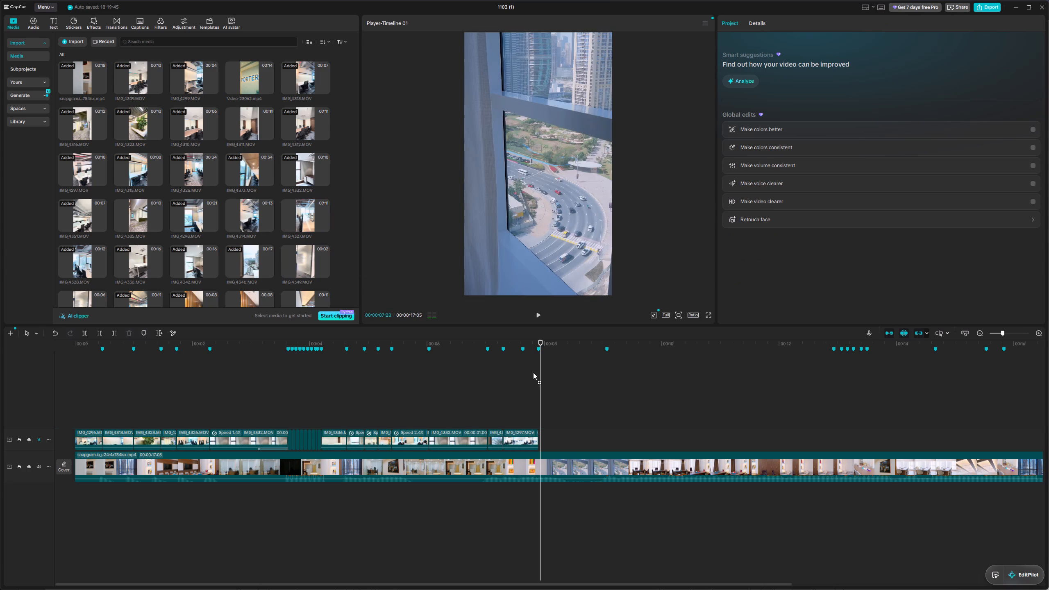
drag(533, 372, 537, 438)
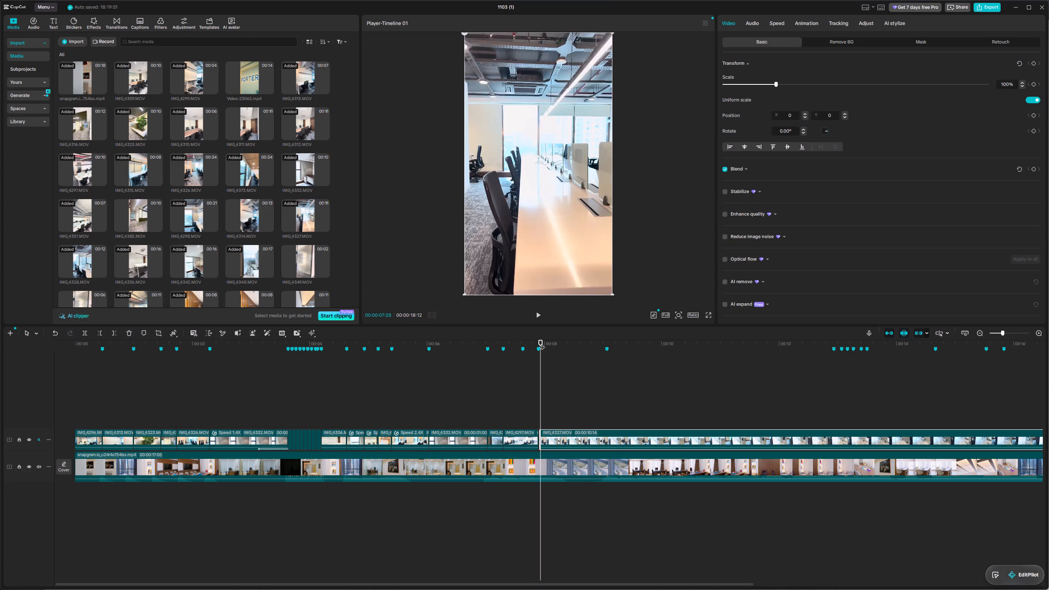
drag(541, 343, 606, 350)
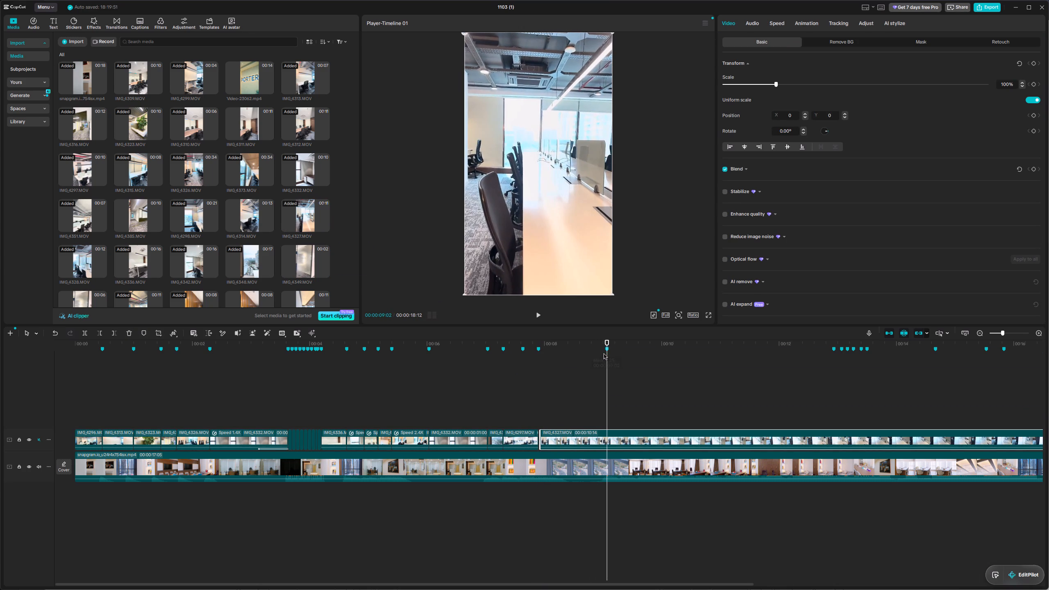
key(w)
drag(606, 338, 639, 340)
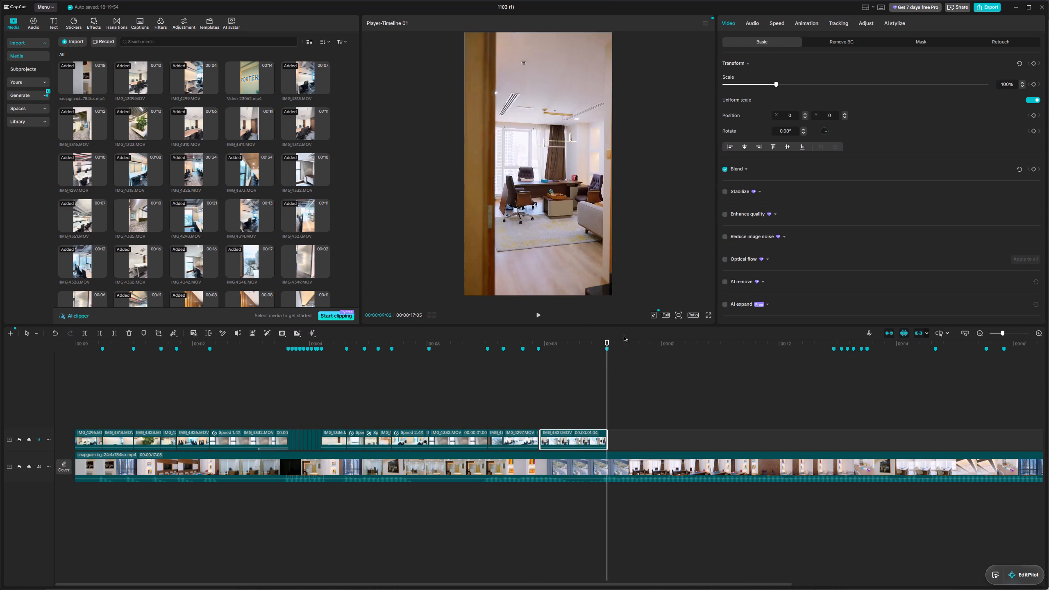
Preview office clips in the media library and place IMG_4314 directly after the IMG_4327 clip.
click(188, 125)
click(202, 164)
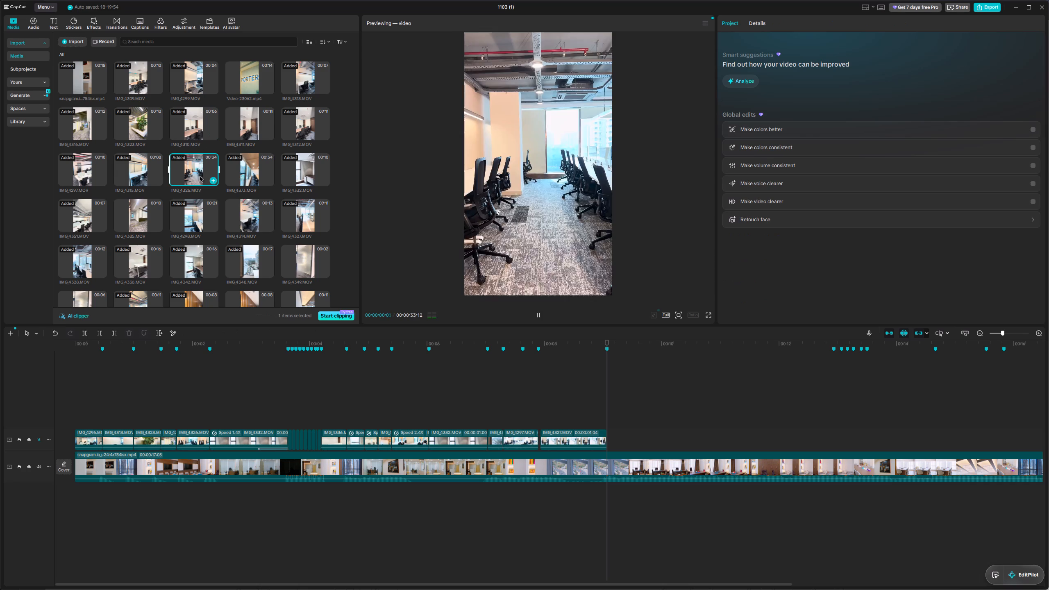
click(255, 171)
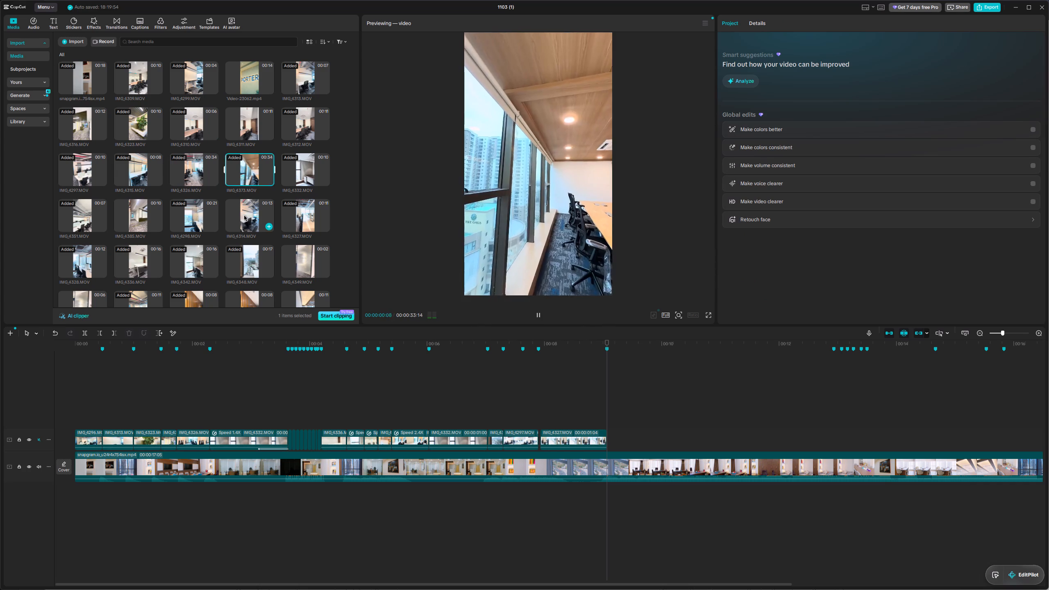
click(244, 216)
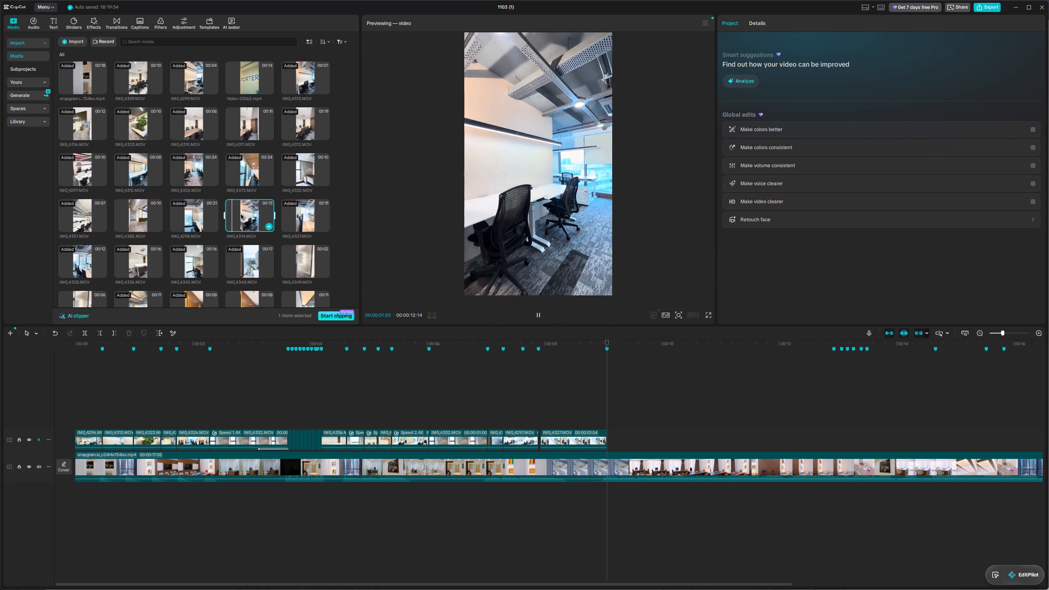
scroll(238, 256, down, 2)
drag(246, 145, 438, 291)
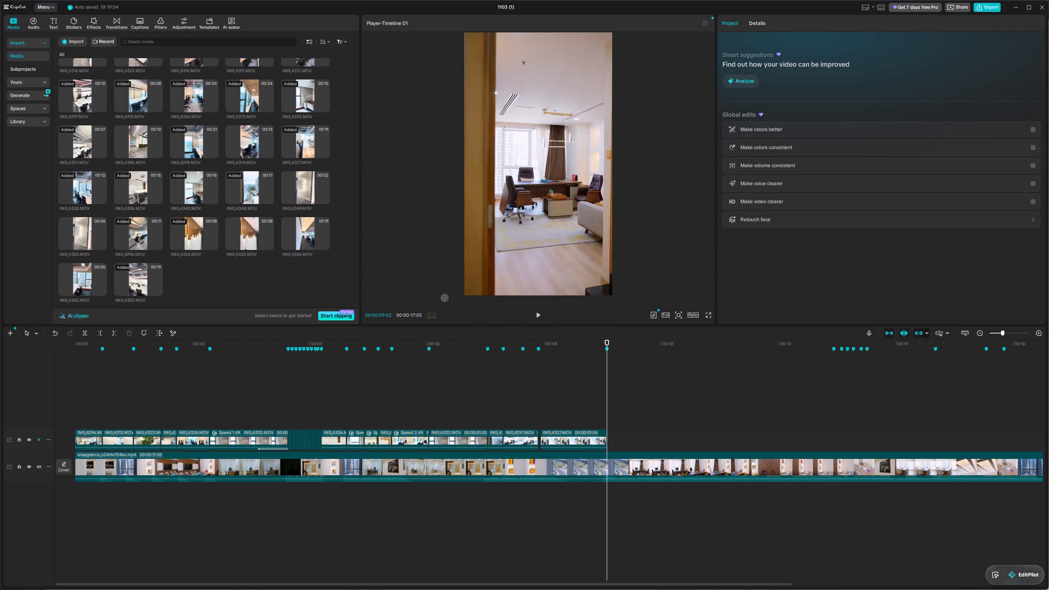
drag(438, 291, 607, 437)
Play back the IMG_4314 clip and cut its end at the 12:28 marker.
key(space)
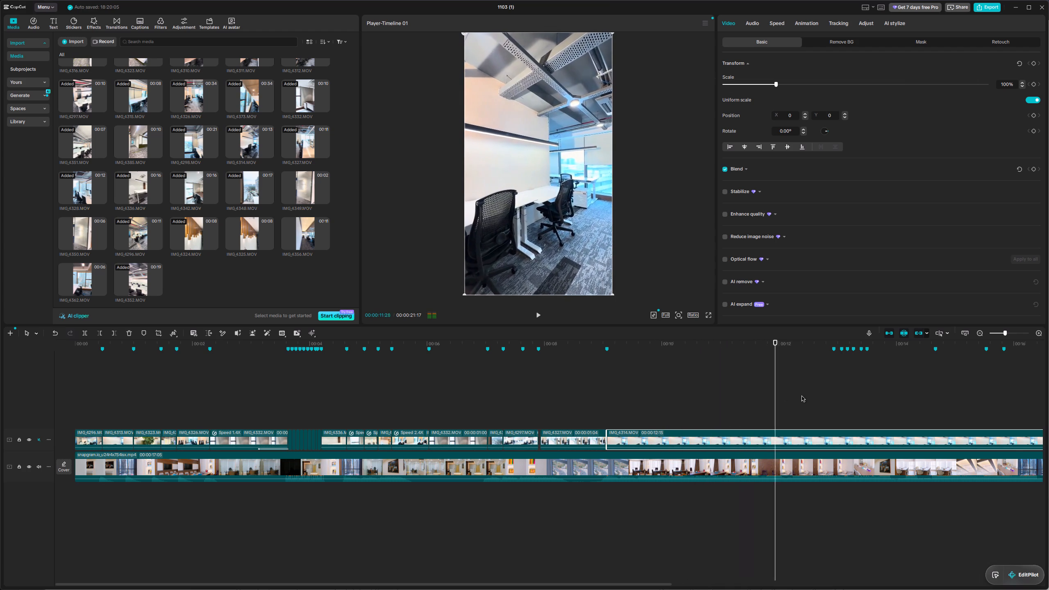
key(space)
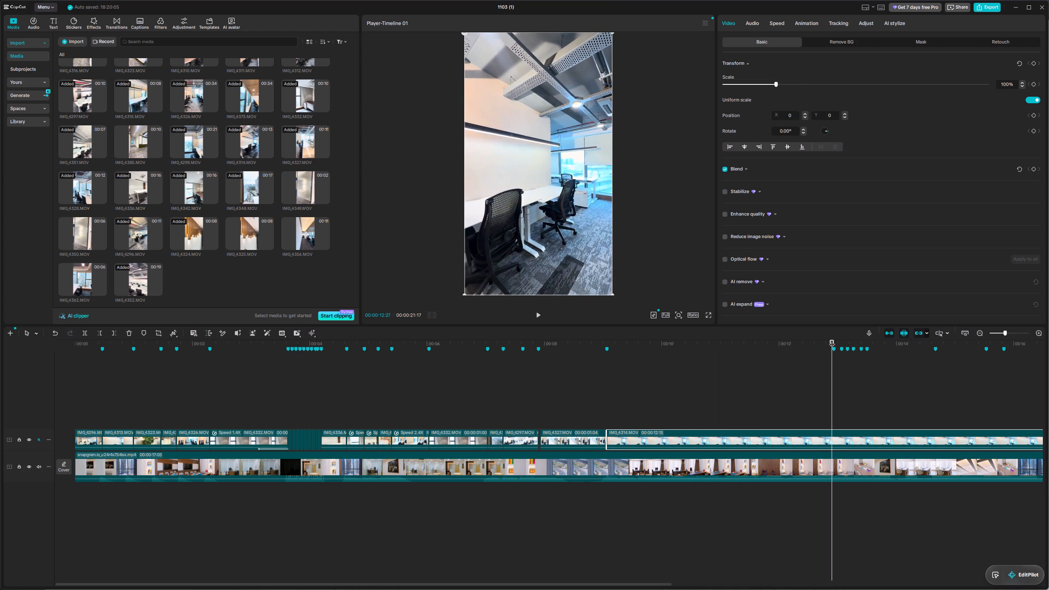
click(833, 342)
key(w)
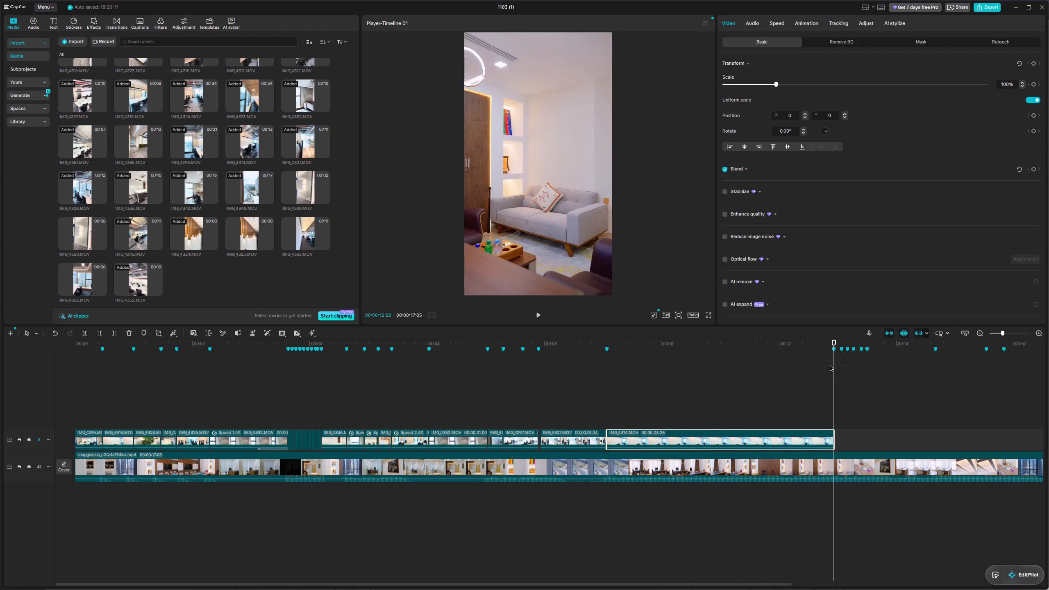
drag(833, 368, 836, 397)
drag(836, 397, 835, 397)
Copy the run of very short clips just before 04:00 and paste it directly after the IMG_4314 clip.
drag(292, 419, 296, 443)
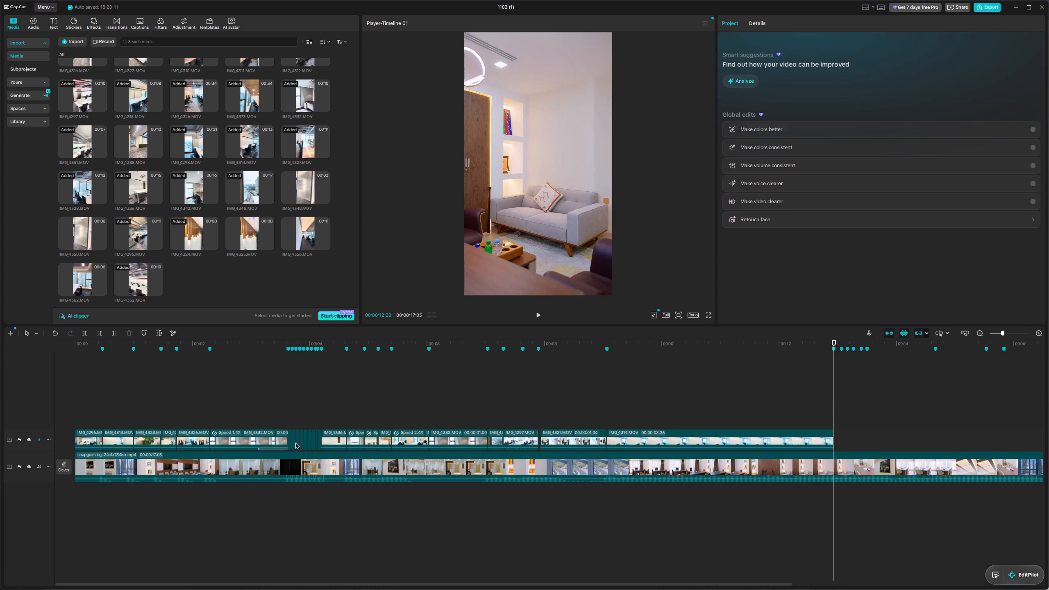
drag(296, 443, 307, 446)
key(ctrl+c)
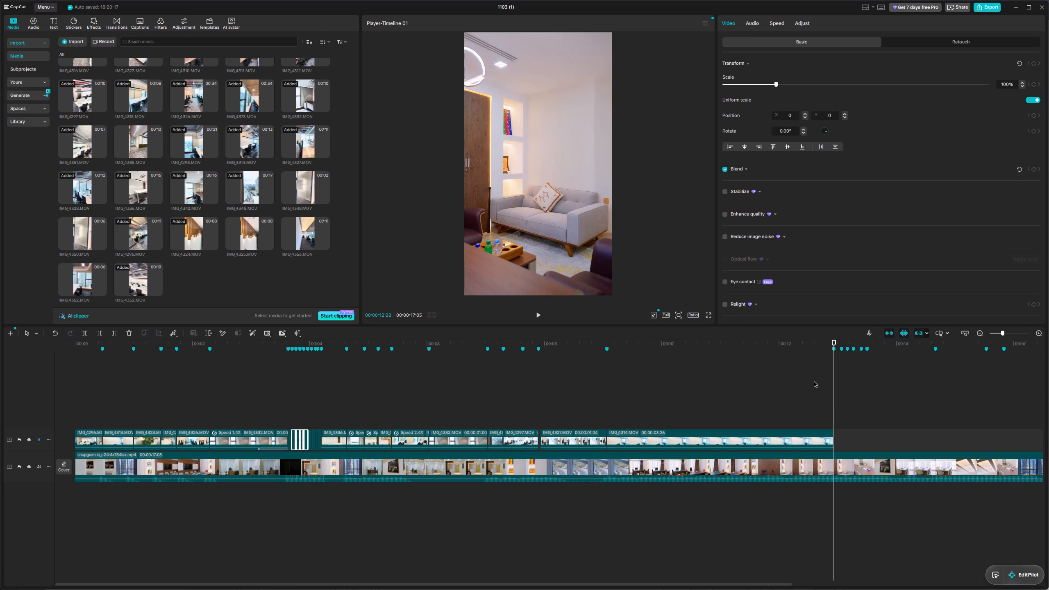
key(ctrl+v)
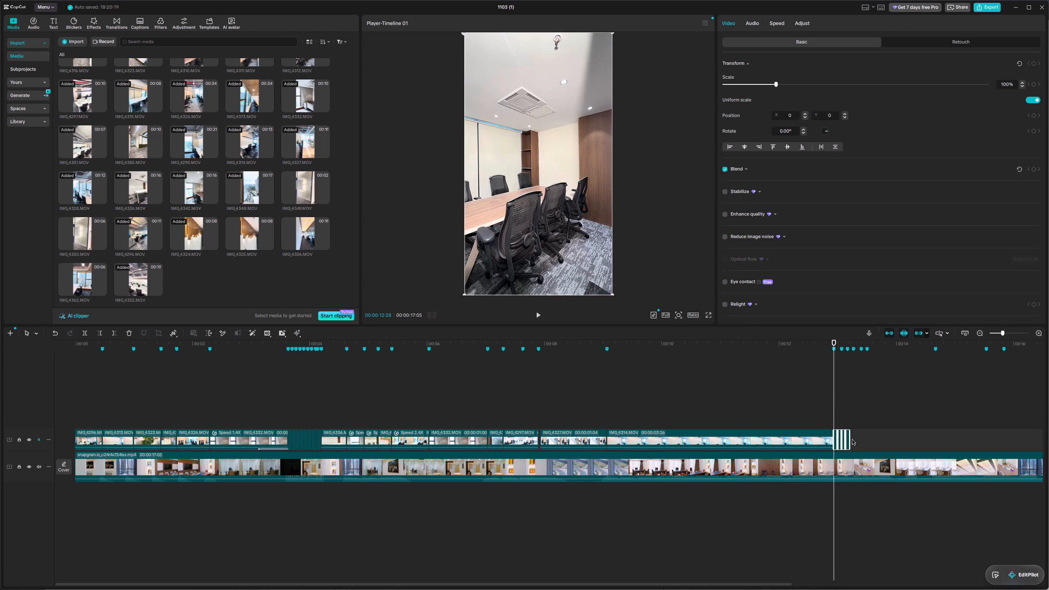
Pull the last pasted clip and the IMG_4328 clip away from the pasted run to make room for lengthening the clips.
drag(840, 442, 844, 443)
click(844, 443)
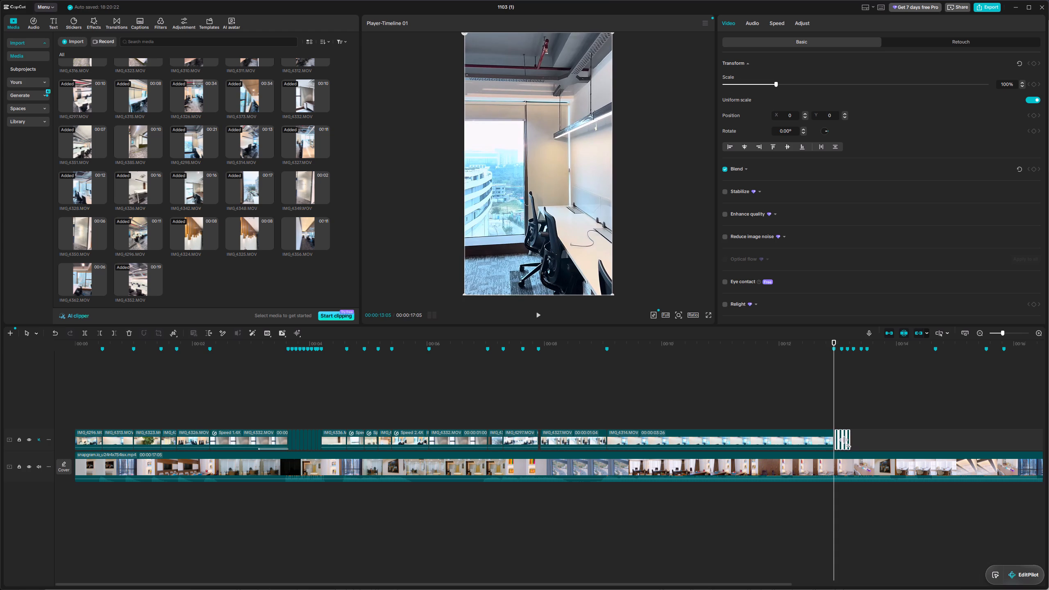
drag(851, 441, 864, 441)
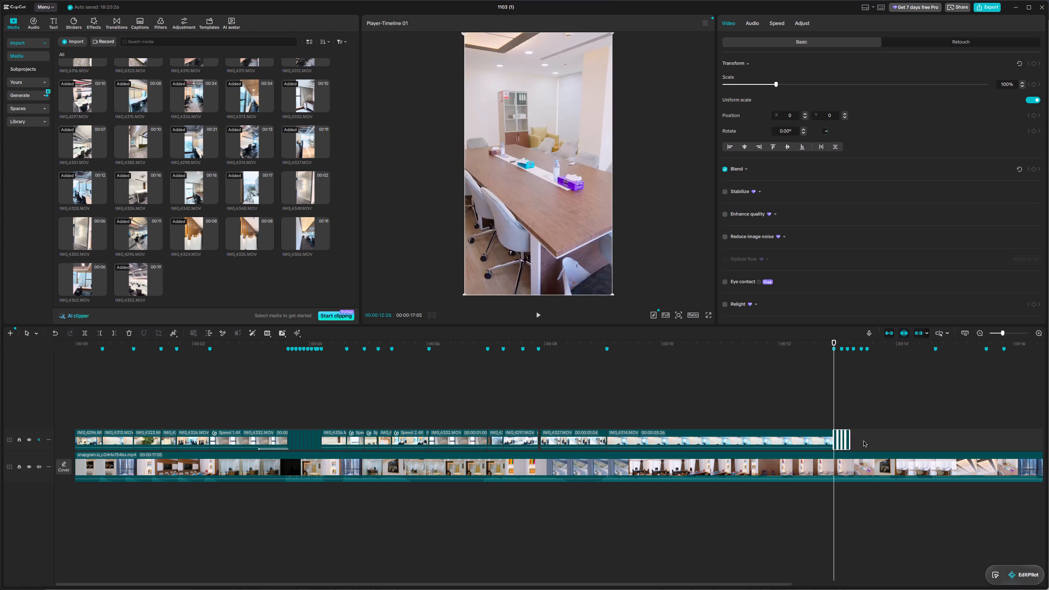
click(859, 442)
drag(848, 438, 874, 436)
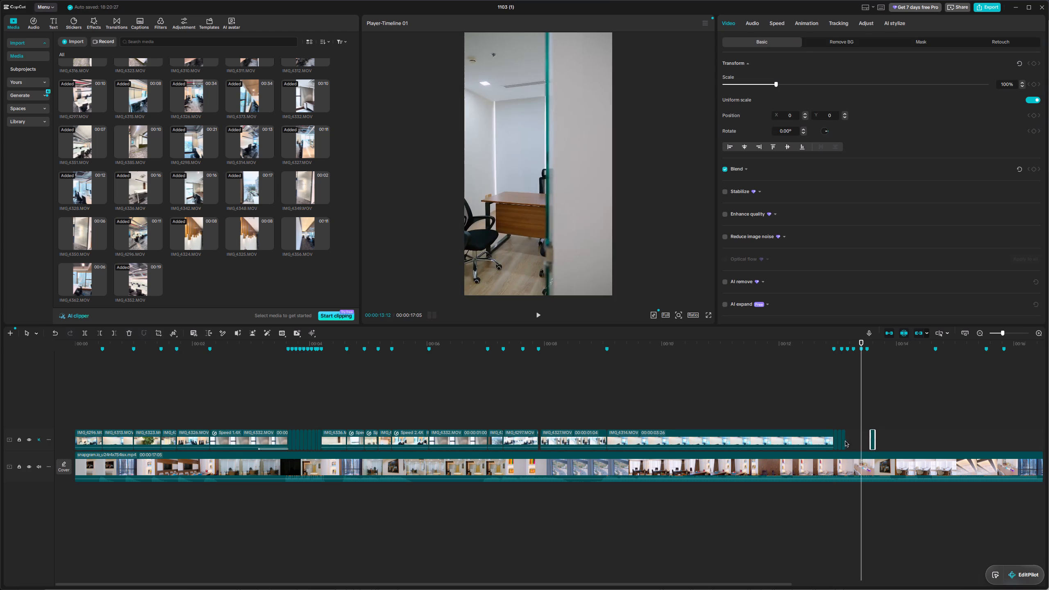
drag(1003, 333, 1012, 336)
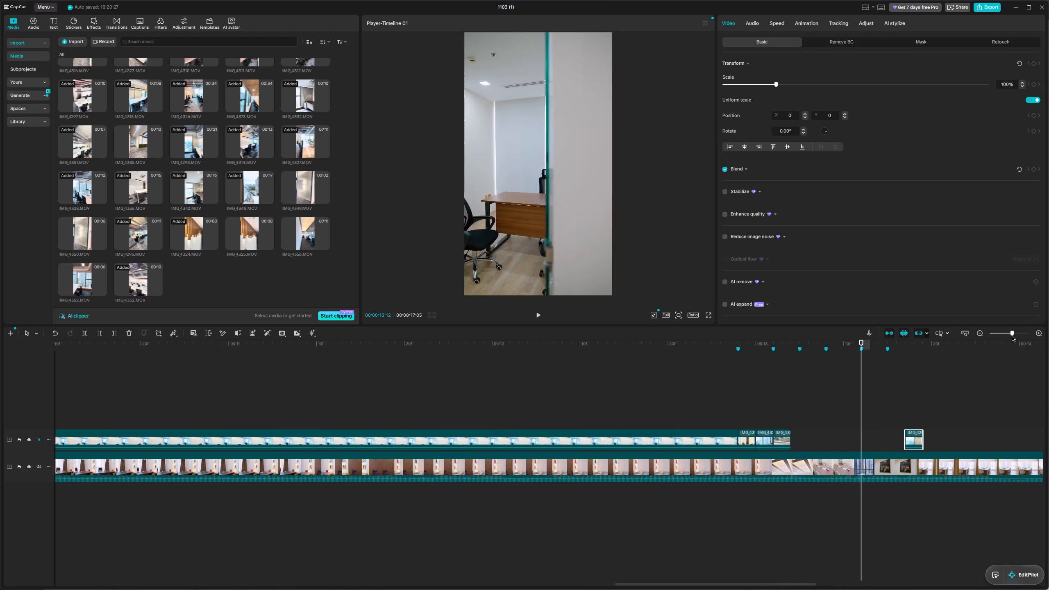
drag(1012, 336, 1012, 336)
drag(766, 436, 829, 438)
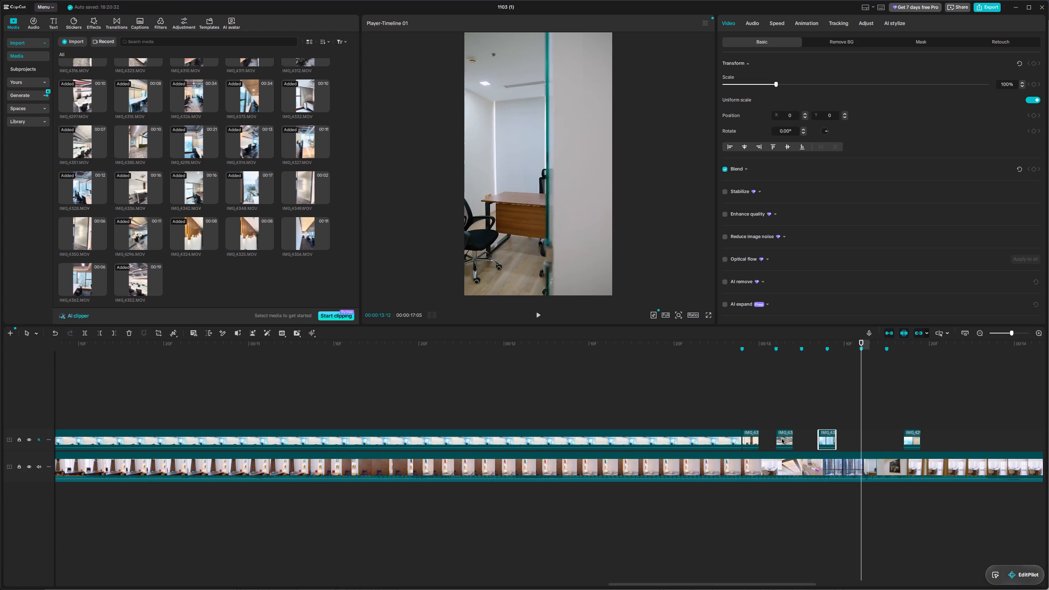
Extend the pasted IMG_4312 clip to its next marker, butt IMG_4301 against it and extend IMG_4301 to the following marker.
click(754, 438)
drag(759, 440, 780, 442)
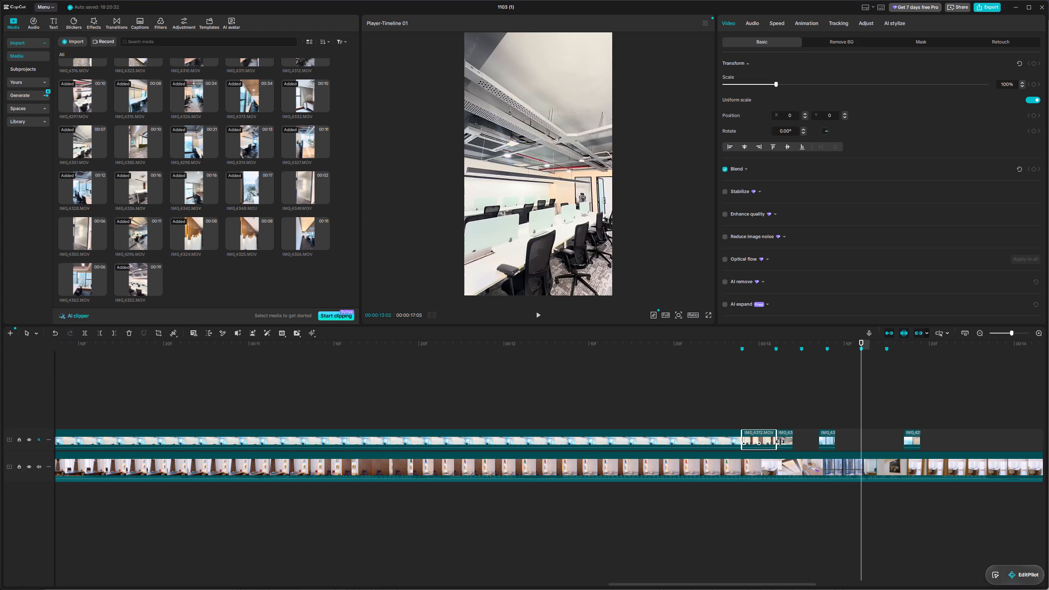
drag(780, 442, 783, 442)
drag(786, 440, 799, 438)
click(770, 432)
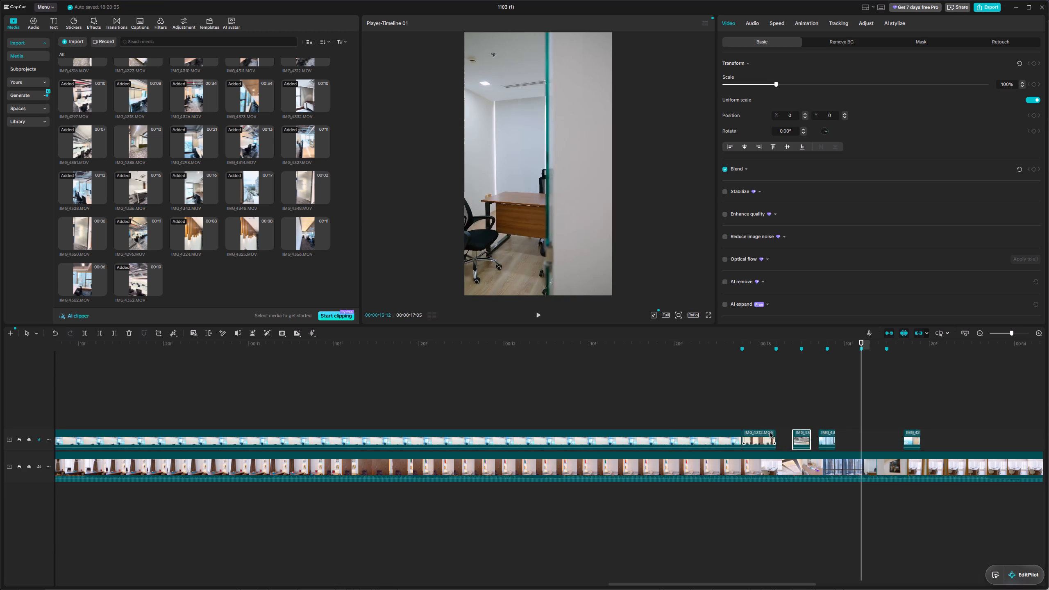
drag(776, 436, 780, 436)
drag(799, 436, 784, 436)
drag(794, 438, 799, 438)
Move the IMG_4328 clip and the last pasted clip into sequence after IMG_4301, extending each to its next marker, ending at 13:12.
drag(823, 438, 810, 438)
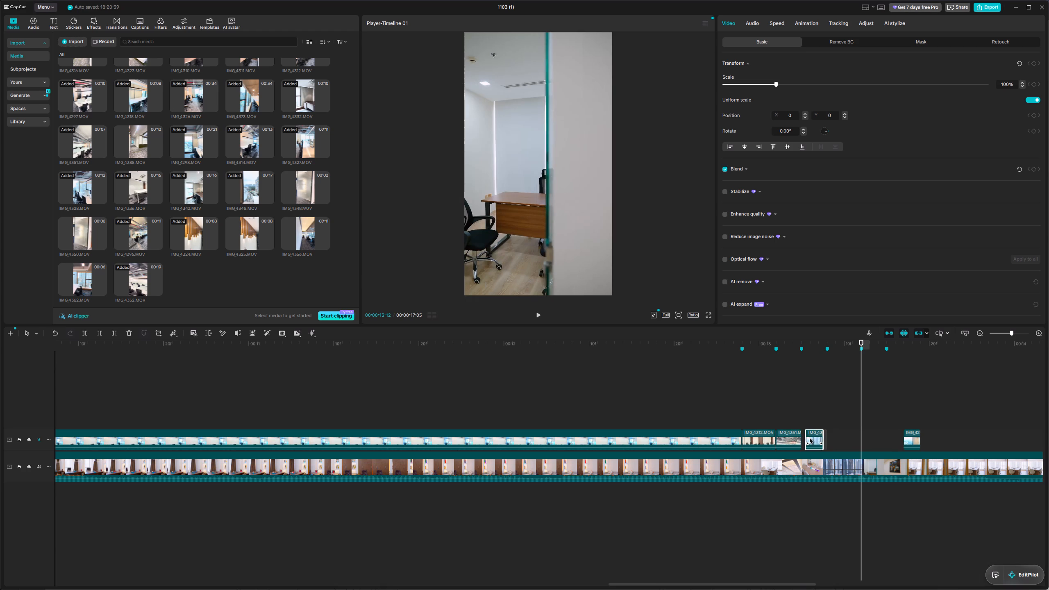
drag(810, 438, 808, 438)
drag(820, 438, 830, 439)
drag(910, 440, 834, 441)
drag(844, 439, 854, 439)
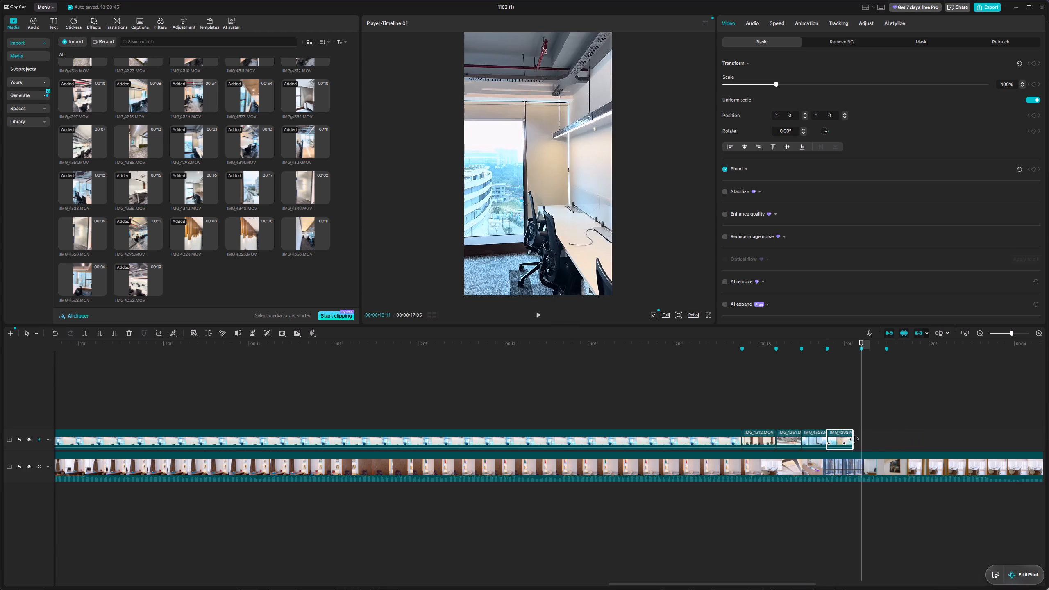
drag(854, 439, 859, 440)
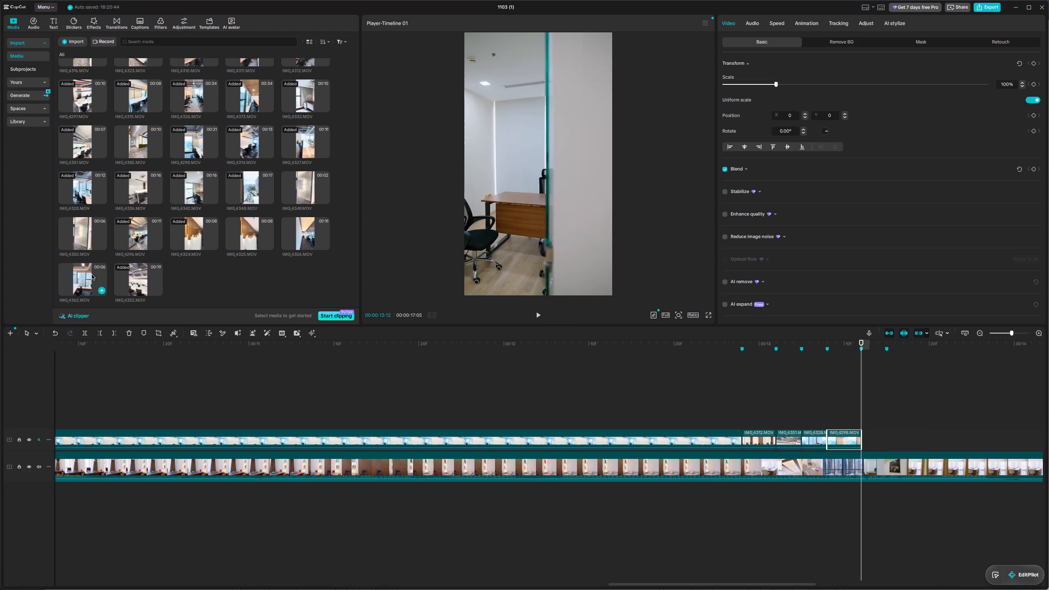
Preview the IMG_4362 clip and place it on the timeline at the 13:12 marker.
click(92, 275)
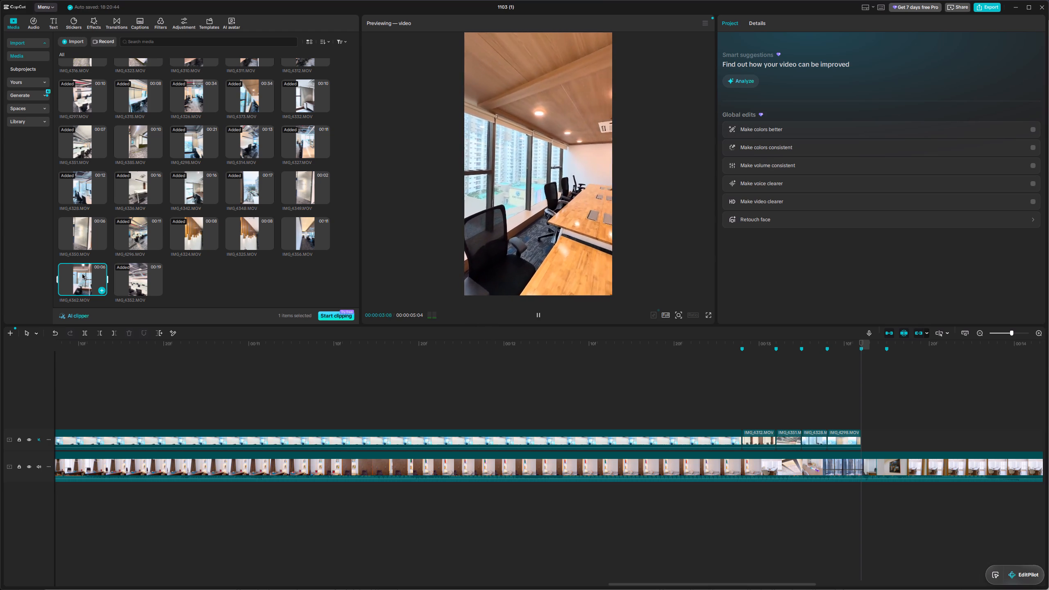
drag(82, 274, 861, 438)
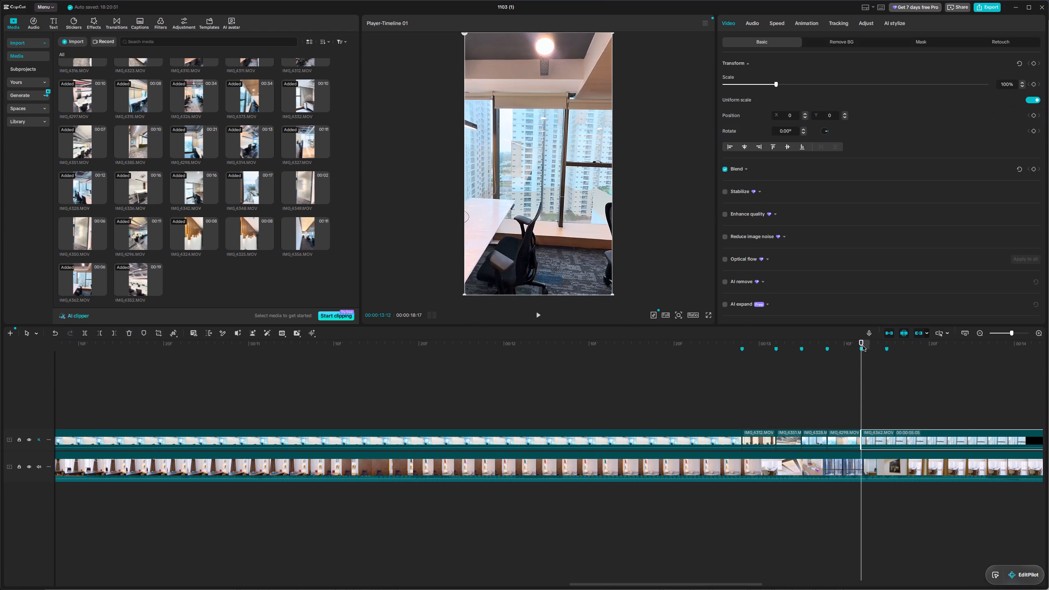
Trim about 2 seconds off the start of the IMG_4362 clip and move it to begin at the first marker after 13:12.
drag(861, 339, 1025, 370)
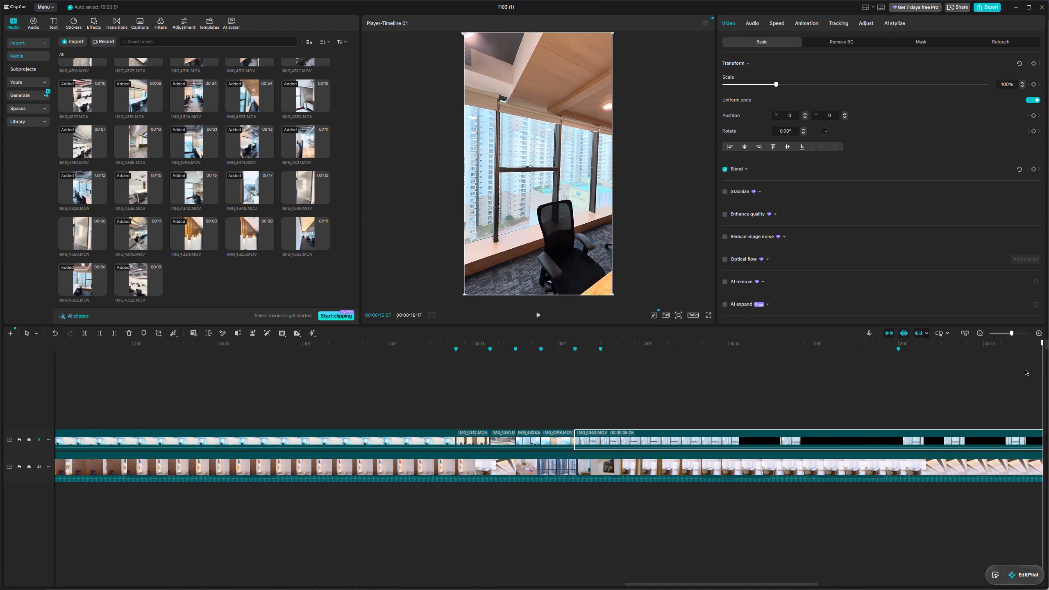
drag(1025, 370, 874, 393)
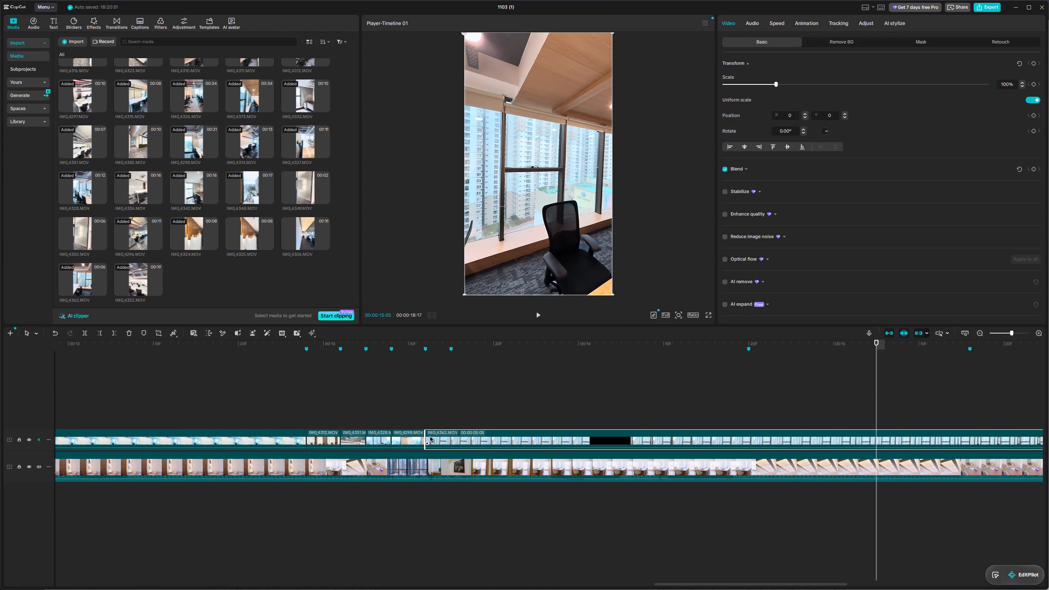
drag(426, 436, 948, 440)
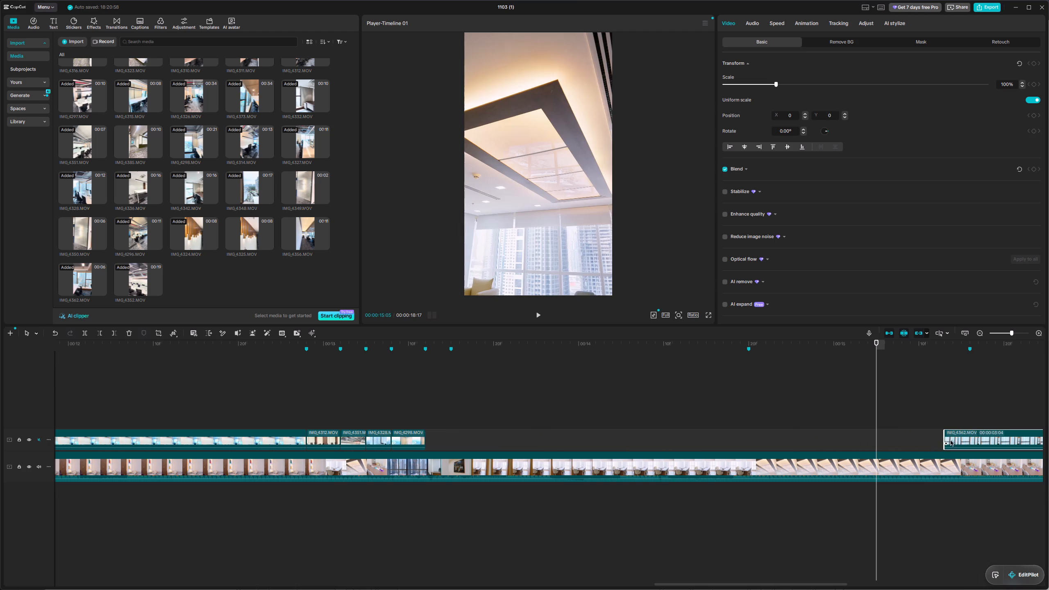
drag(957, 441, 440, 442)
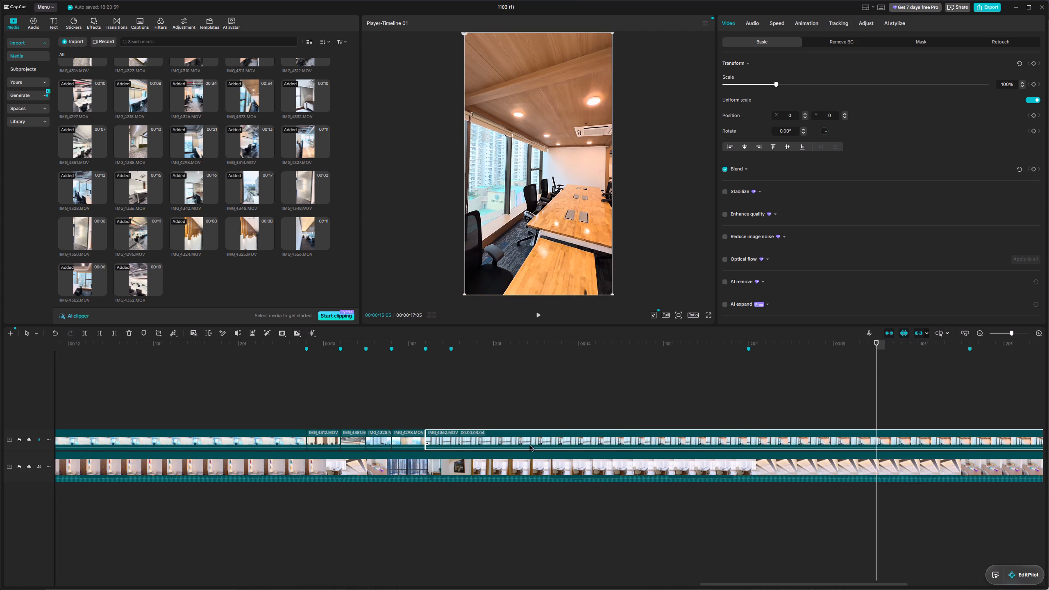
drag(524, 442, 549, 442)
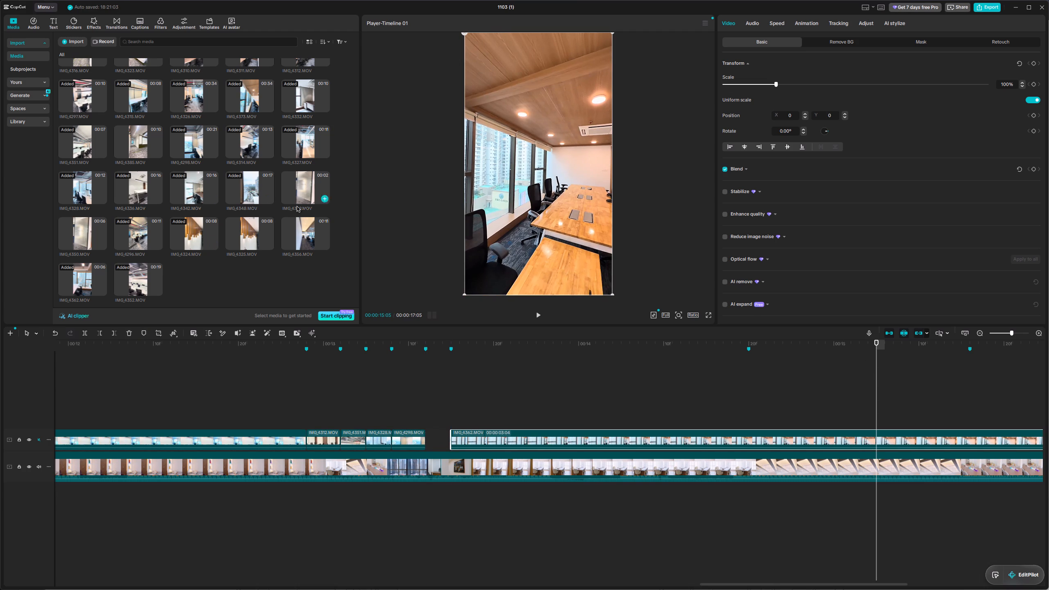
Place the IMG_4356 clip above the main office clips, trim about 6.5 seconds off its start and align it to the 13:12 marker.
click(299, 229)
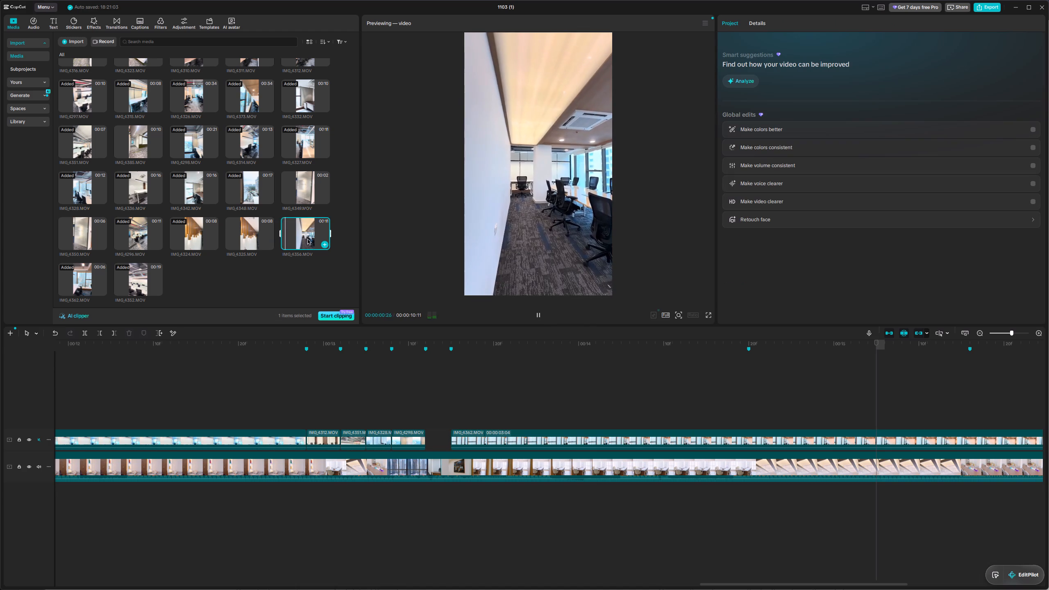
drag(309, 240, 425, 414)
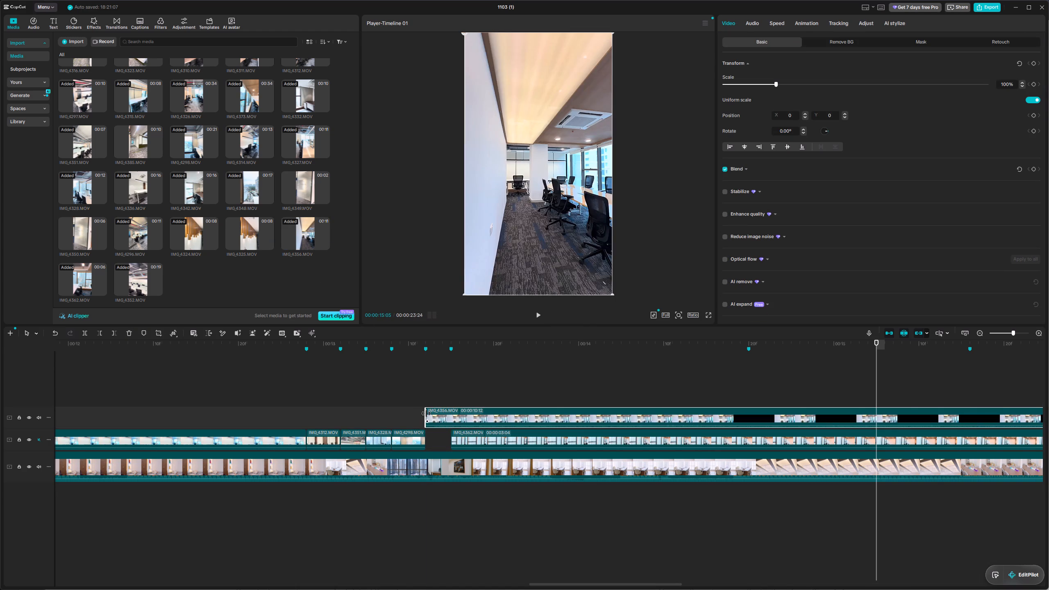
drag(426, 413, 975, 414)
drag(988, 418, 418, 411)
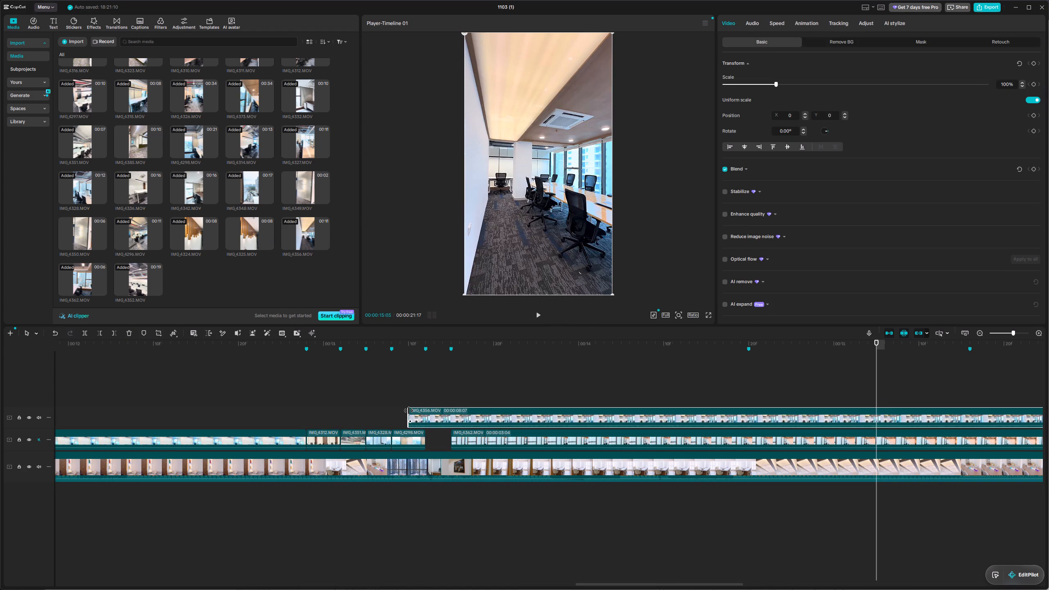
drag(410, 411, 915, 413)
drag(952, 414, 480, 395)
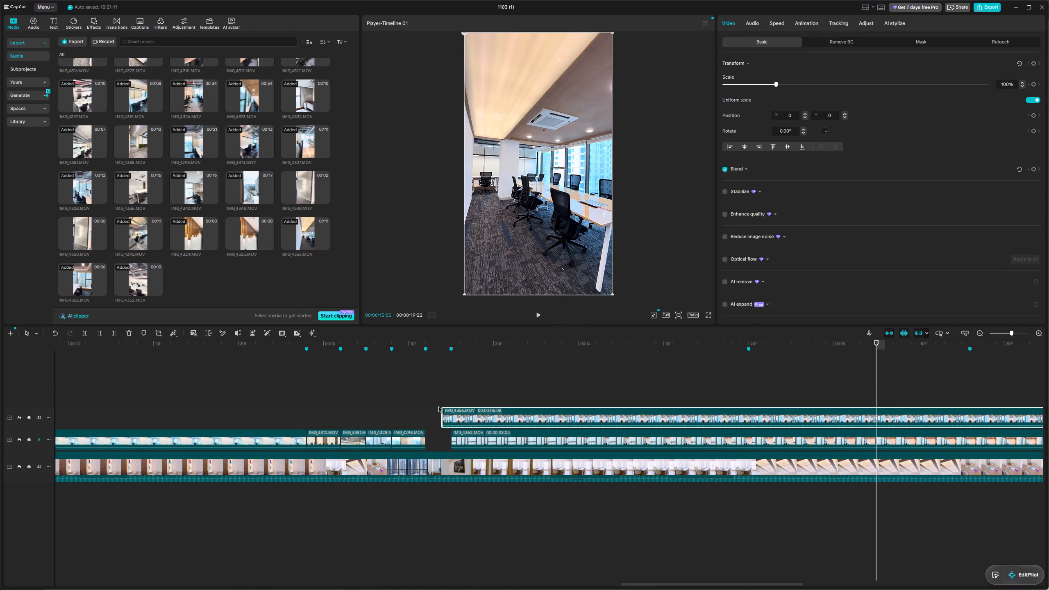
drag(444, 415, 922, 417)
drag(971, 419, 462, 408)
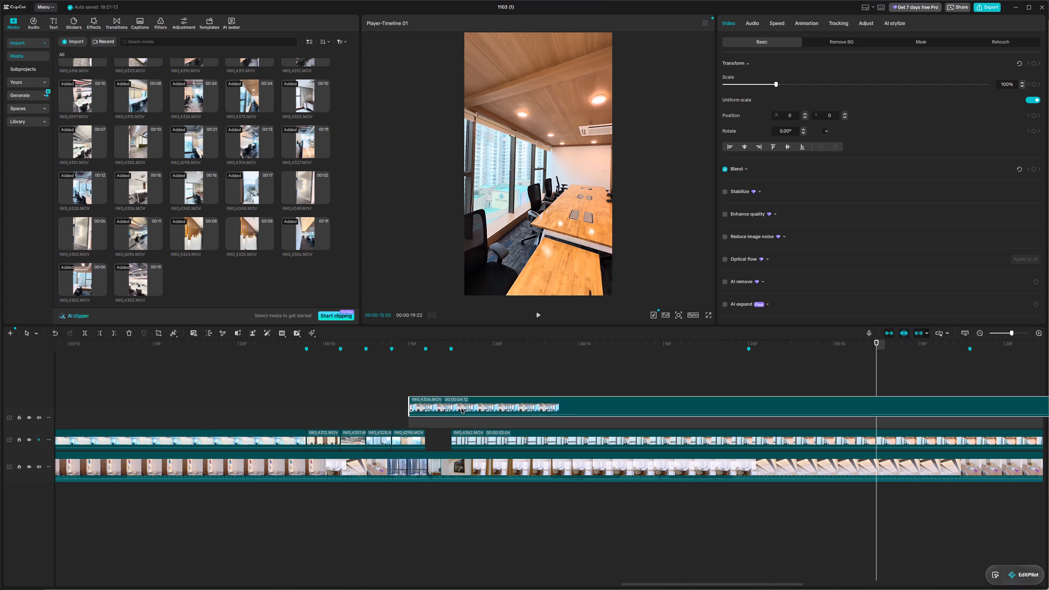
drag(408, 415, 559, 411)
drag(566, 410, 440, 413)
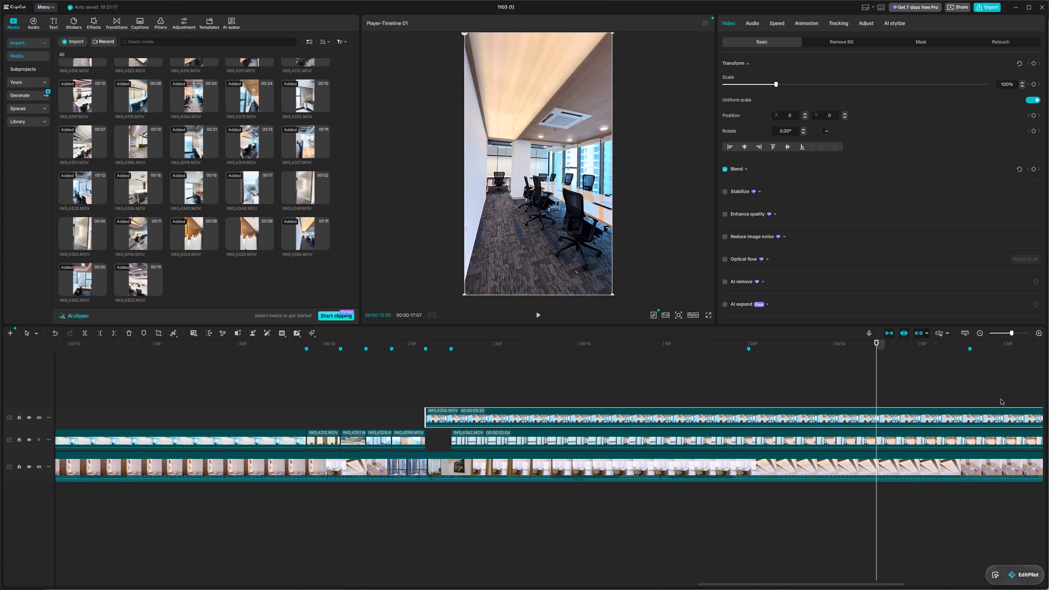
Cut the end of the IMG_4356 clip at the marker after 13:12 and move it into the gap before IMG_4362.
drag(876, 362, 455, 360)
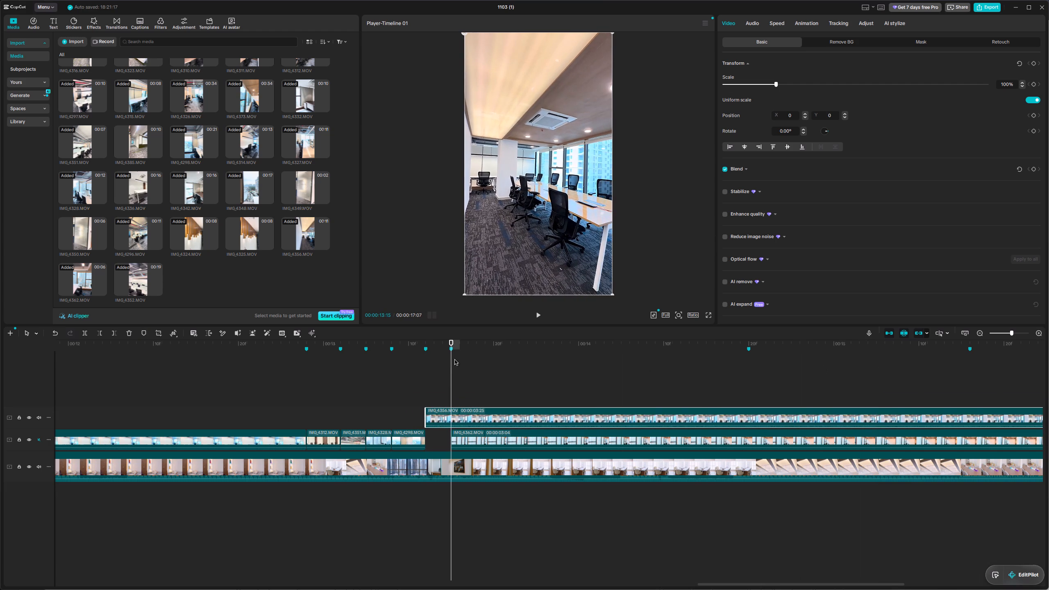
key(w)
drag(438, 413, 438, 434)
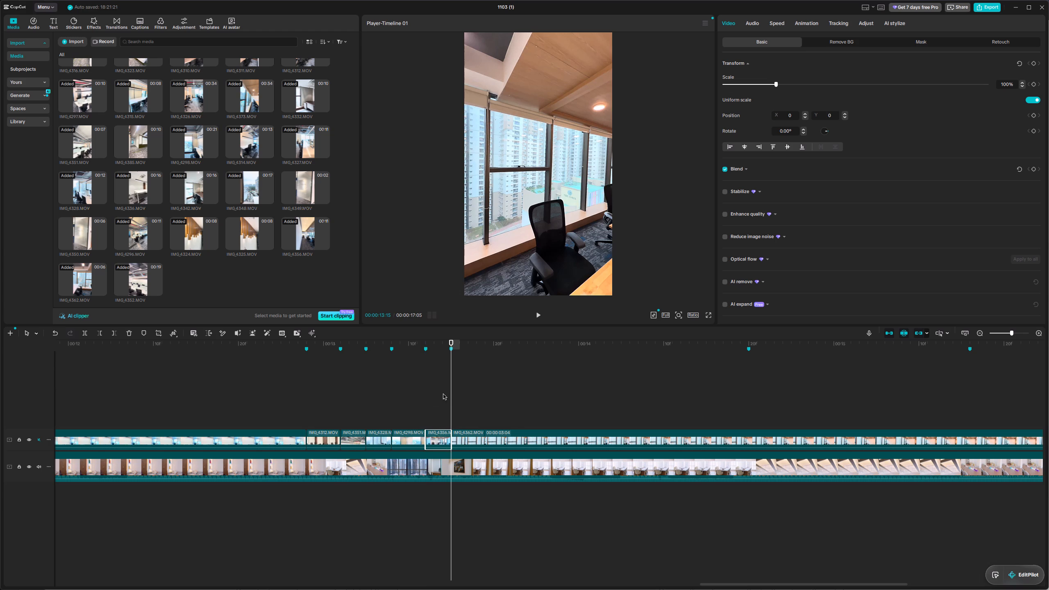
Play back the sequence from around the IMG_4356 clip through the IMG_4362 clip against the reference video.
drag(450, 393, 433, 402)
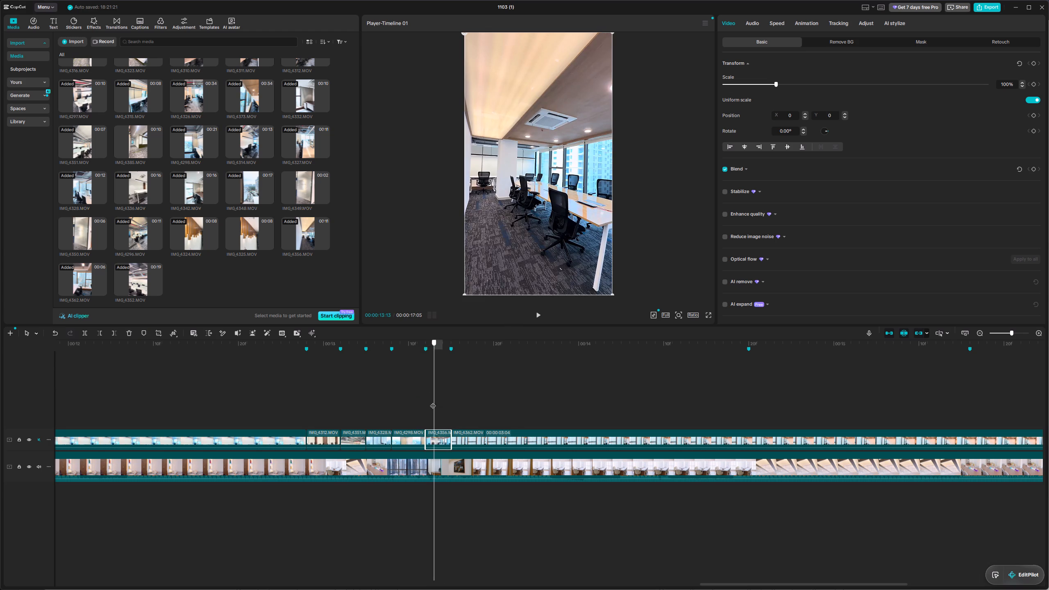
drag(433, 402, 402, 402)
key(space)
key(space)
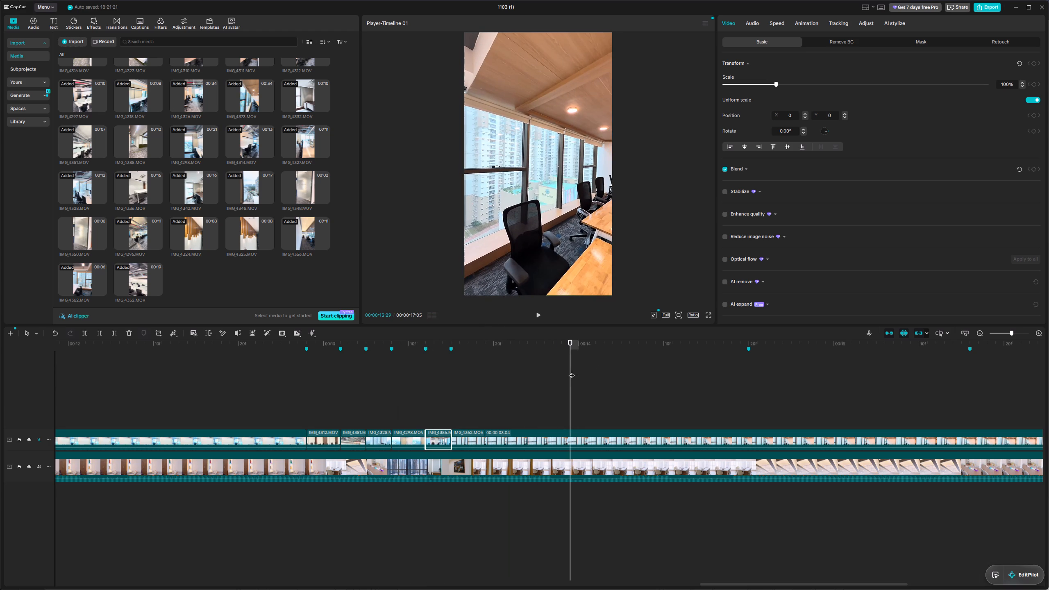
drag(571, 371, 452, 367)
key(space)
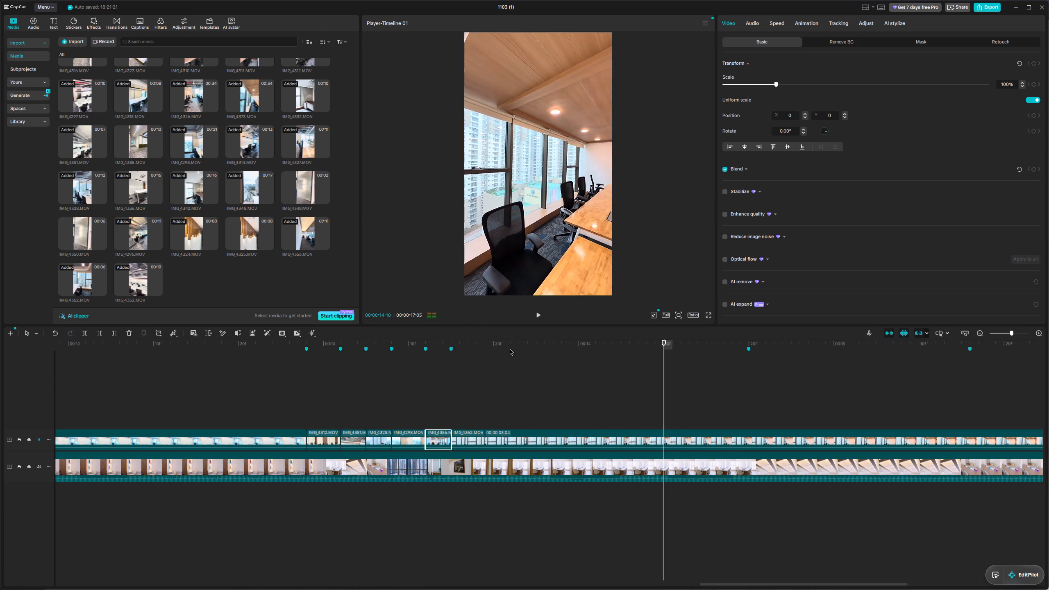
key(space)
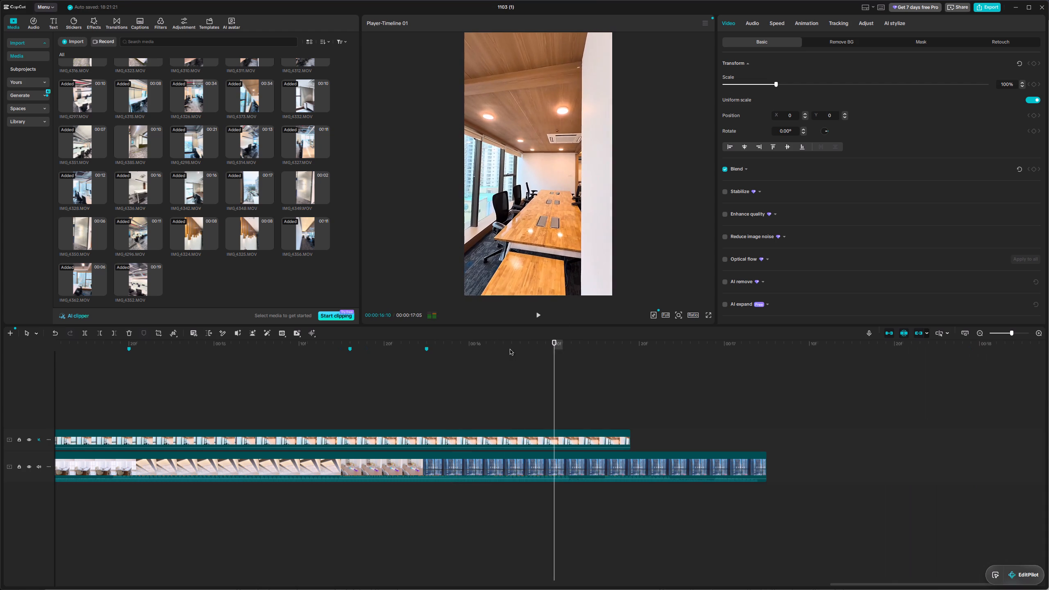
key(space)
key(space)
key(space)
key(space)
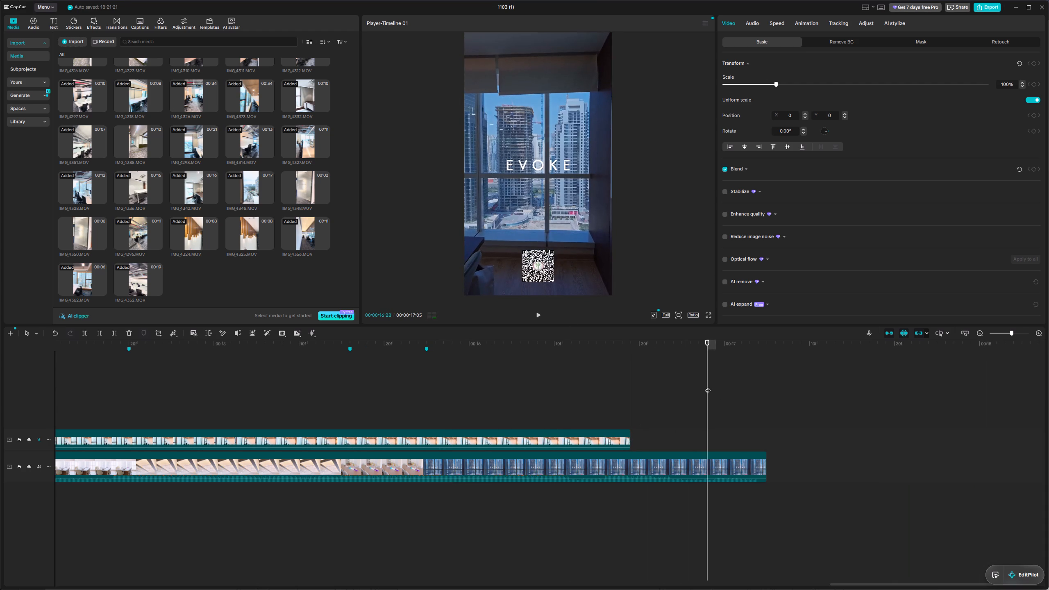
Trim the end of the IMG_4362 clip to the 15:16 marker.
drag(706, 386, 352, 392)
click(412, 437)
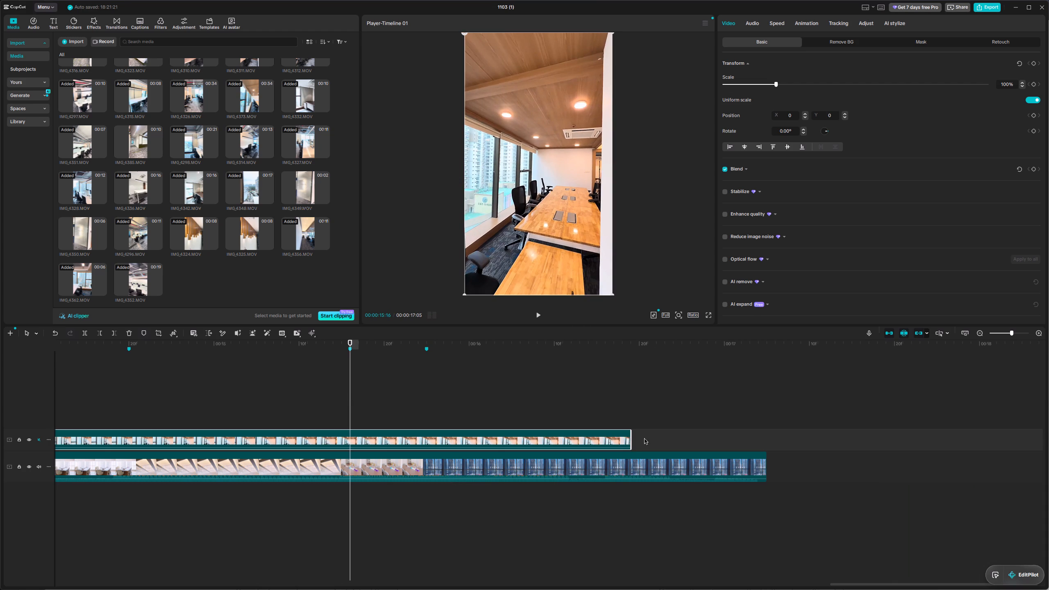
drag(631, 440, 347, 440)
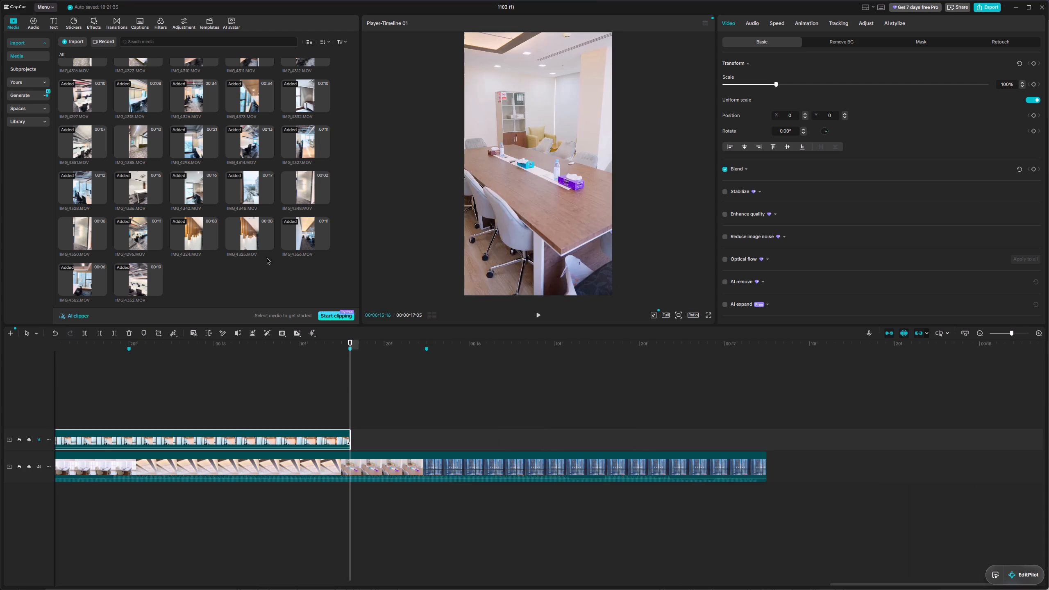
Preview the IMG_4380 clip and place it directly after IMG_4362 at the 15:16 marker.
click(148, 134)
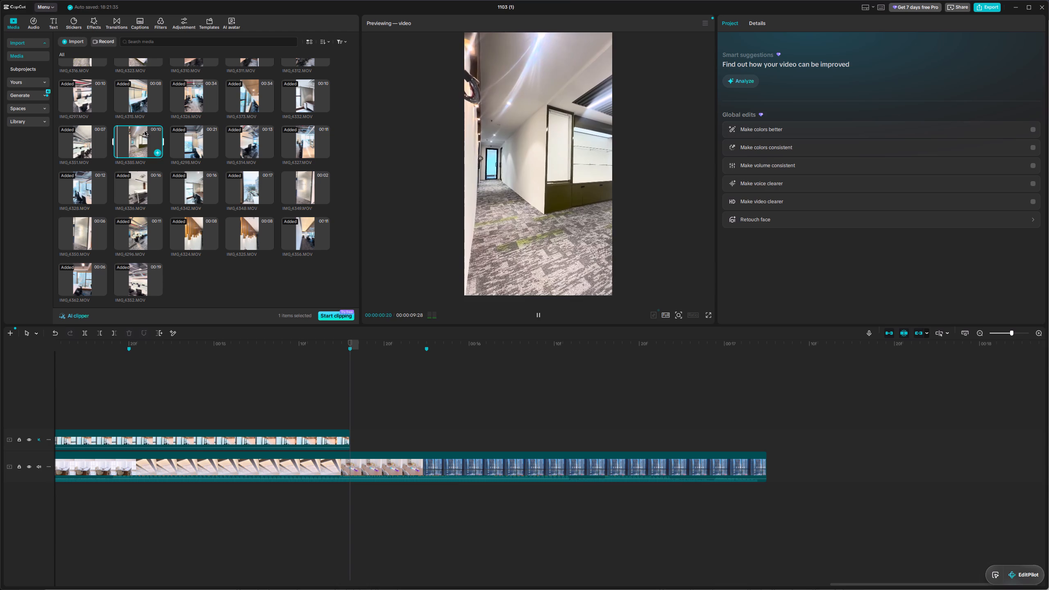
drag(126, 150, 354, 437)
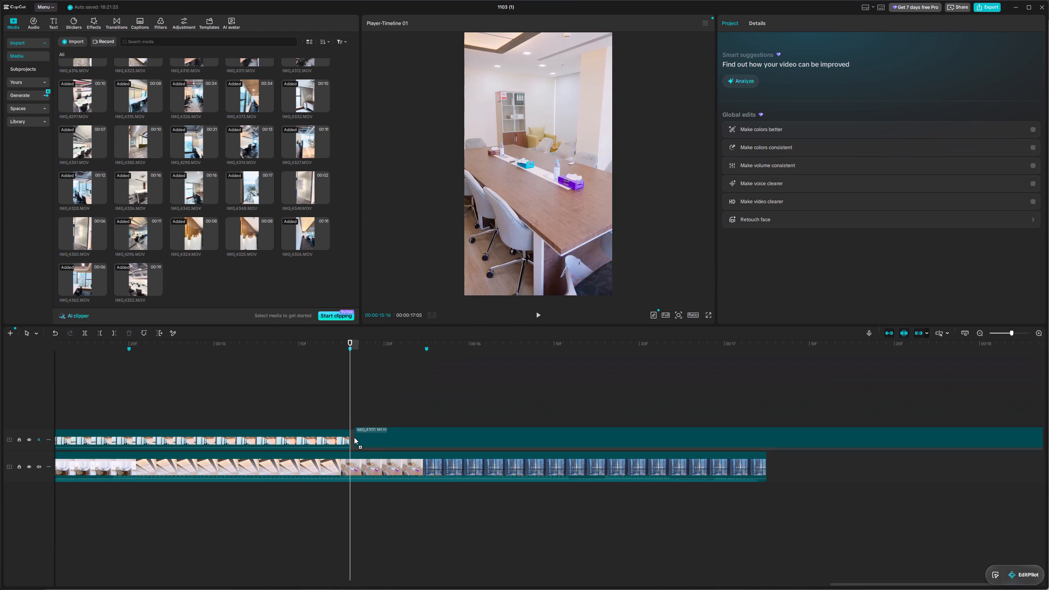
drag(354, 437, 349, 439)
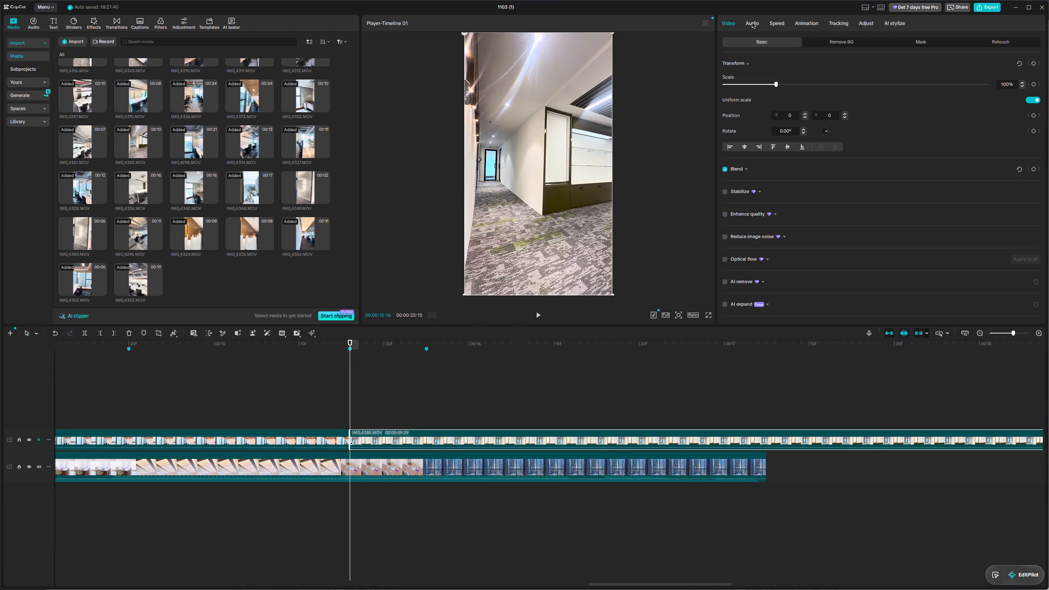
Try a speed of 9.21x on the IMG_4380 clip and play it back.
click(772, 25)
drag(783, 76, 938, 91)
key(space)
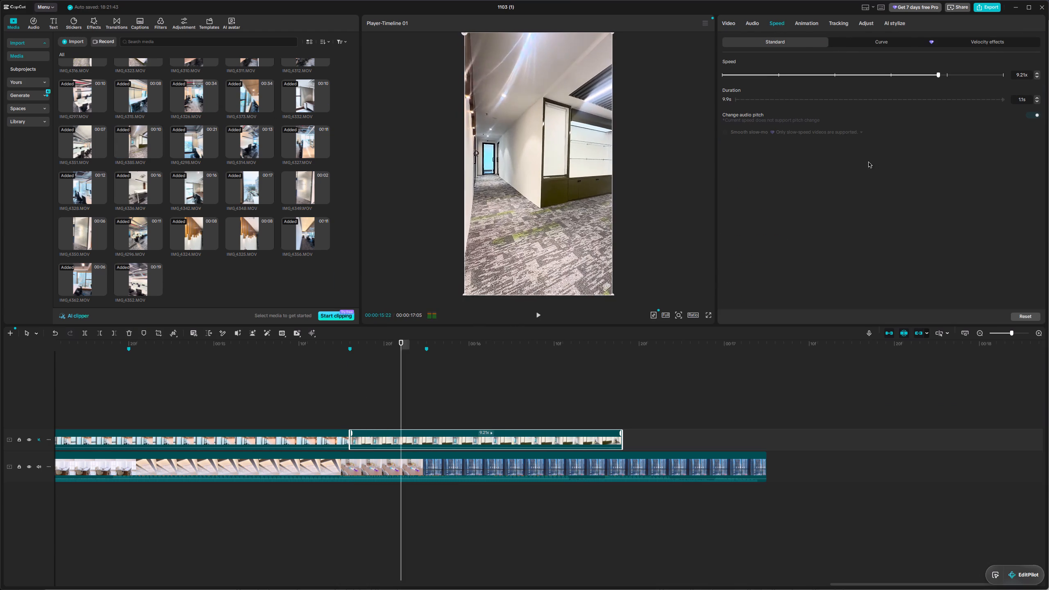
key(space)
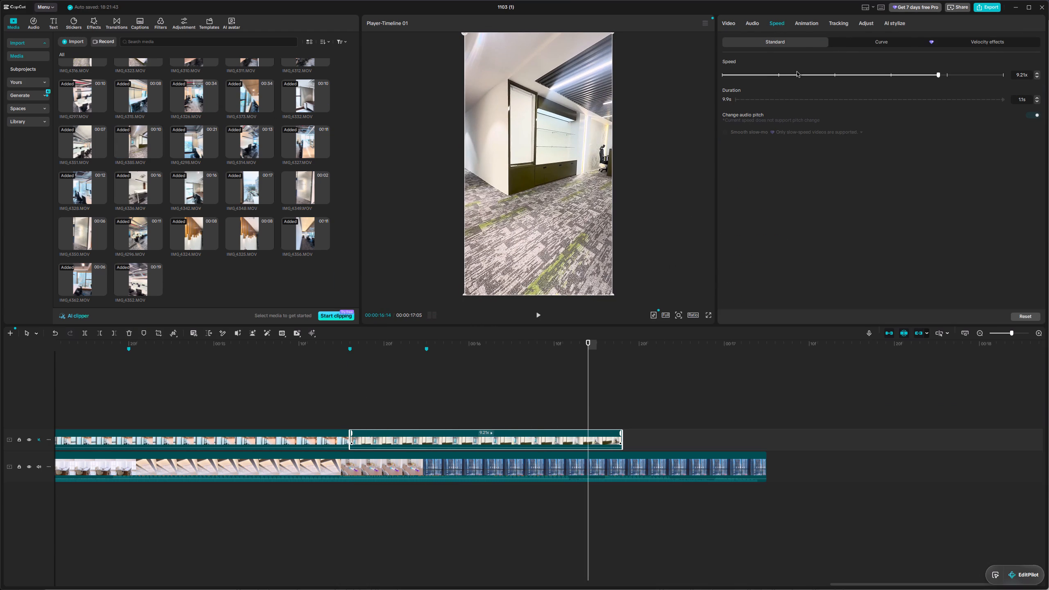
Set the IMG_4380 clip's speed to 0.74x and play it back.
drag(797, 74, 762, 75)
key(space)
key(space)
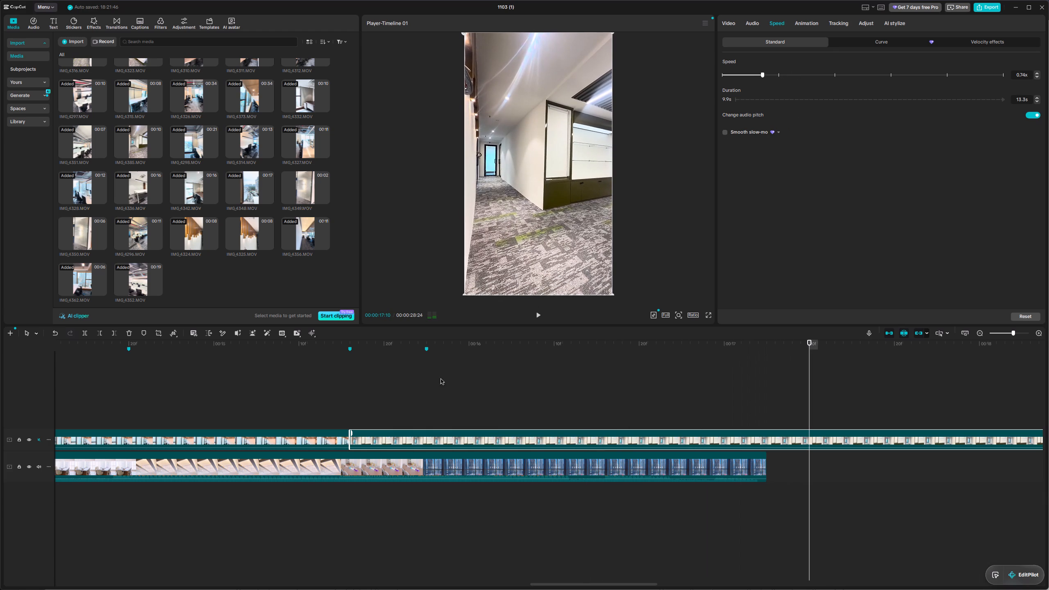
Trim about 1.8 seconds off the start of IMG_4380, butt it against IMG_4362 and cut its end at 17:10.
drag(350, 443, 681, 430)
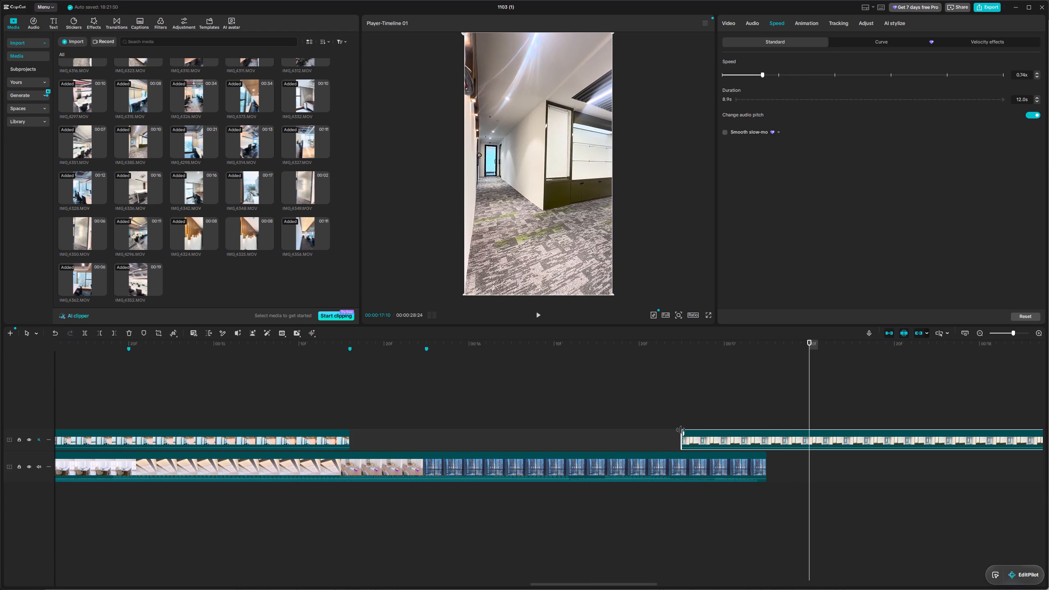
key(q)
drag(830, 438, 453, 438)
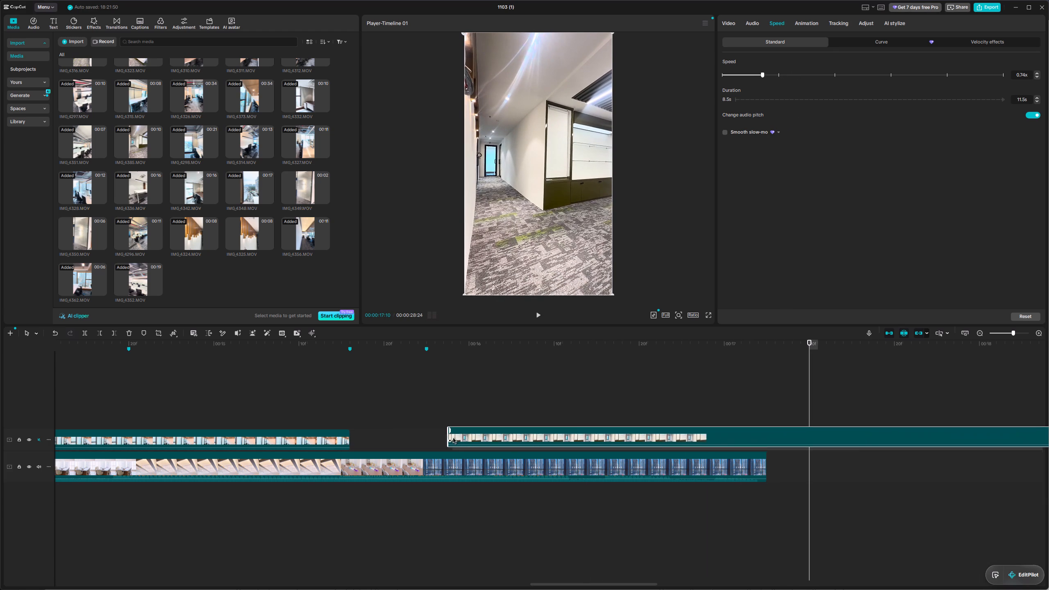
drag(453, 438, 372, 439)
key(w)
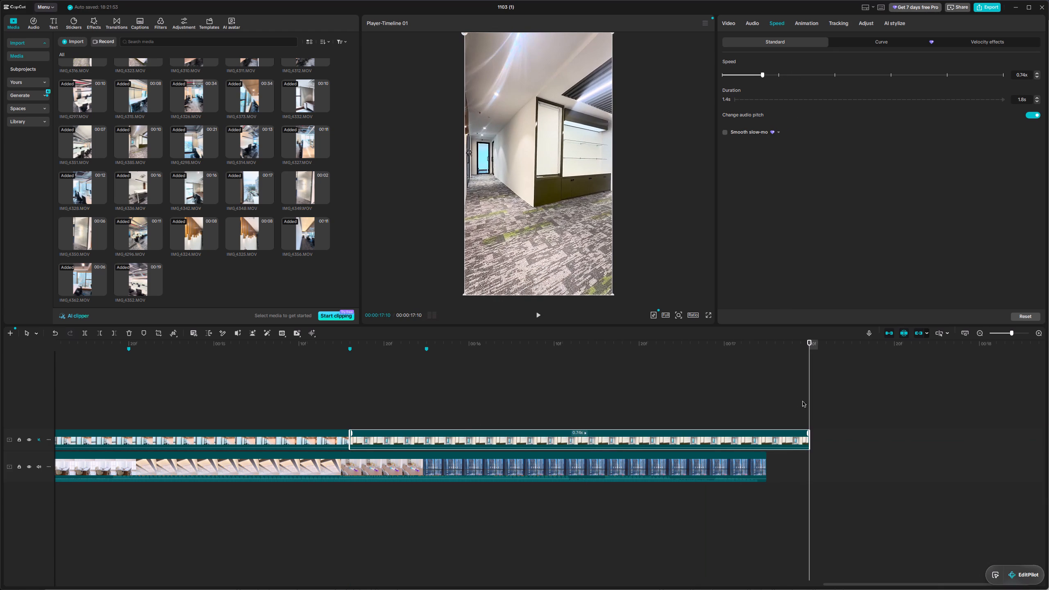
Trim about 1.4 seconds more off the start of IMG_4380 in two cuts, moving it back to the 15:16 marker each time.
drag(809, 404, 566, 396)
key(q)
drag(592, 438, 381, 438)
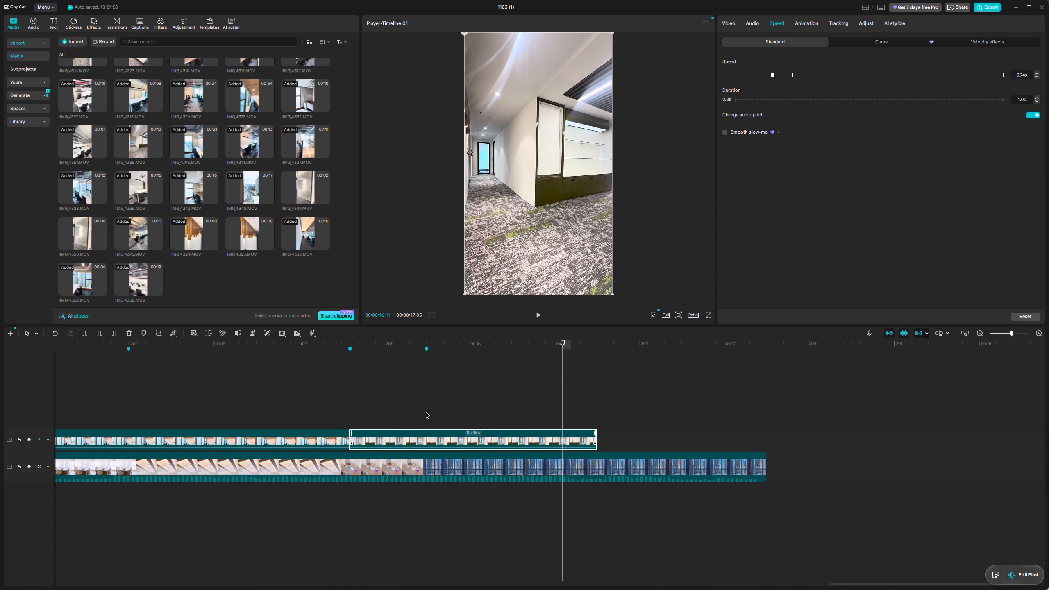
drag(563, 370, 576, 377)
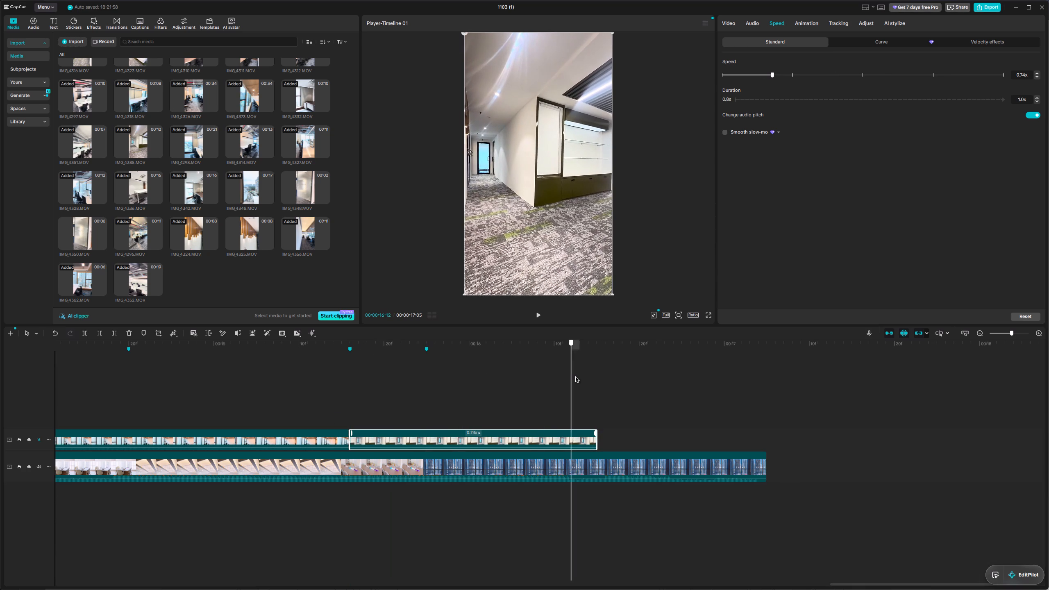
drag(576, 377, 589, 380)
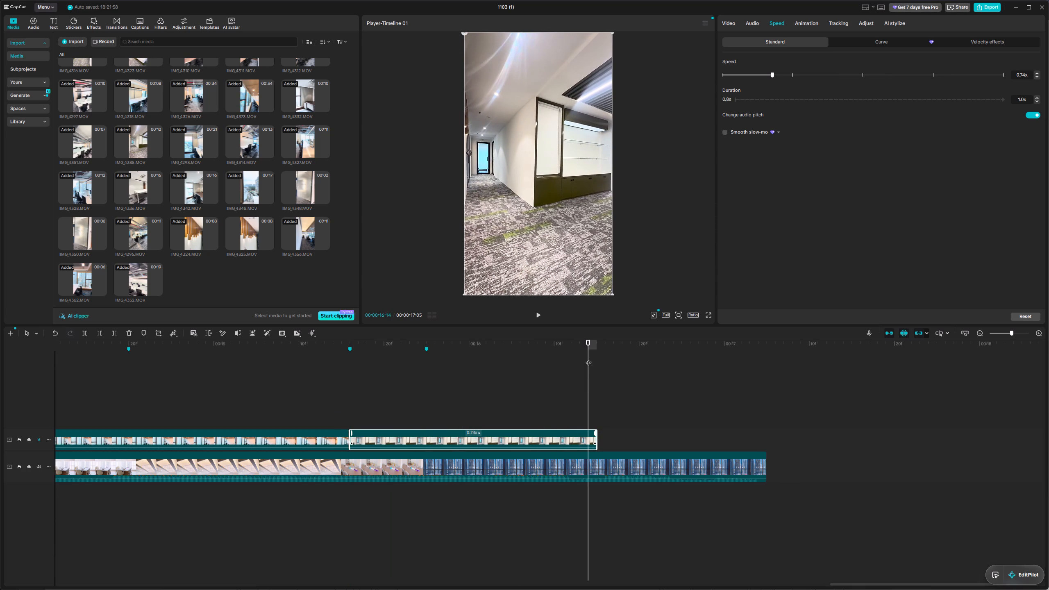
drag(588, 359, 500, 369)
key(q)
drag(530, 436, 374, 439)
Shorten the end of the IMG_4380 clip to the marker after 15:16 and scrub through it.
drag(504, 361, 429, 366)
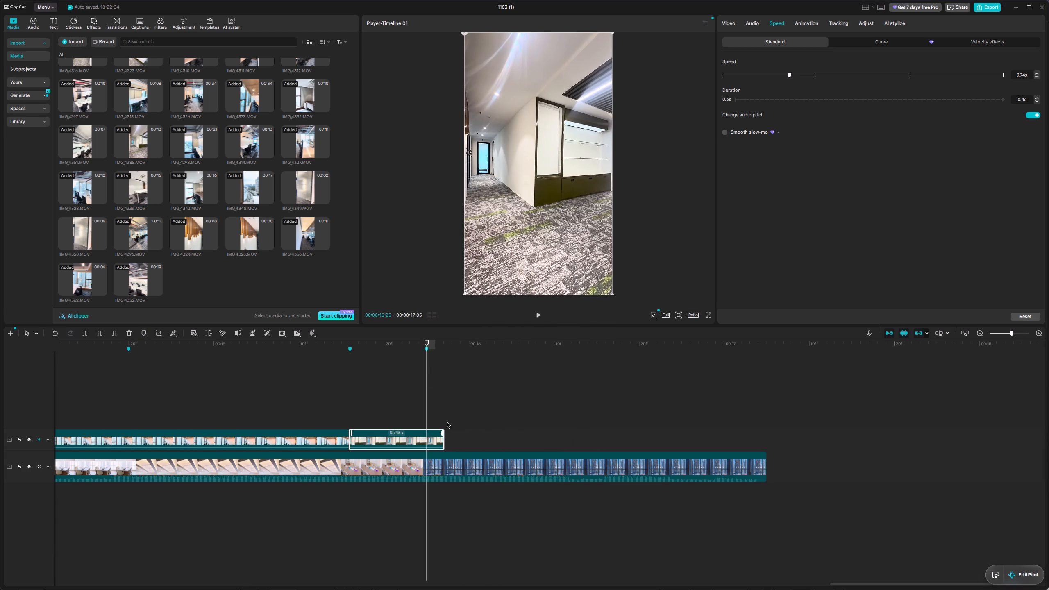
drag(444, 433, 431, 433)
click(435, 438)
drag(443, 440, 440, 440)
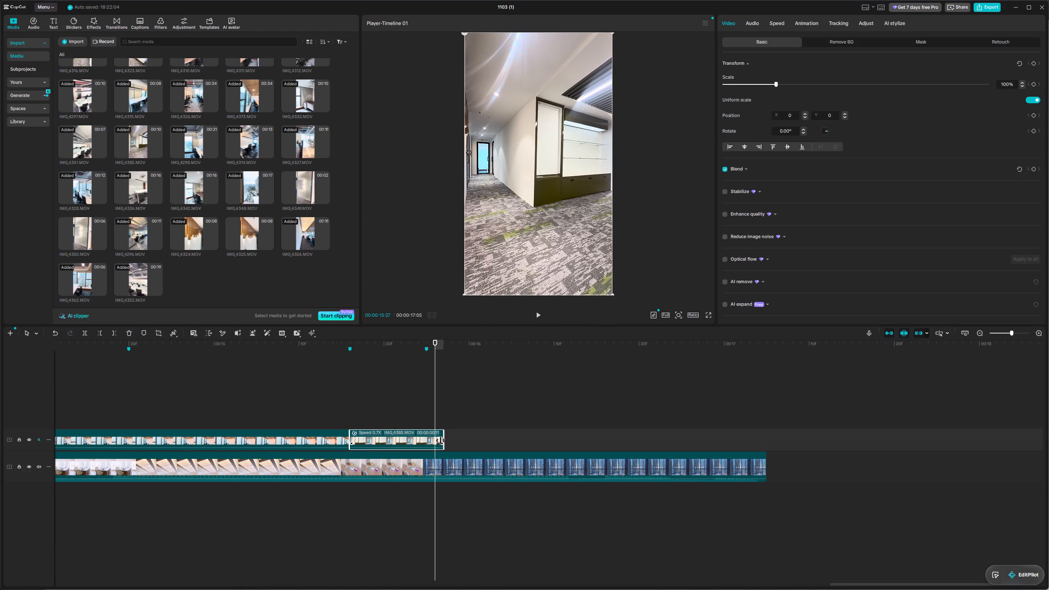
drag(440, 440, 422, 439)
drag(437, 397, 401, 396)
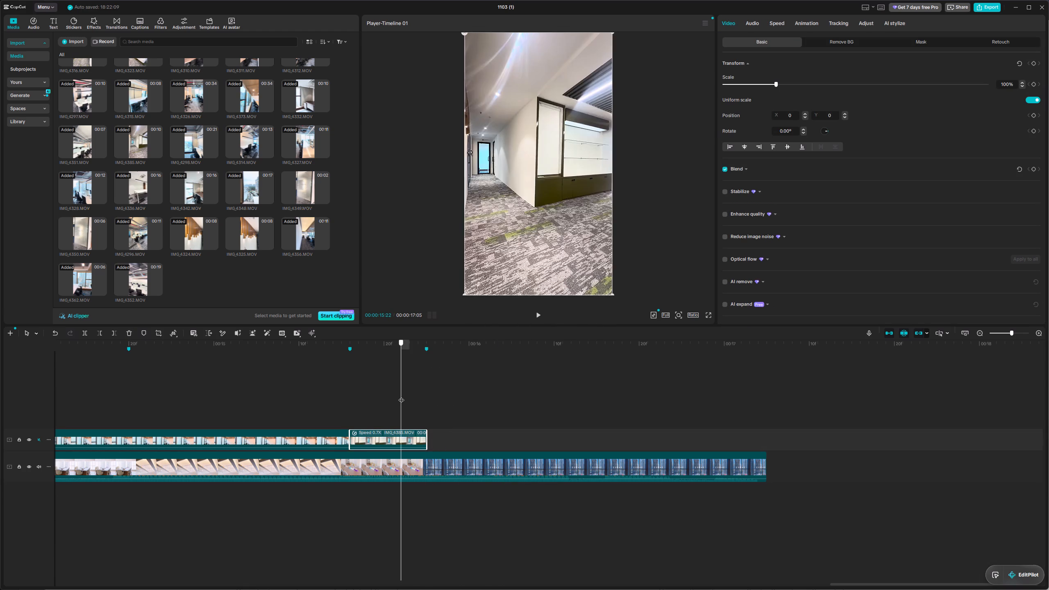
drag(401, 396, 427, 388)
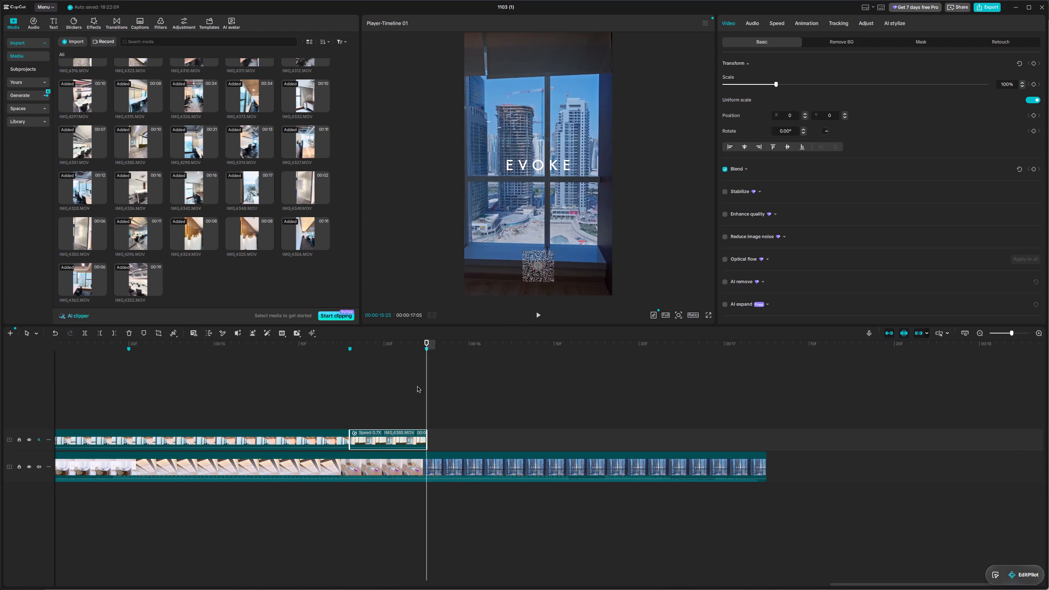
Preview candidate clips in the media library and place IMG_4323 directly after the IMG_4380 clip at the last marker.
scroll(202, 200, up, 4)
click(246, 77)
click(185, 129)
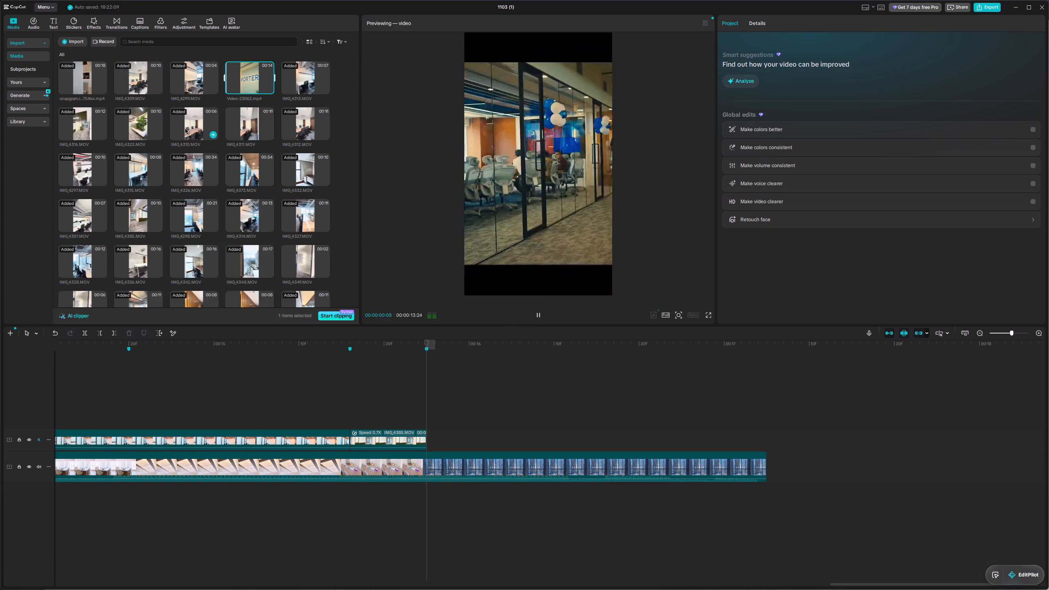
click(148, 126)
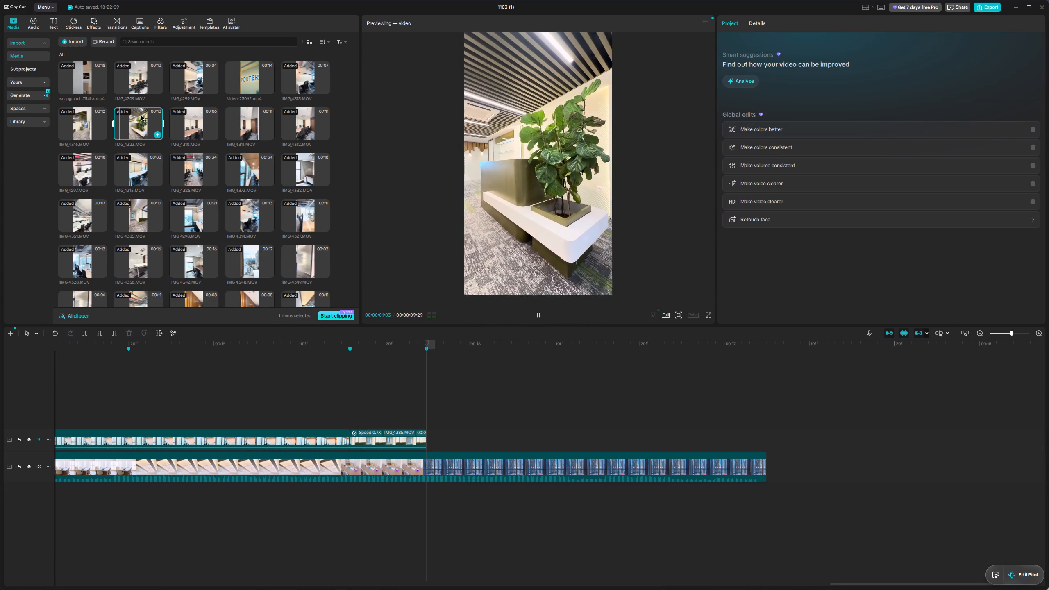
click(93, 123)
drag(136, 123, 421, 405)
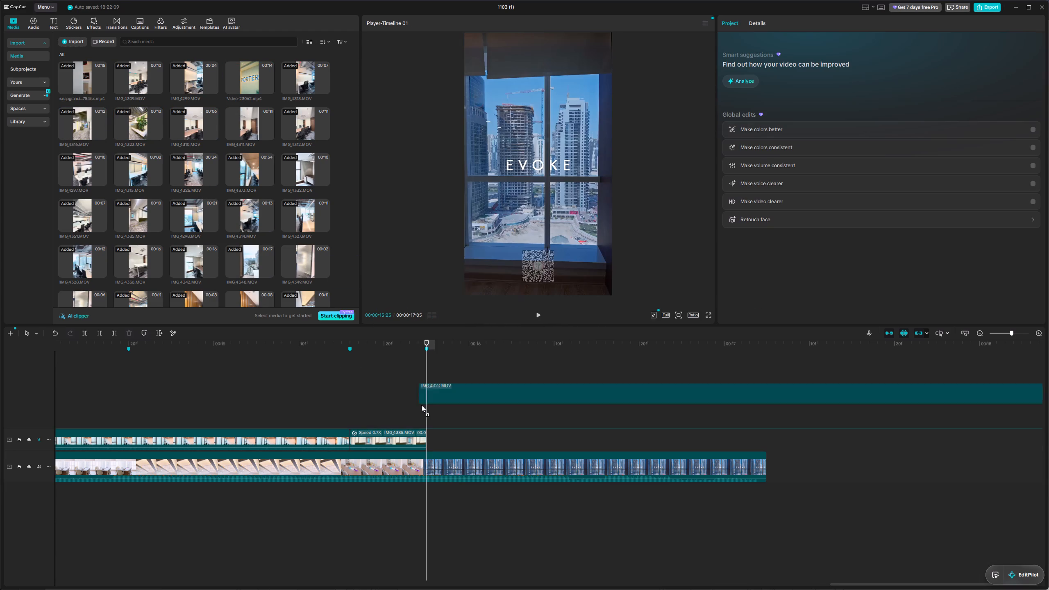
drag(421, 405, 425, 439)
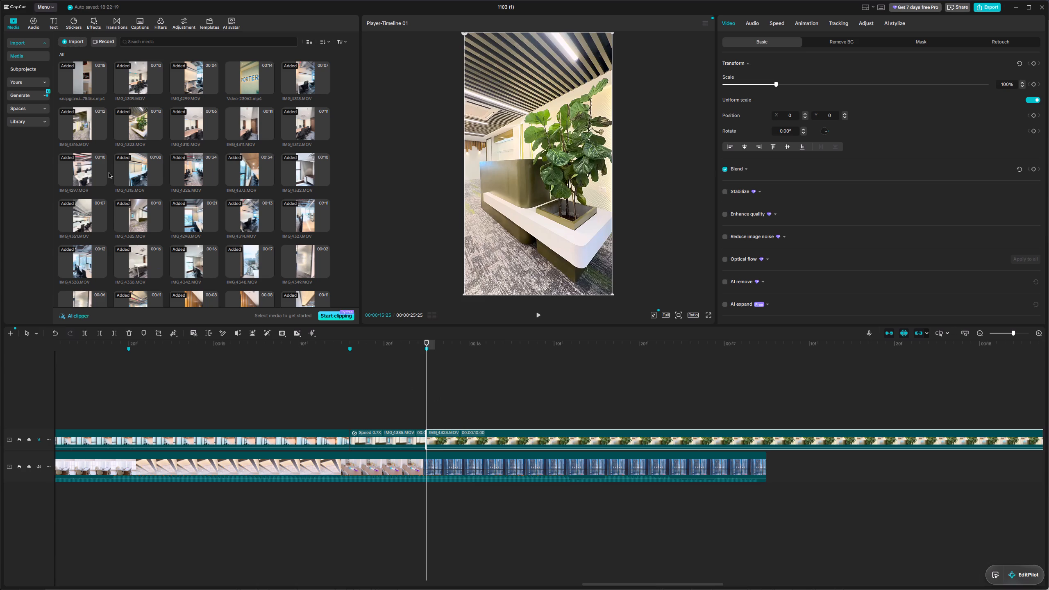
Delete the IMG_4323 clip that follows IMG_4380 at the last marker.
key(Delete)
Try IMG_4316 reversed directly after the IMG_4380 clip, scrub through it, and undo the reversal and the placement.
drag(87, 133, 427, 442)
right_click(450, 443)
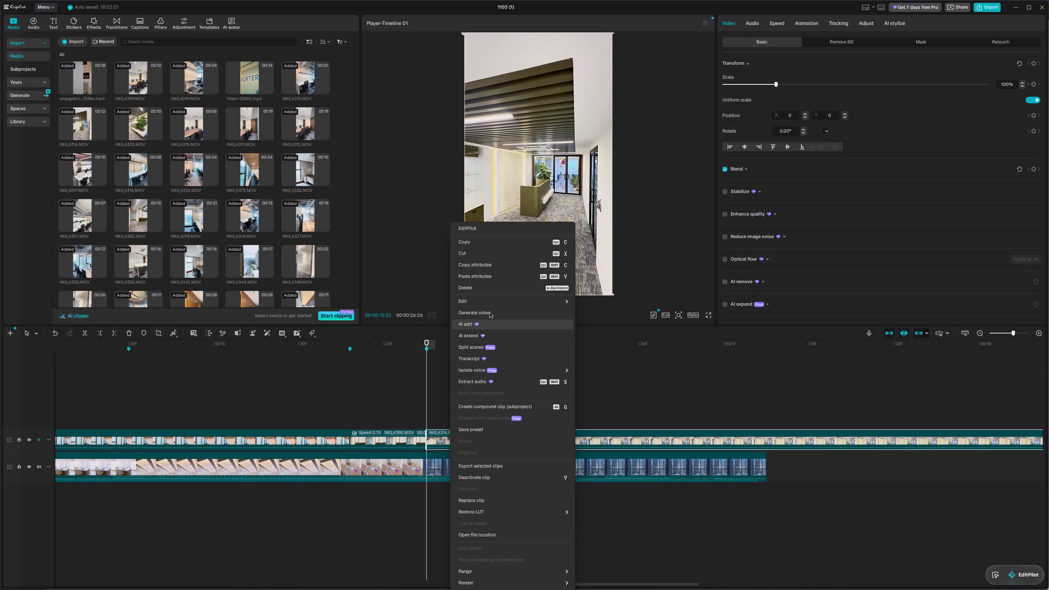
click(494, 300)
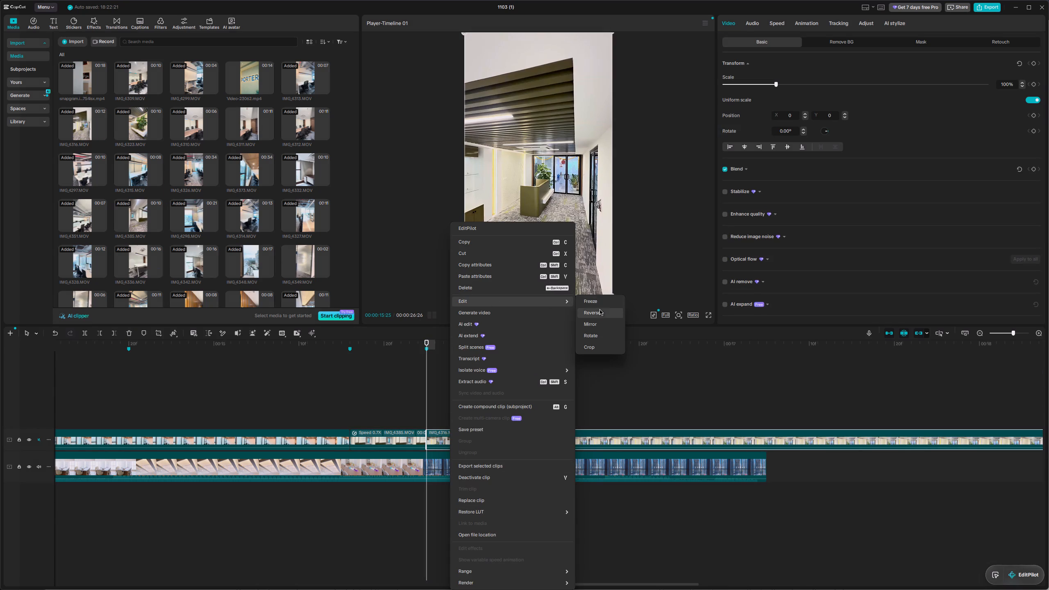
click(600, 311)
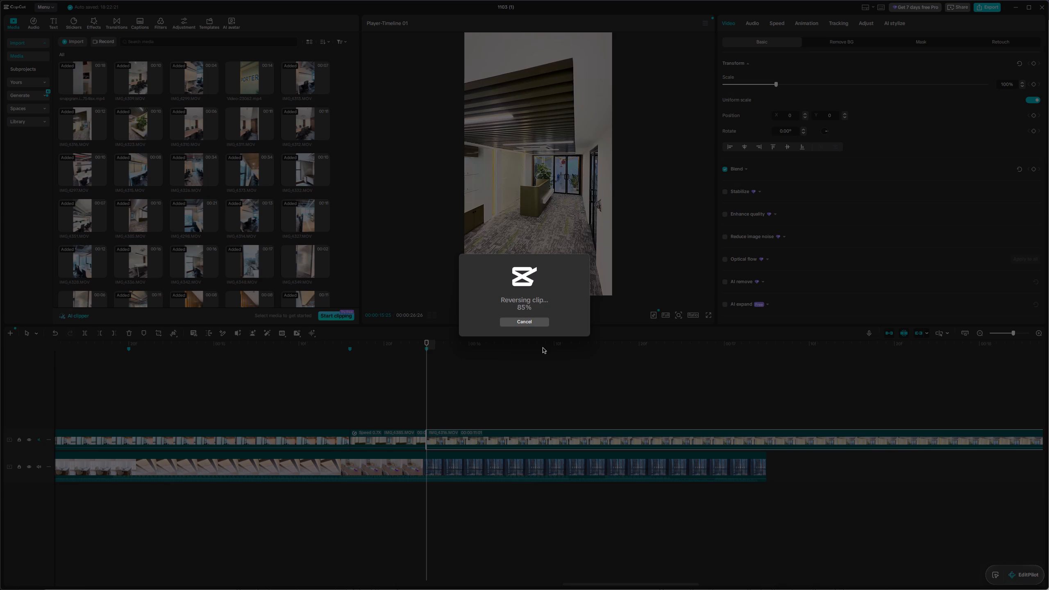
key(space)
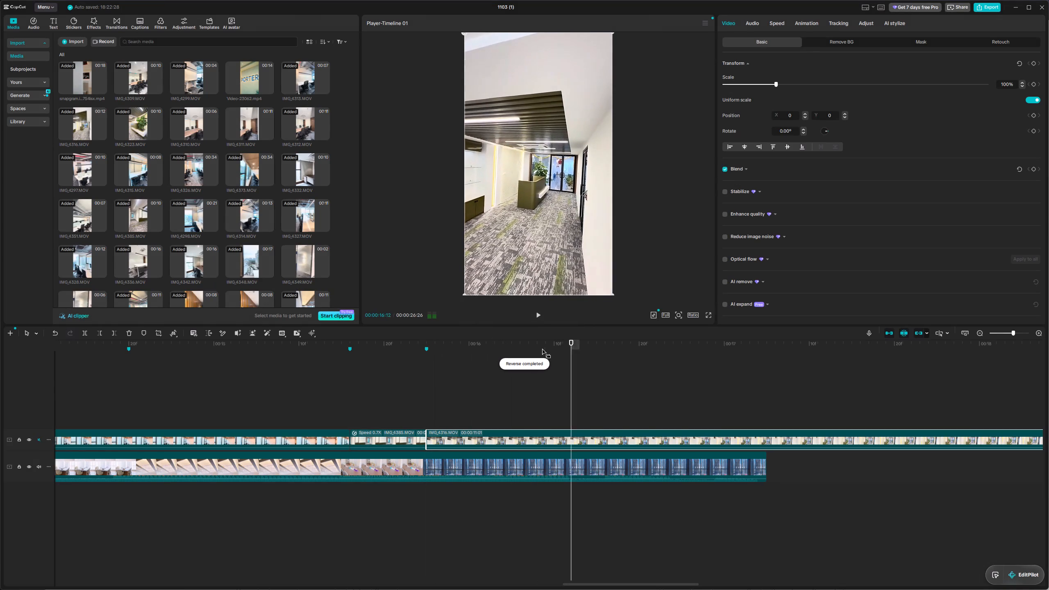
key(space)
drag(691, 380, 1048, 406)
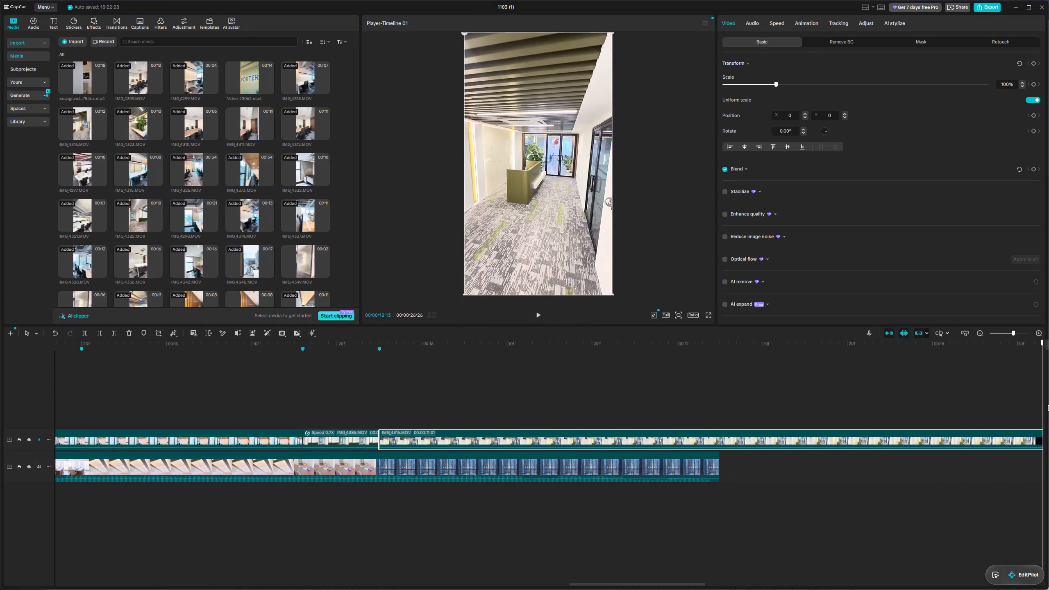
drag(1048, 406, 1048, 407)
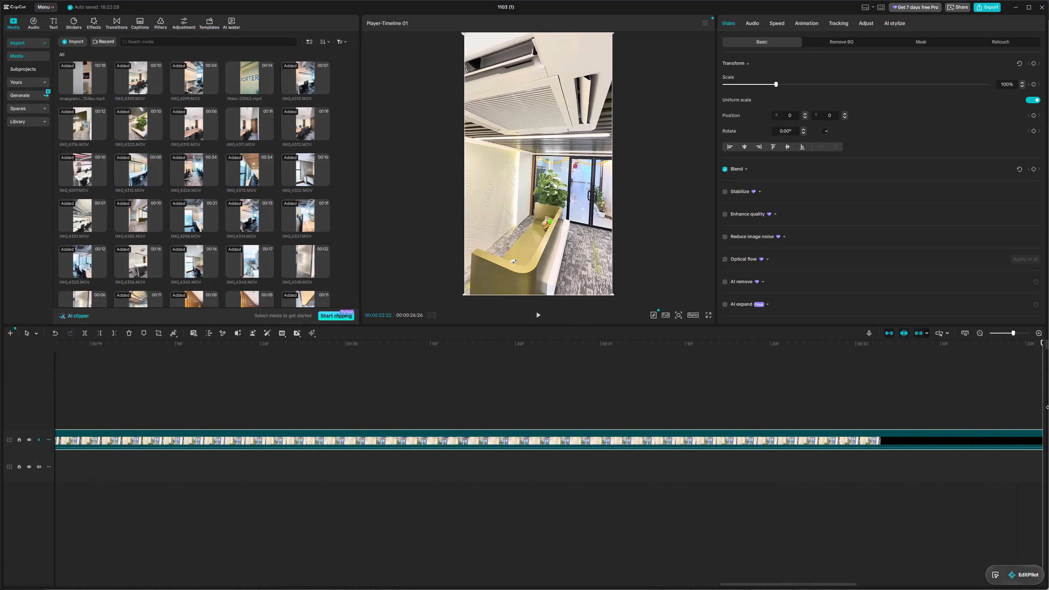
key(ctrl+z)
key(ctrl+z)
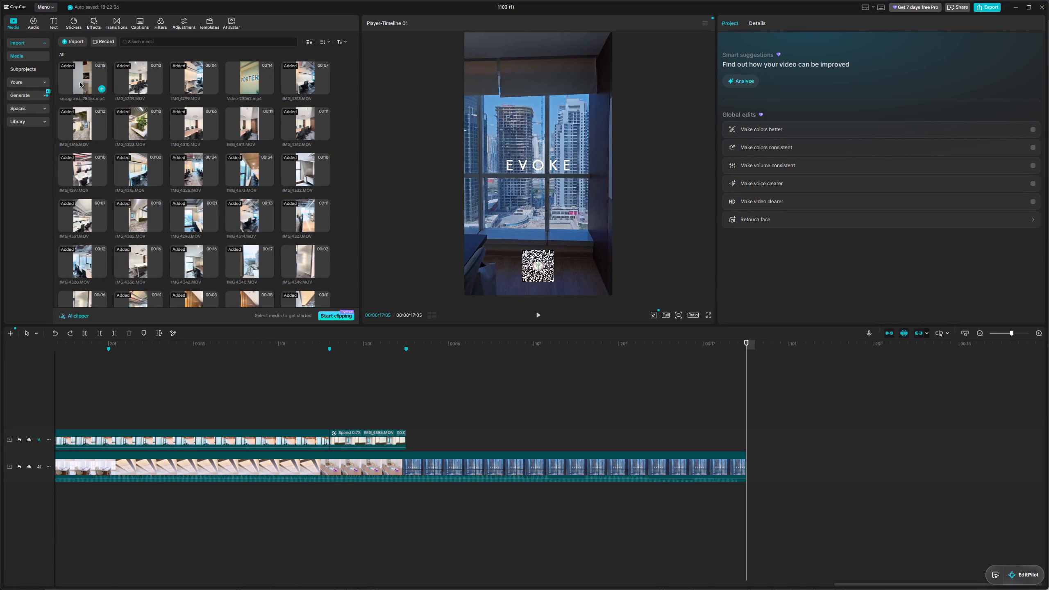
Place IMG_4316 after the IMG_4380 clip, trim about 4 seconds off its start and butt it against the last marker.
drag(87, 118, 409, 439)
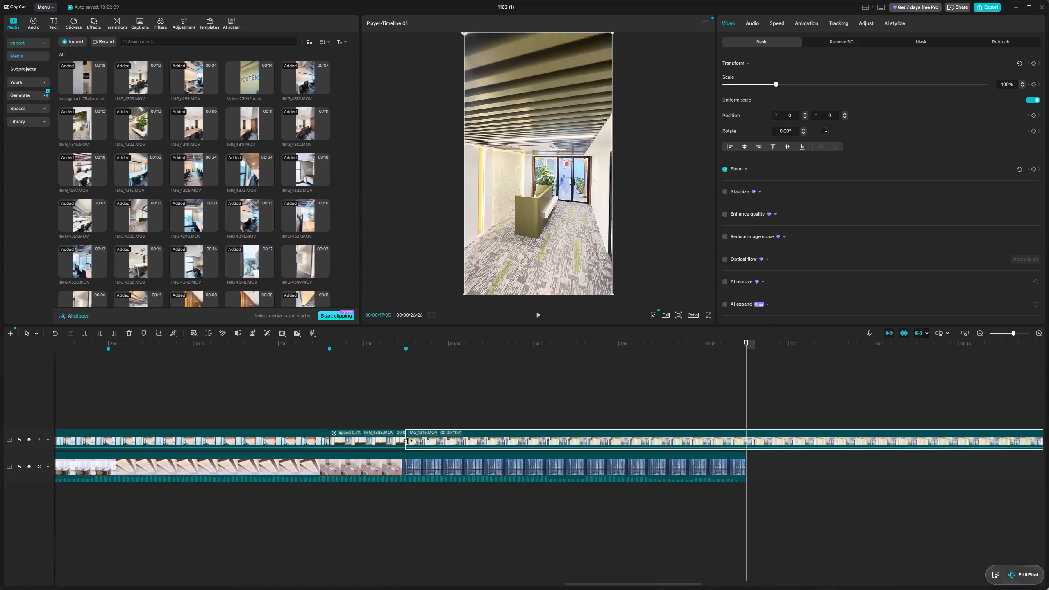
drag(406, 439, 1048, 454)
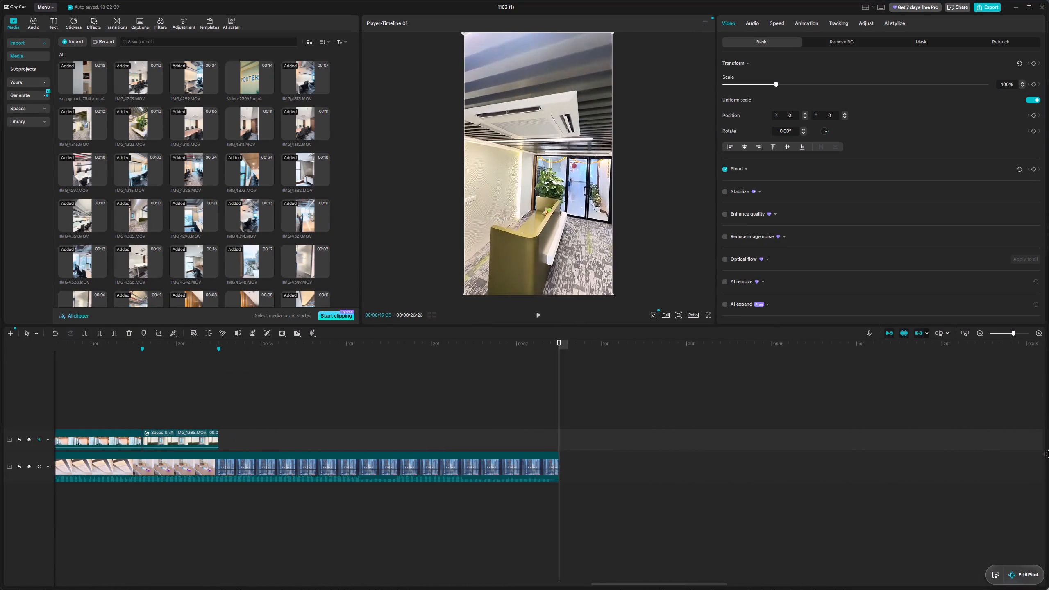
drag(1048, 454, 850, 453)
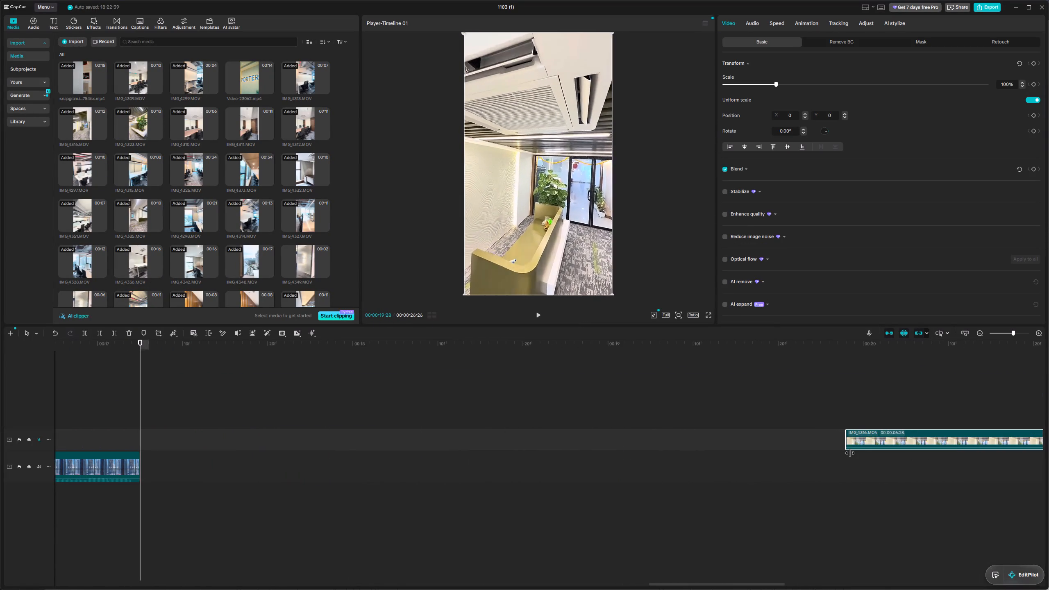
drag(850, 453, 855, 454)
drag(901, 443, 73, 453)
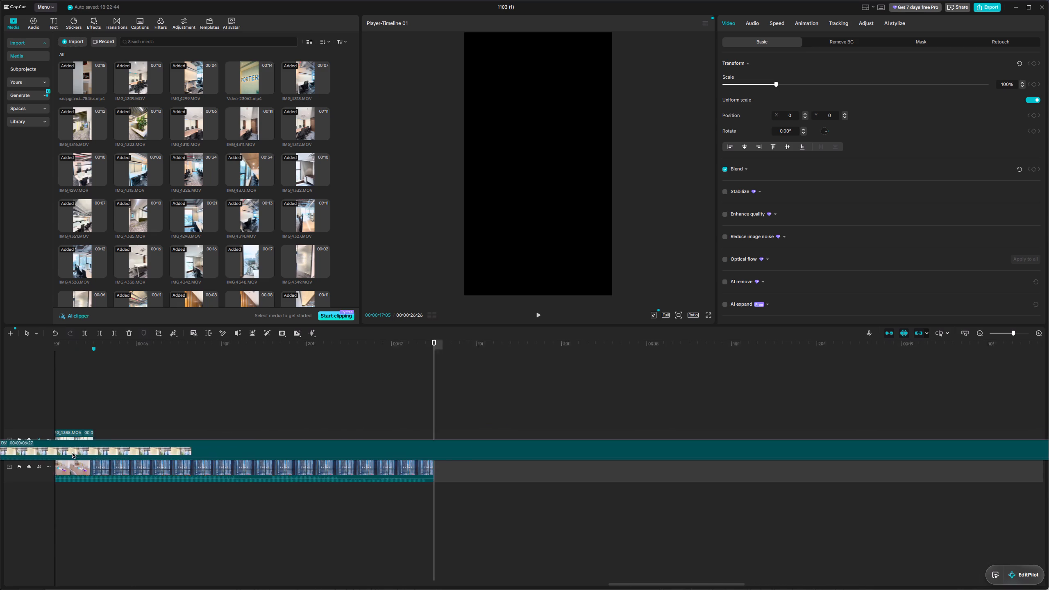
drag(73, 453, 167, 446)
Trim about 1.7 seconds more off the start of IMG_4316, move it back to the last marker and cut its end at the reference video's end.
drag(458, 386, 343, 393)
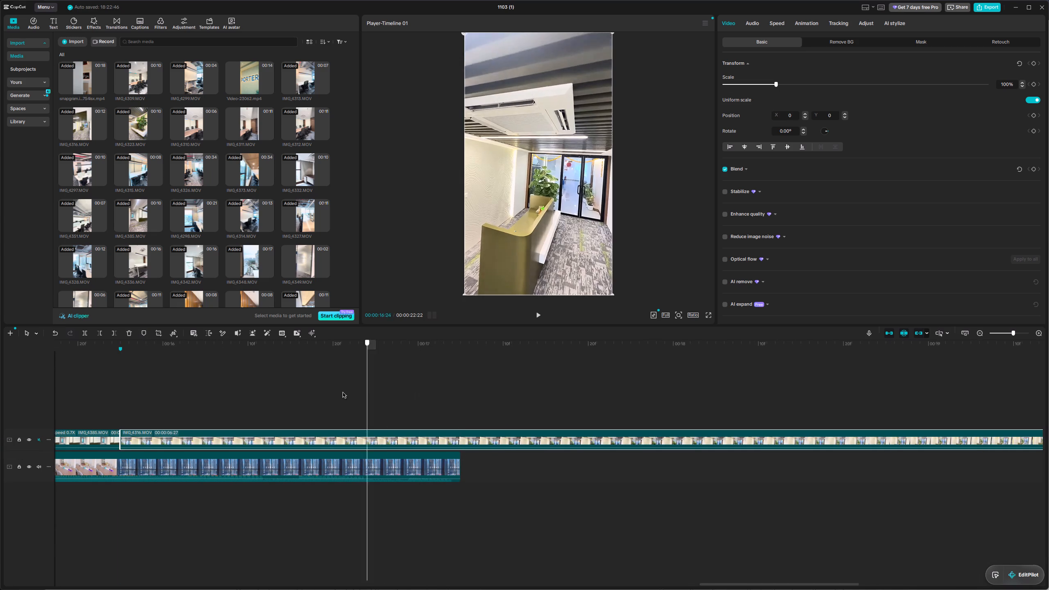
drag(343, 393, 604, 410)
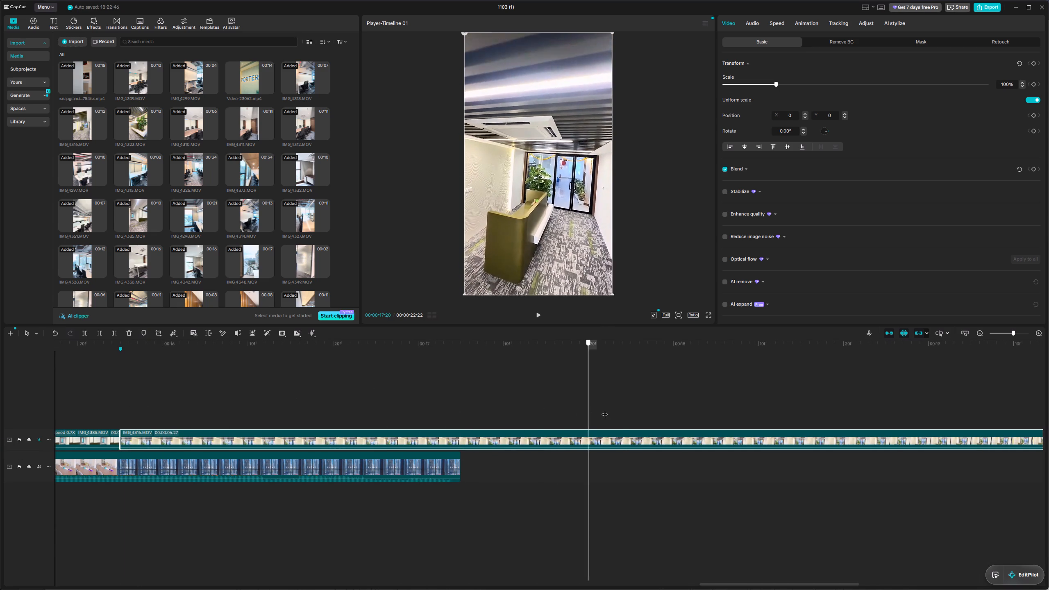
drag(604, 410, 565, 406)
key(q)
drag(600, 442, 159, 445)
drag(564, 379, 463, 378)
key(w)
Play the whole edit full screen from the beginning and review the closing clips in the normal player.
drag(746, 380, 299, 387)
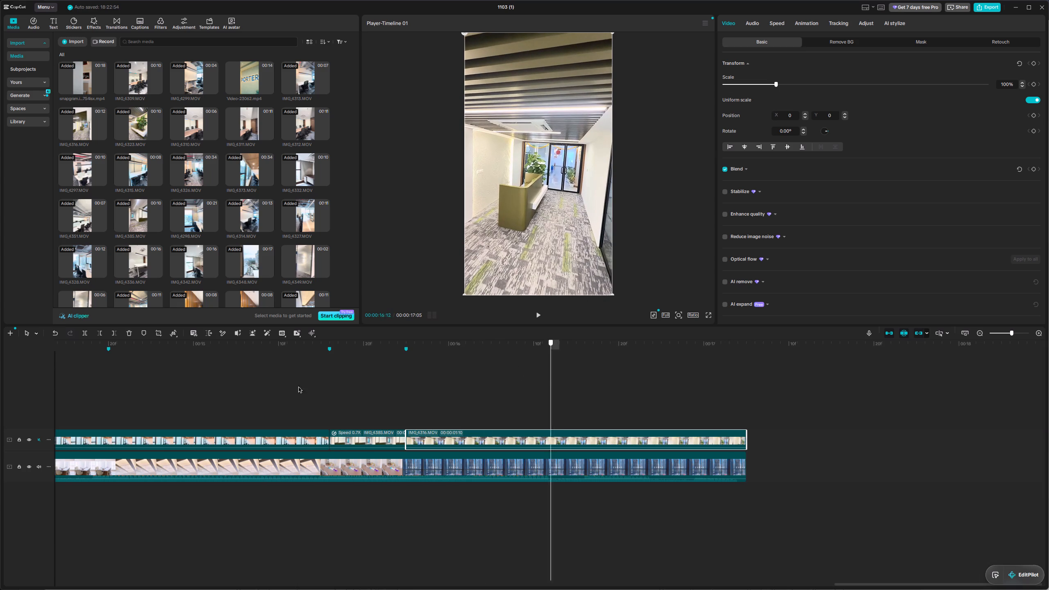
drag(299, 387, 0, 373)
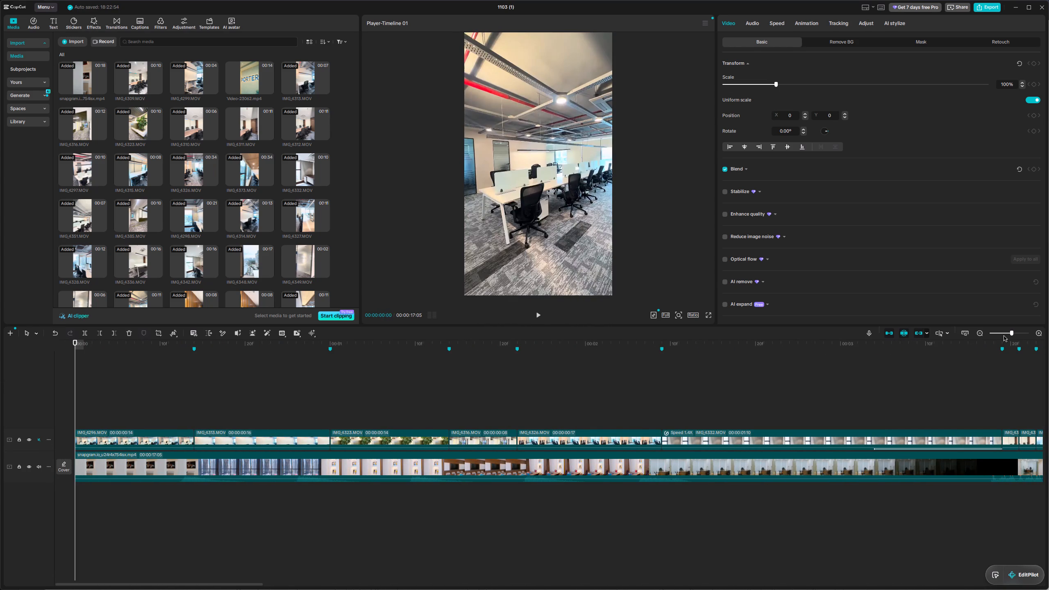
drag(1013, 334, 995, 336)
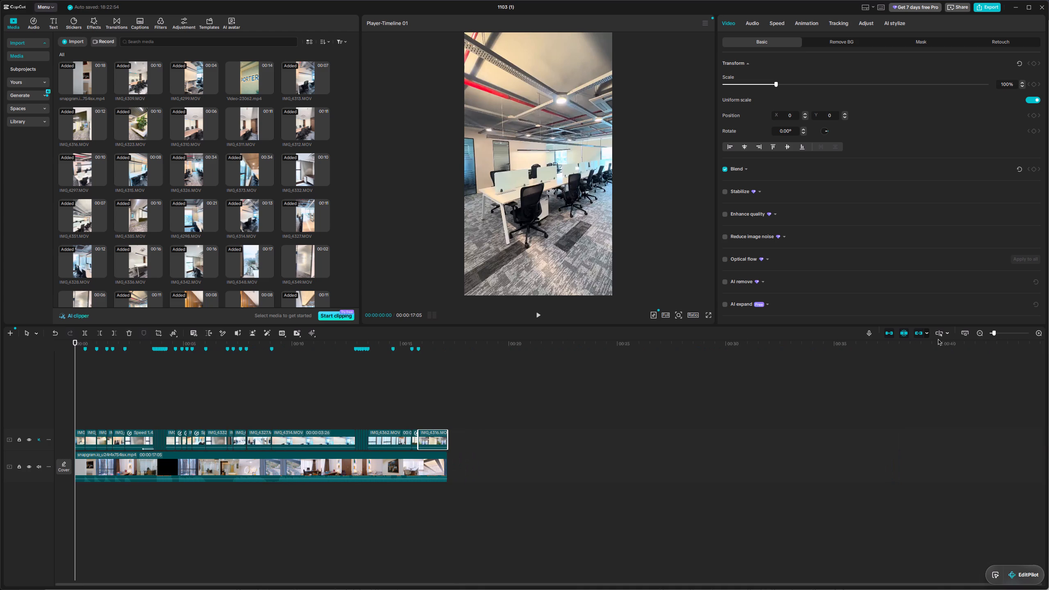
click(707, 318)
key(space)
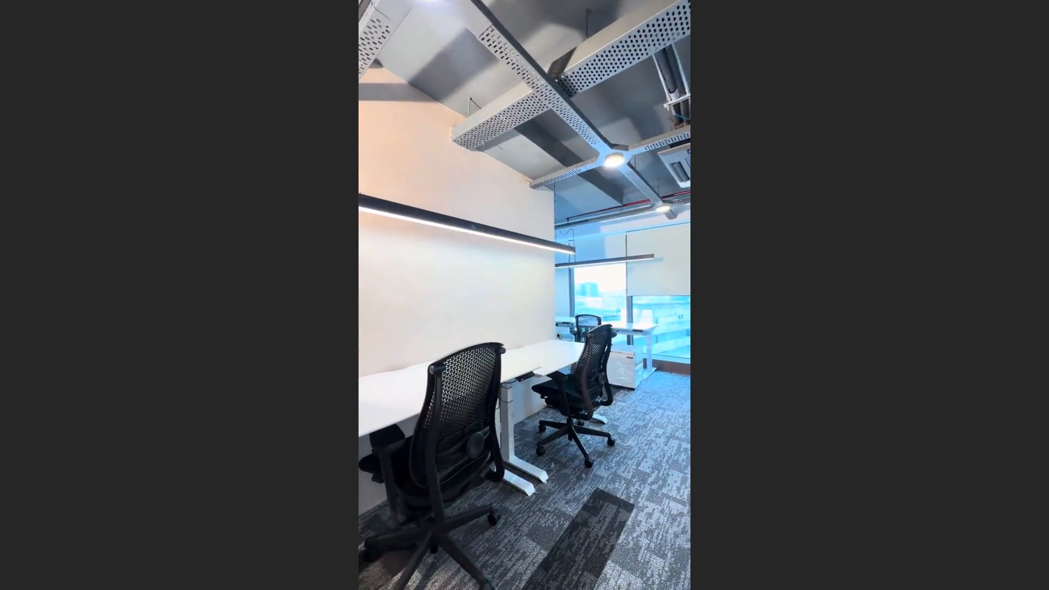
key(space)
key(Escape)
drag(311, 383, 270, 386)
key(space)
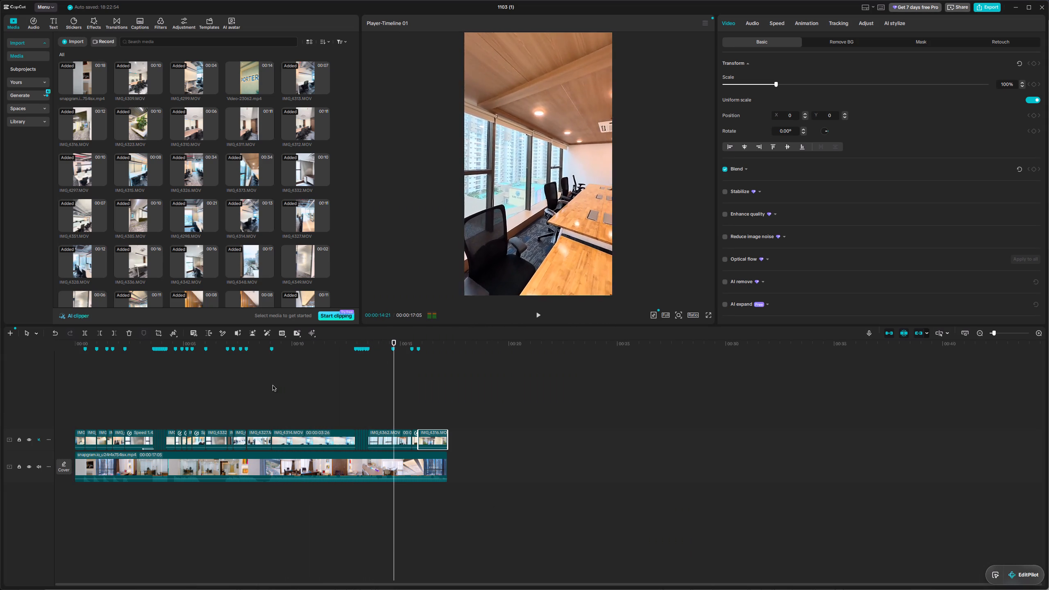
key(space)
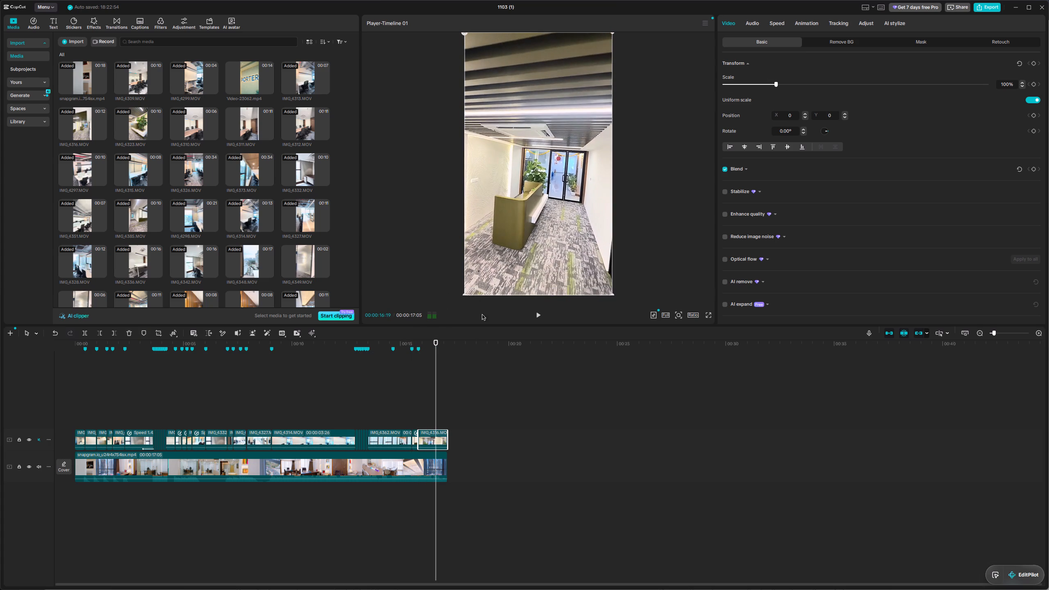
Scale the final IMG_4316 clip up to 125%.
drag(434, 349, 417, 349)
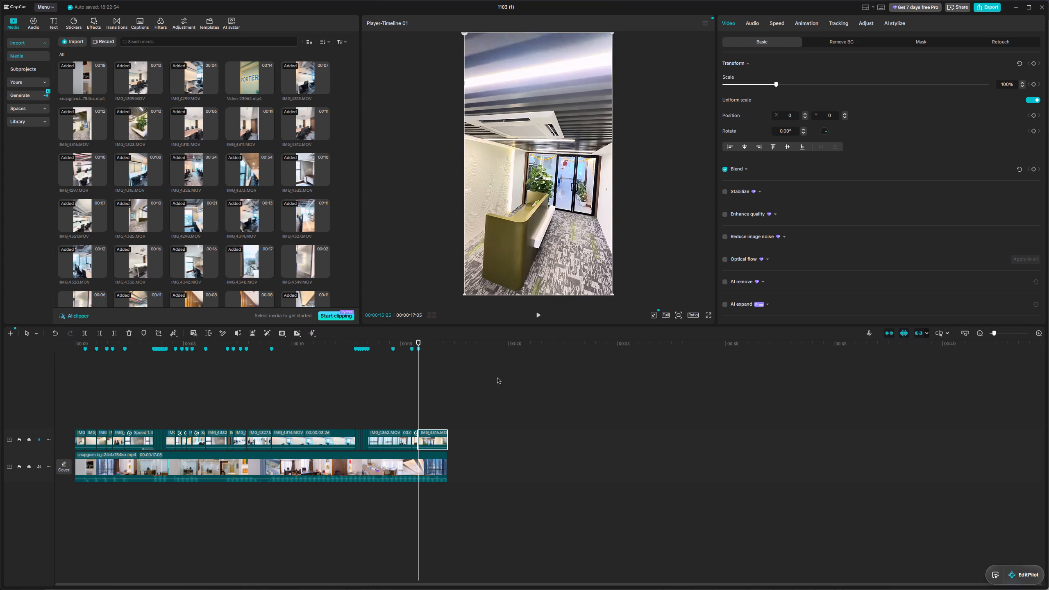
drag(778, 84, 786, 85)
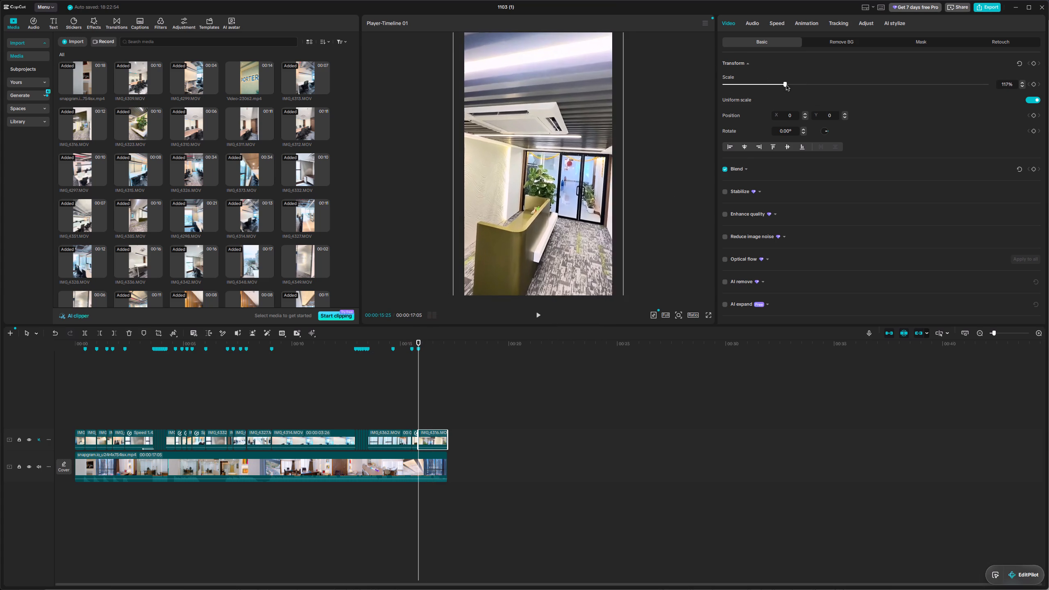
drag(786, 85, 790, 85)
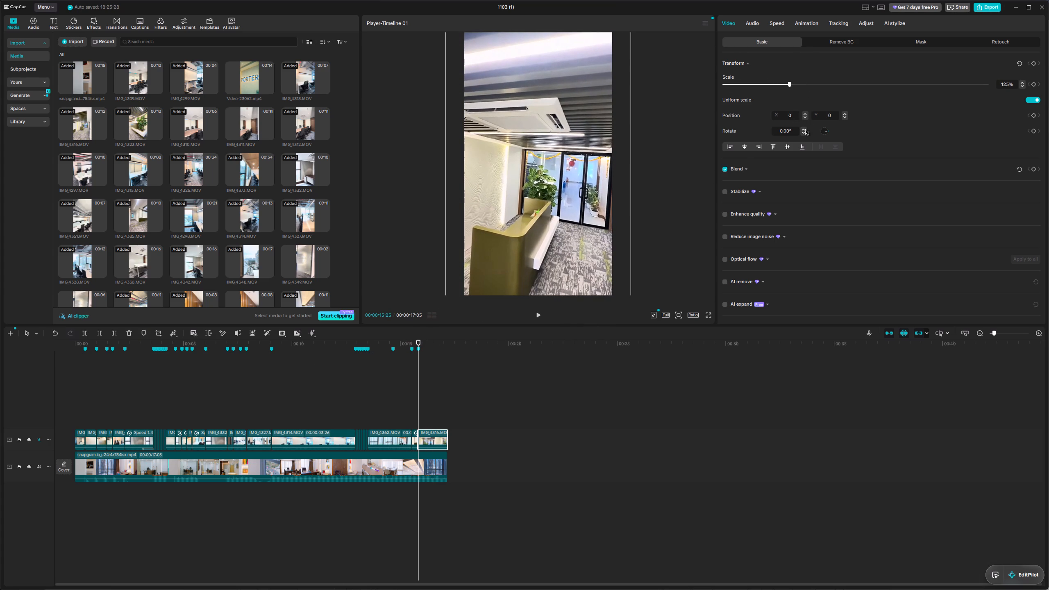
Straighten the final IMG_4316 clip by rotating it to -5.50°, checking the angle at several frames.
double_click(805, 136)
double_click(804, 130)
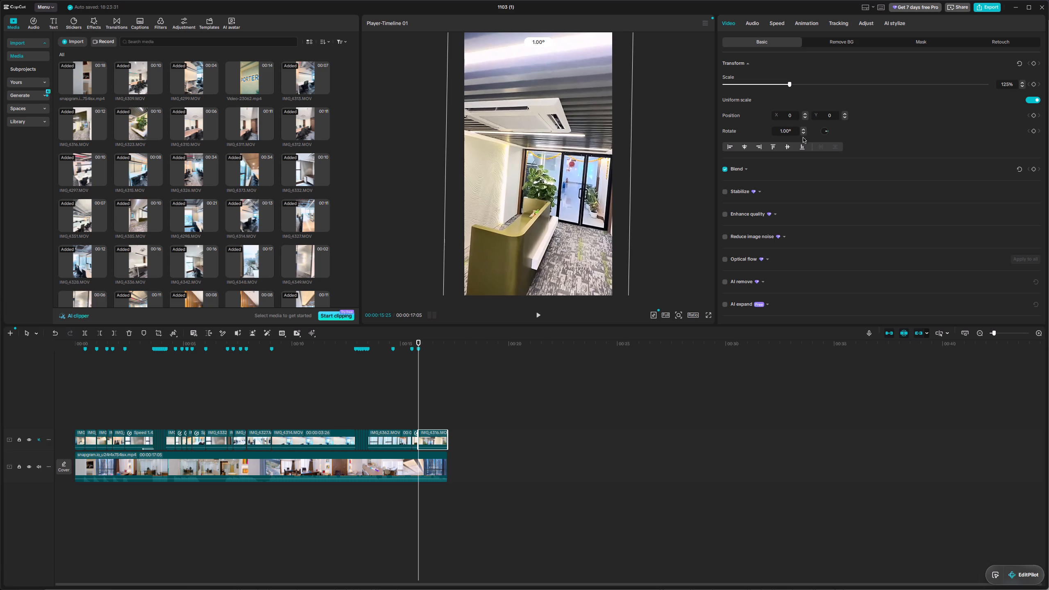
triple_click(803, 134)
double_click(803, 136)
double_click(806, 135)
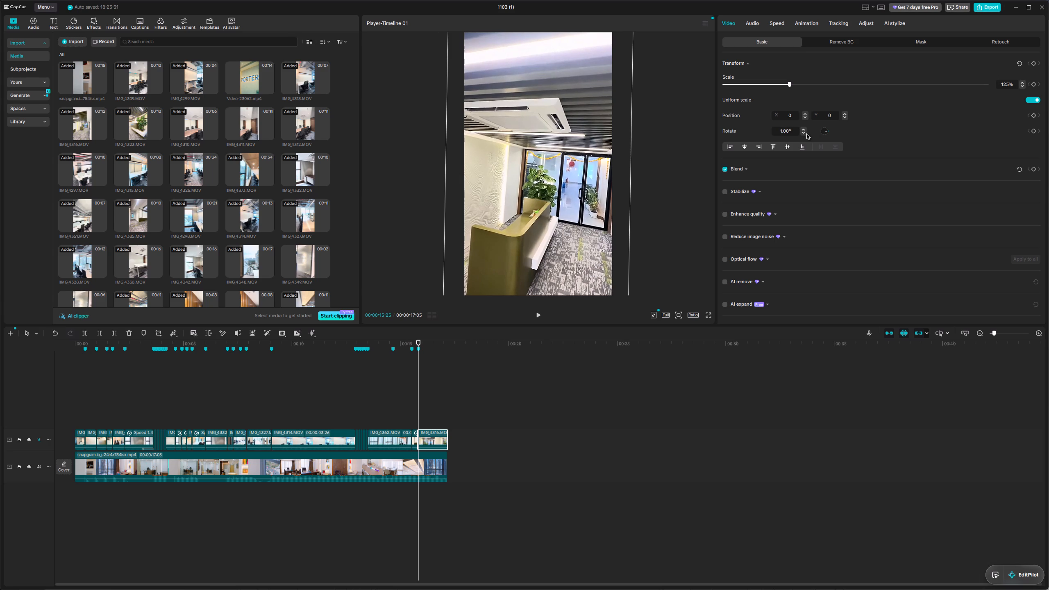
triple_click(804, 134)
double_click(804, 134)
double_click(804, 134)
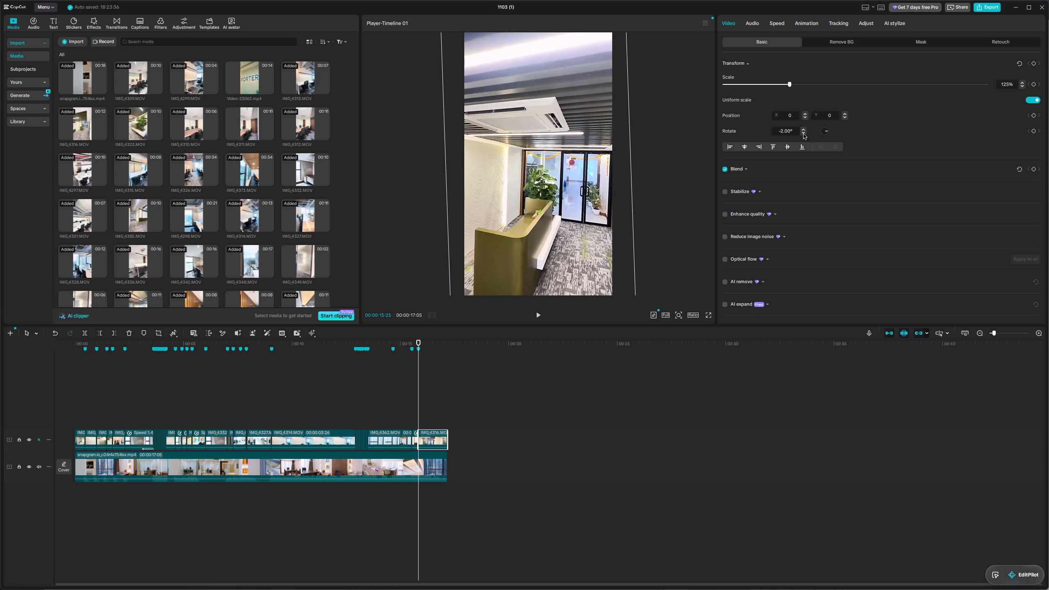
drag(418, 338, 422, 339)
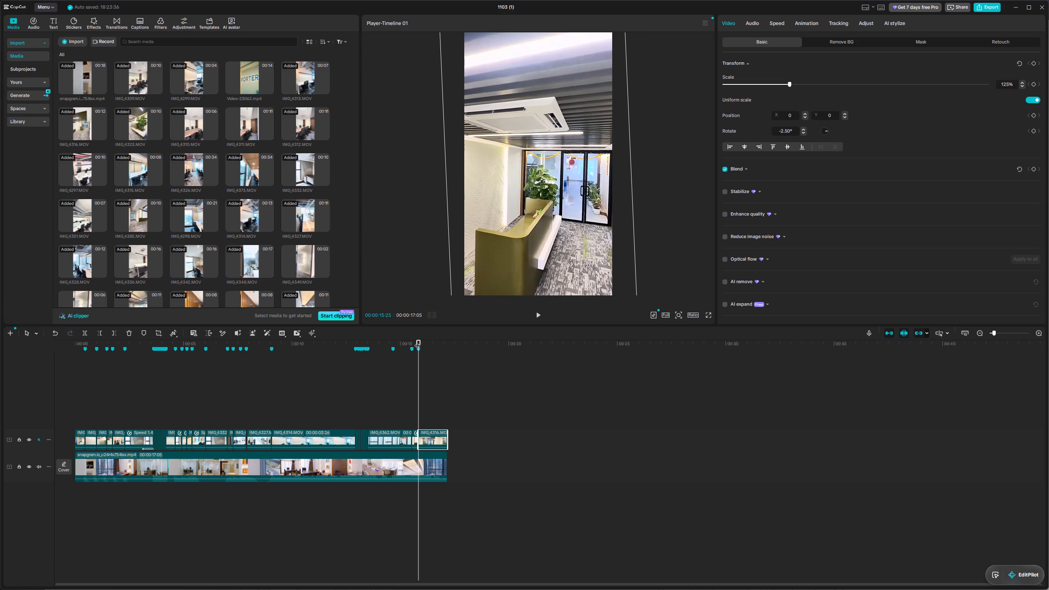
drag(417, 342, 433, 343)
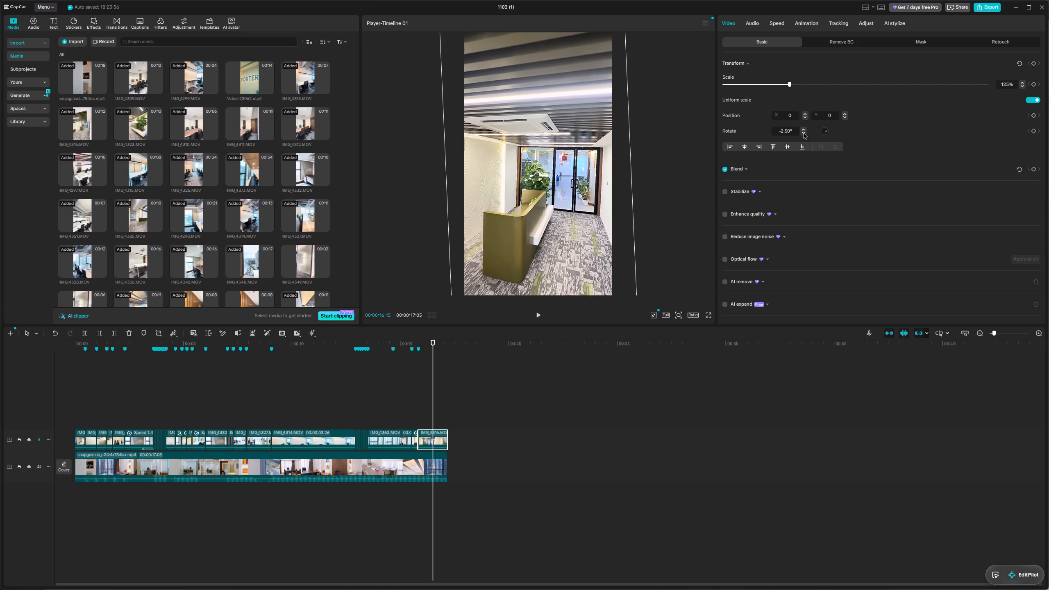
triple_click(804, 134)
click(804, 134)
double_click(803, 133)
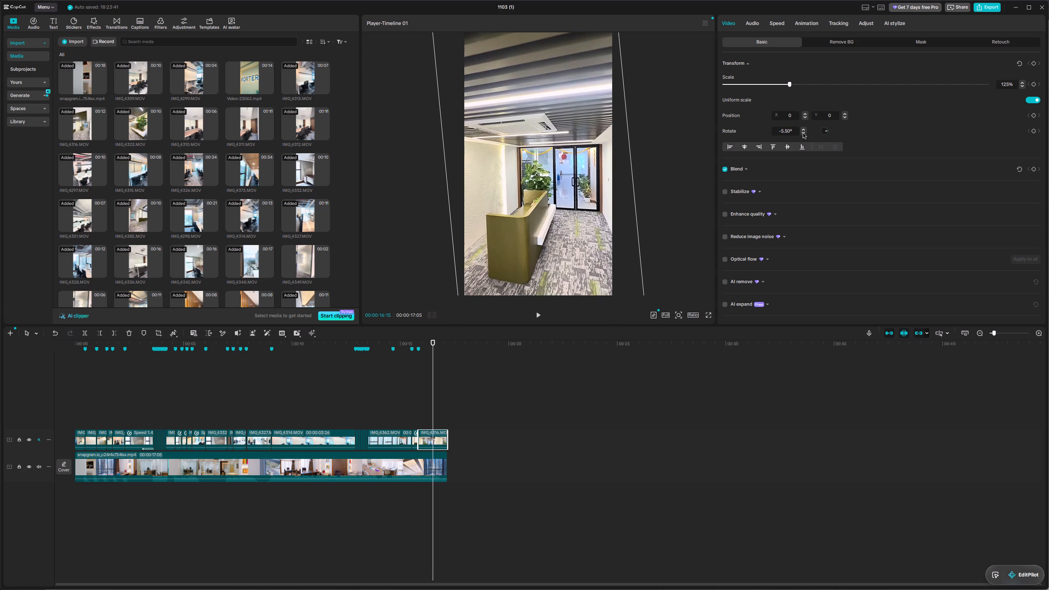
drag(433, 341, 422, 341)
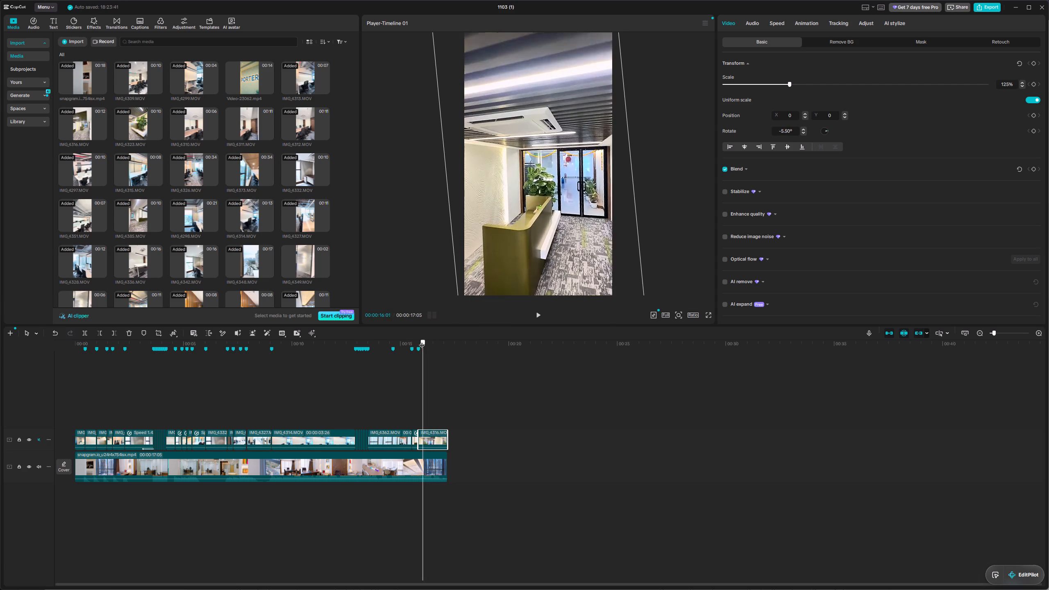
drag(422, 341, 426, 341)
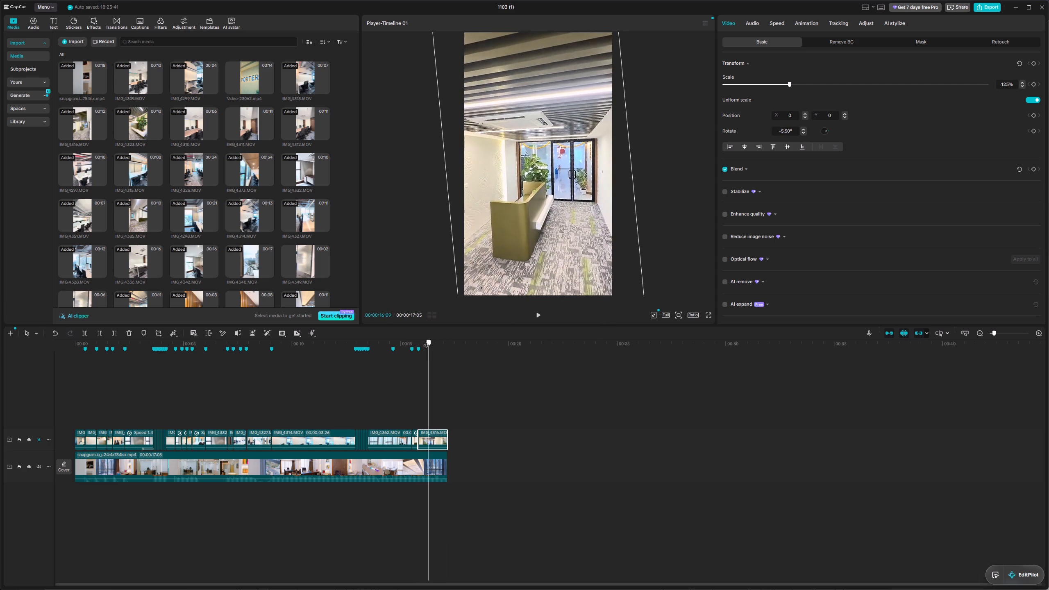
Replace the 3:26-long IMG_4314 clip with IMG_4296 from the media library, keeping the original video effect.
drag(426, 341, 322, 339)
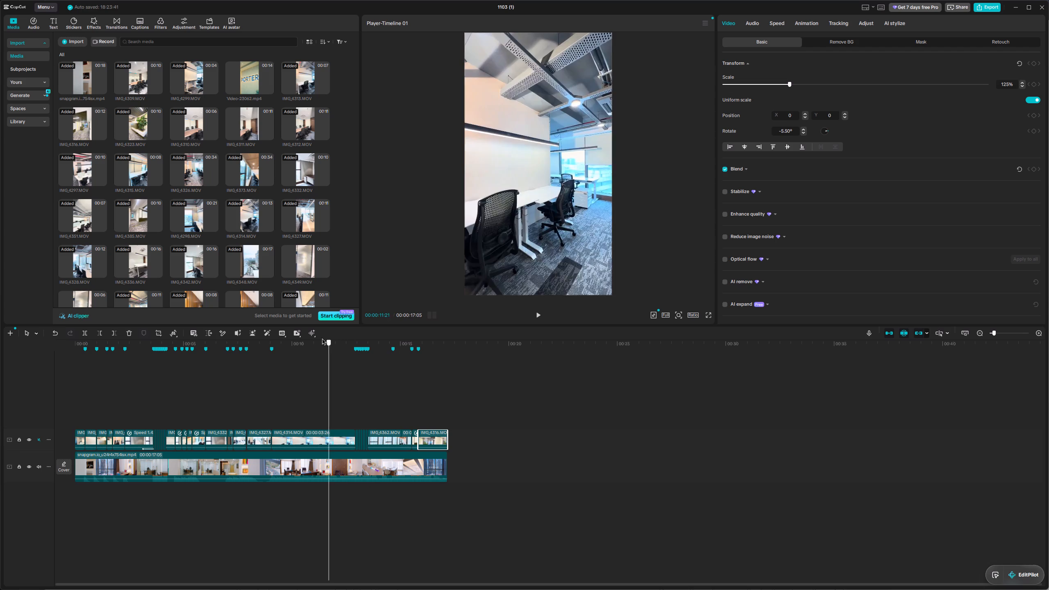
drag(322, 339, 314, 336)
scroll(248, 231, down, 2)
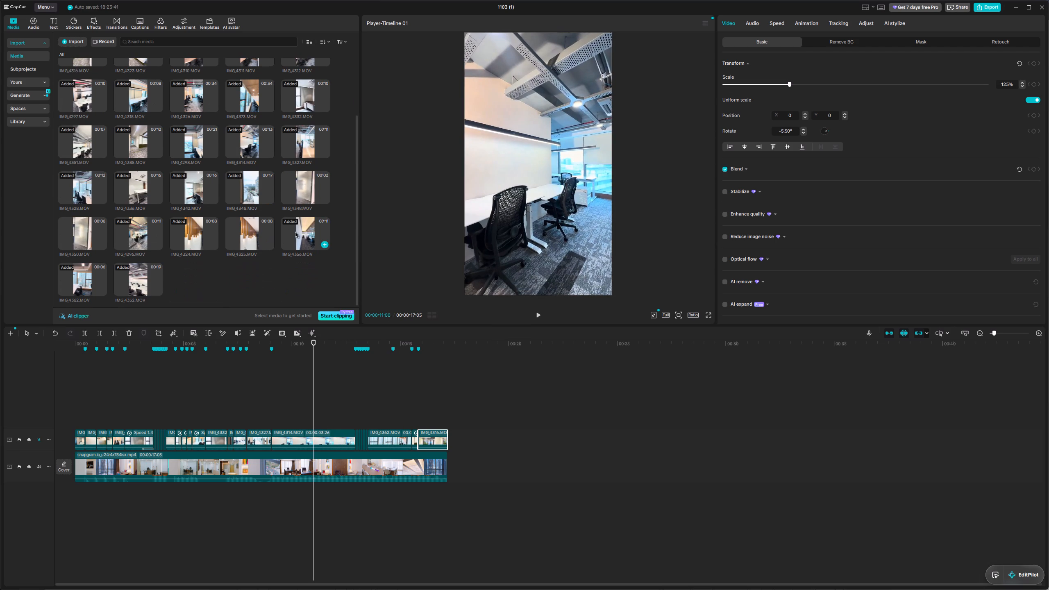
click(143, 238)
scroll(136, 232, up, 4)
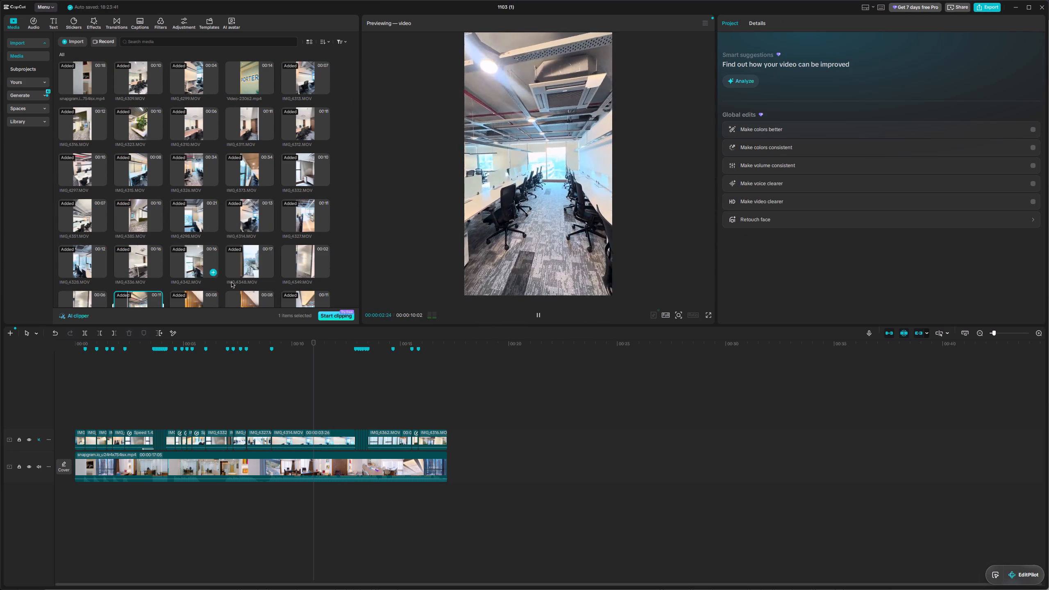
click(322, 436)
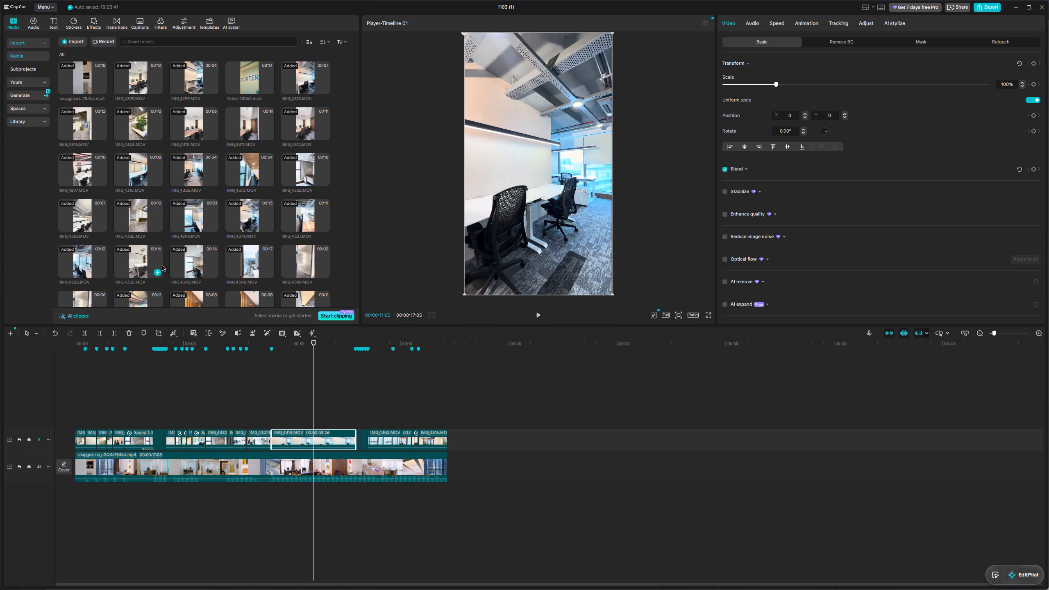
scroll(162, 266, down, 1)
key(Delete)
key(Delete)
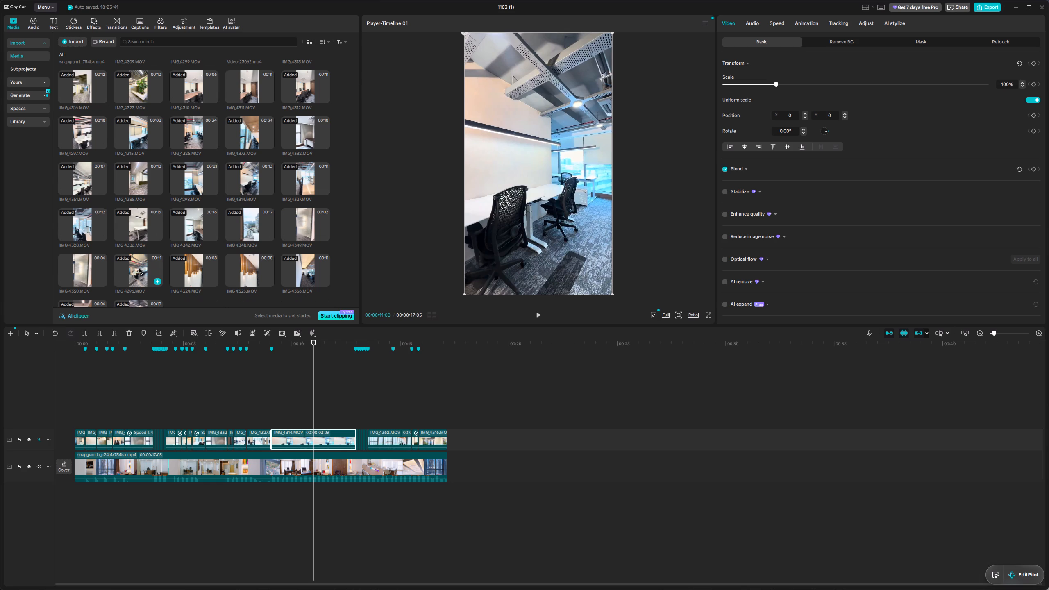
drag(139, 268, 282, 436)
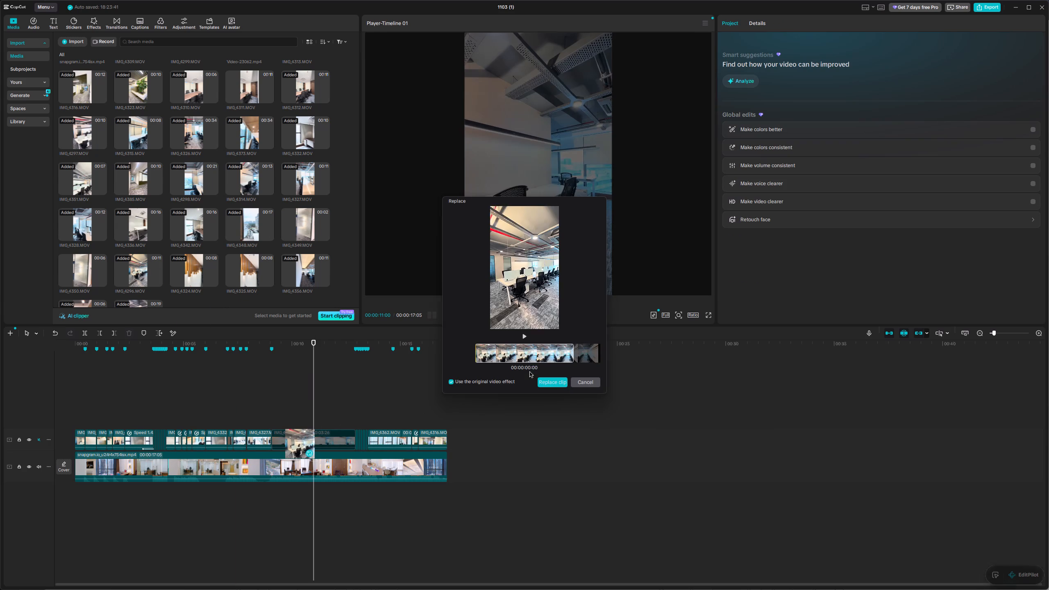
click(552, 384)
Play back the IMG_4296 clip from just before its start through the following cut, then recheck its opening.
drag(313, 402, 268, 402)
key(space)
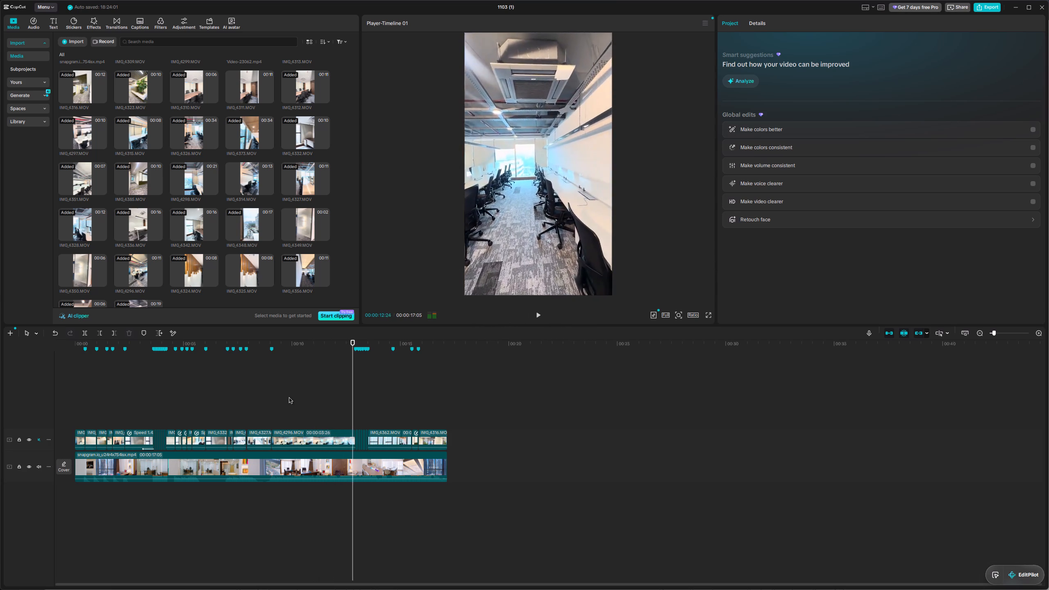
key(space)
drag(377, 370, 356, 370)
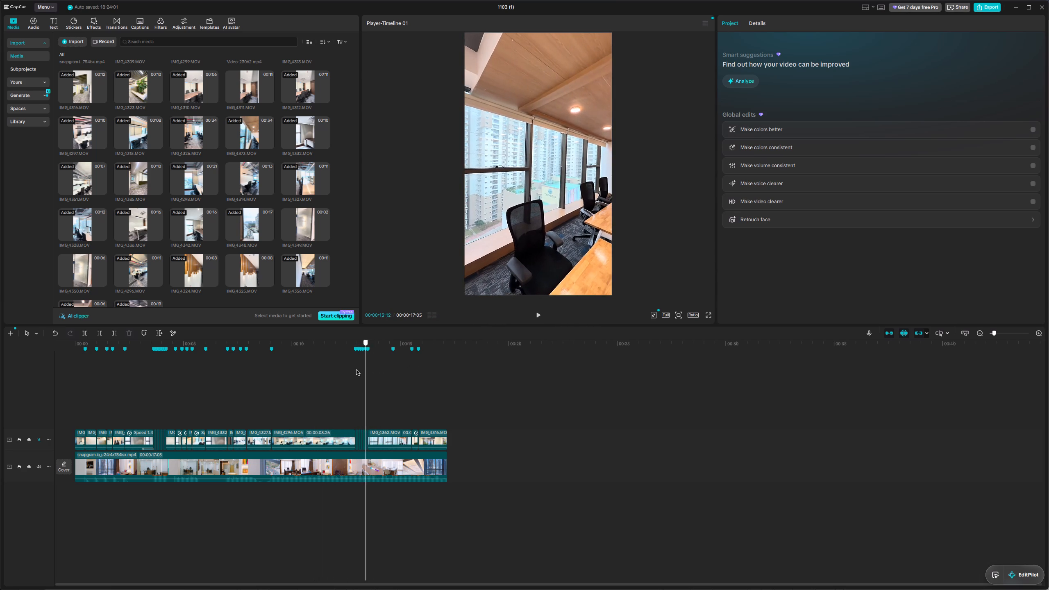
drag(356, 370, 265, 373)
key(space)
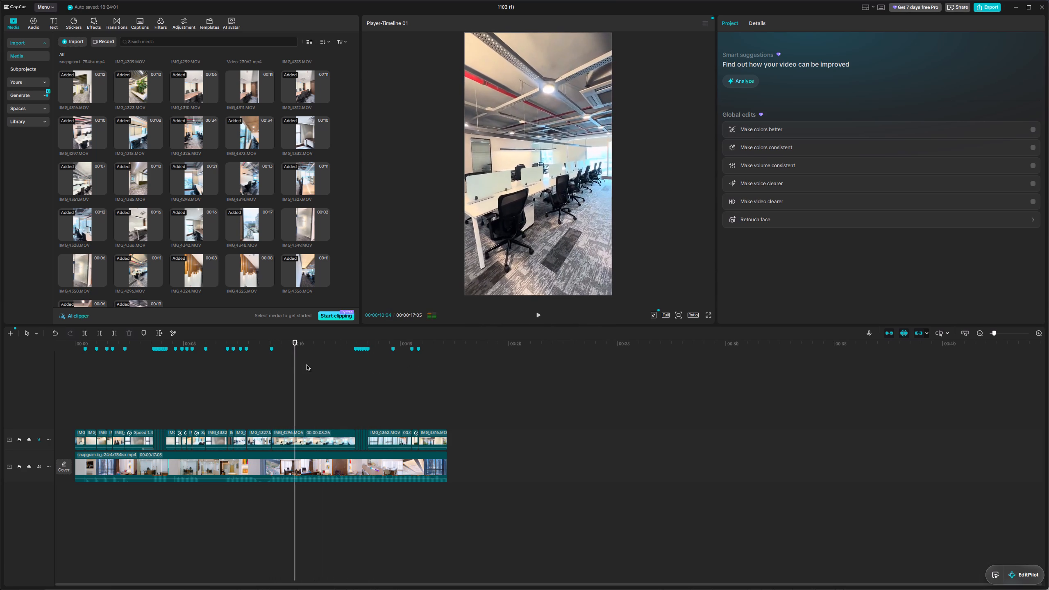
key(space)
drag(293, 365, 271, 364)
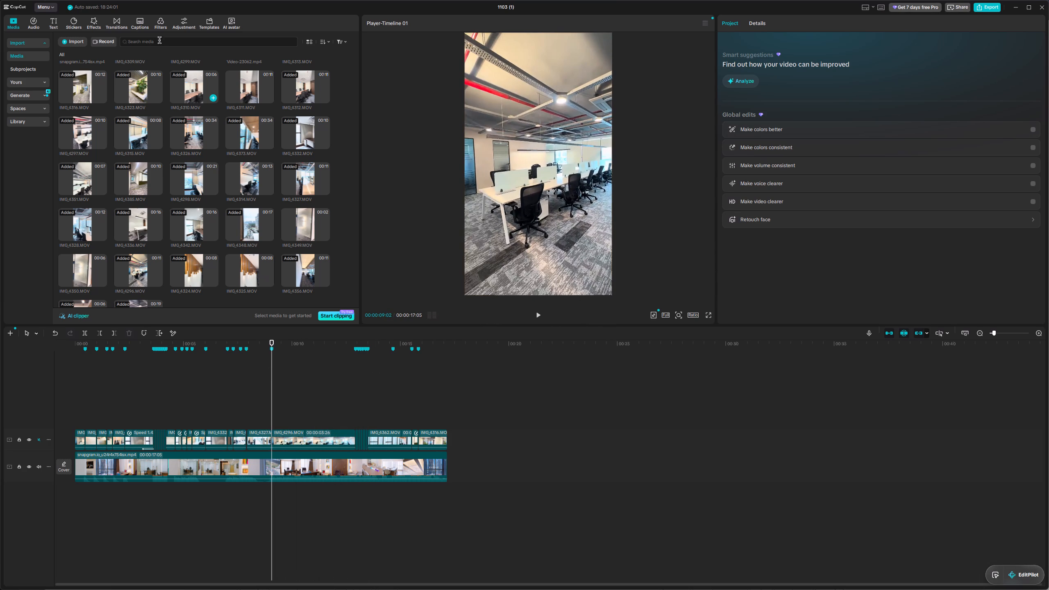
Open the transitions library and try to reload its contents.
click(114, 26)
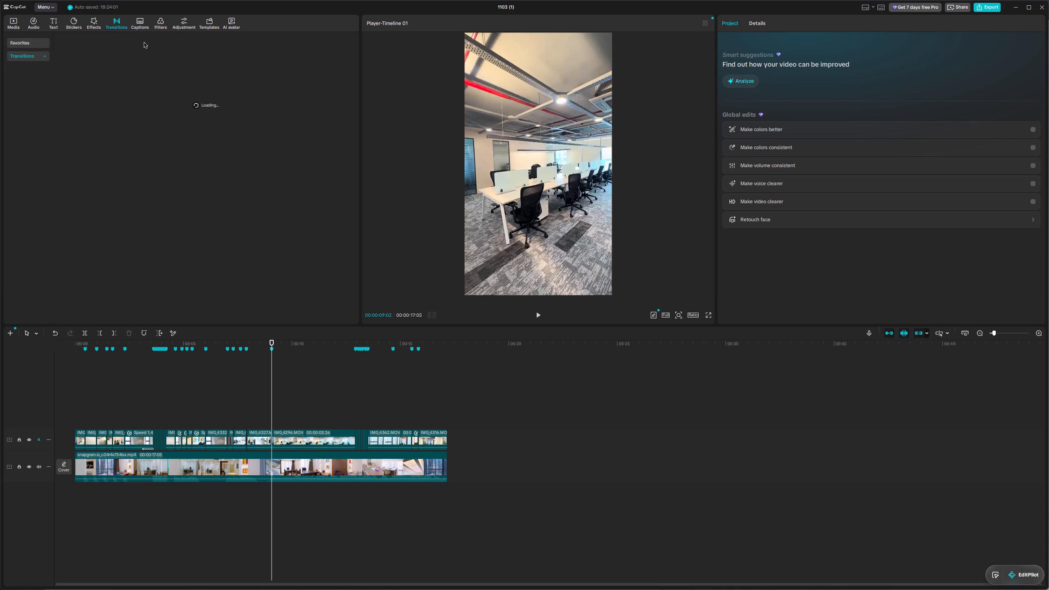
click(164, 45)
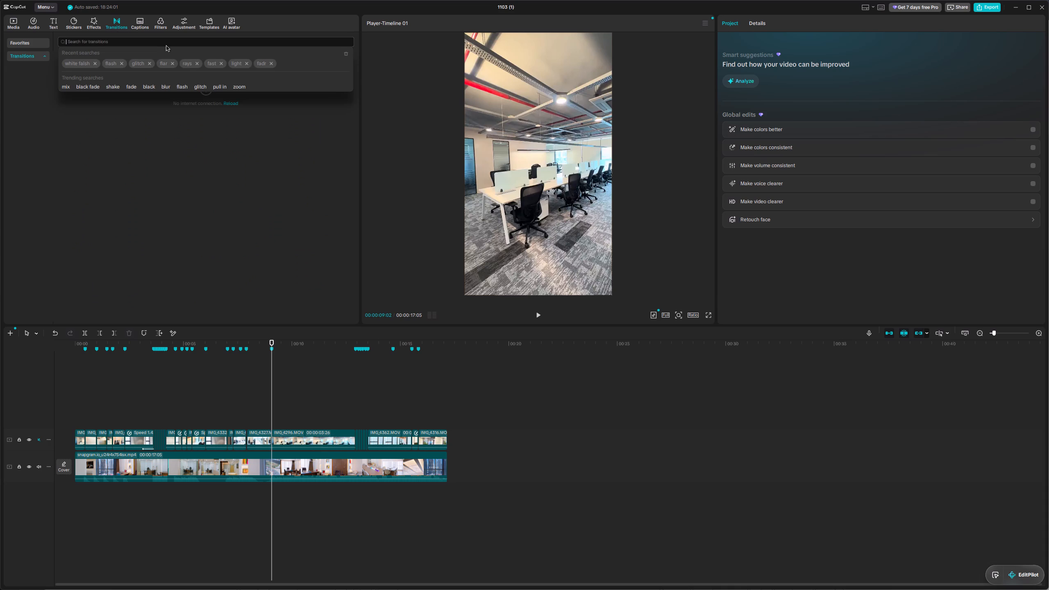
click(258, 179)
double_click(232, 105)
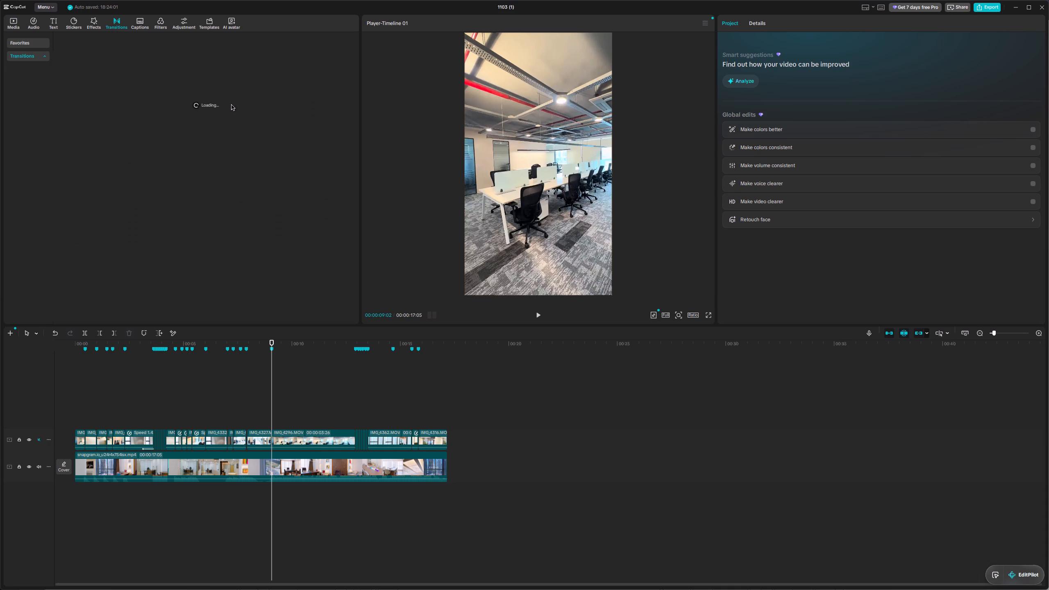
Close the project and CapCut completely, relaunch CapCut, and reopen the 1103 (1) project.
click(1045, 5)
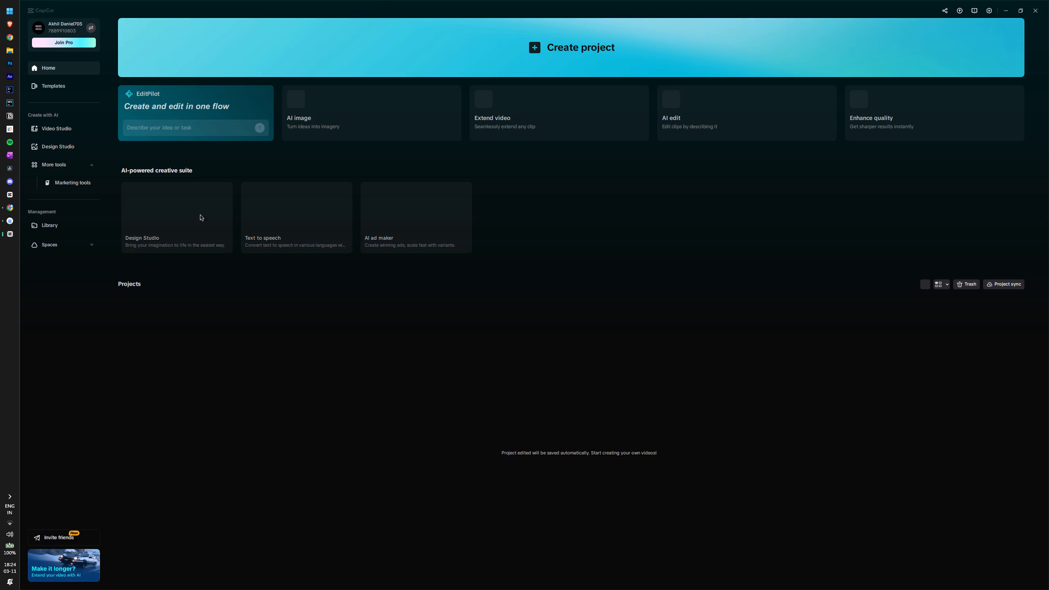
click(1033, 12)
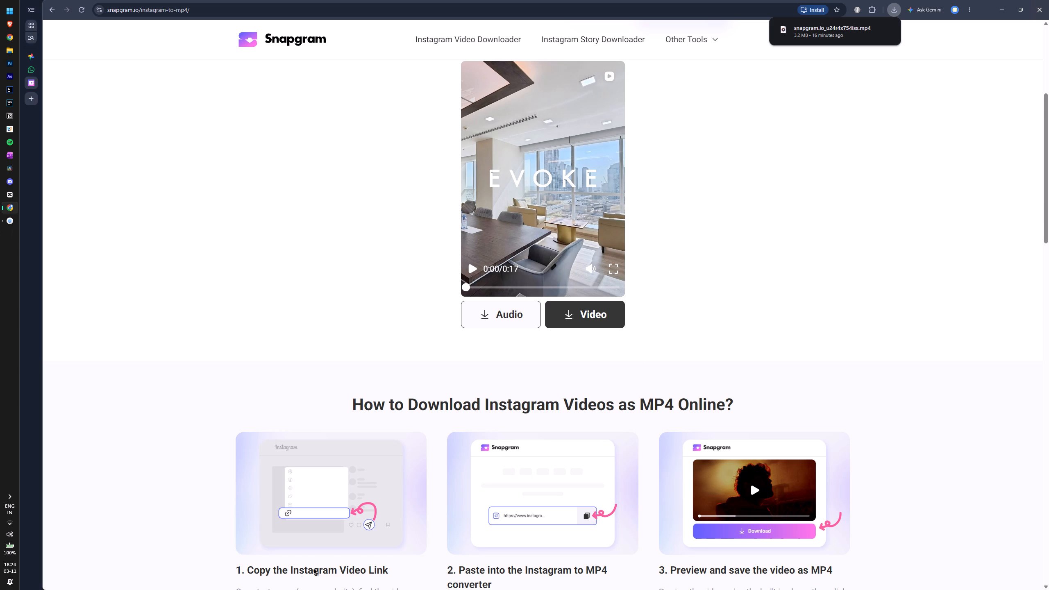
click(13, 196)
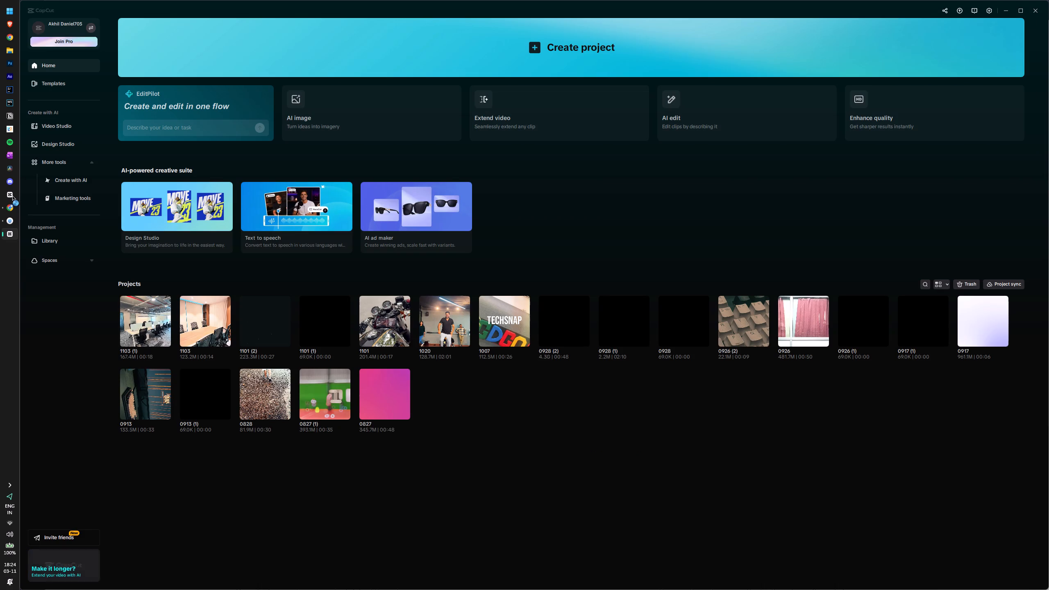
click(137, 313)
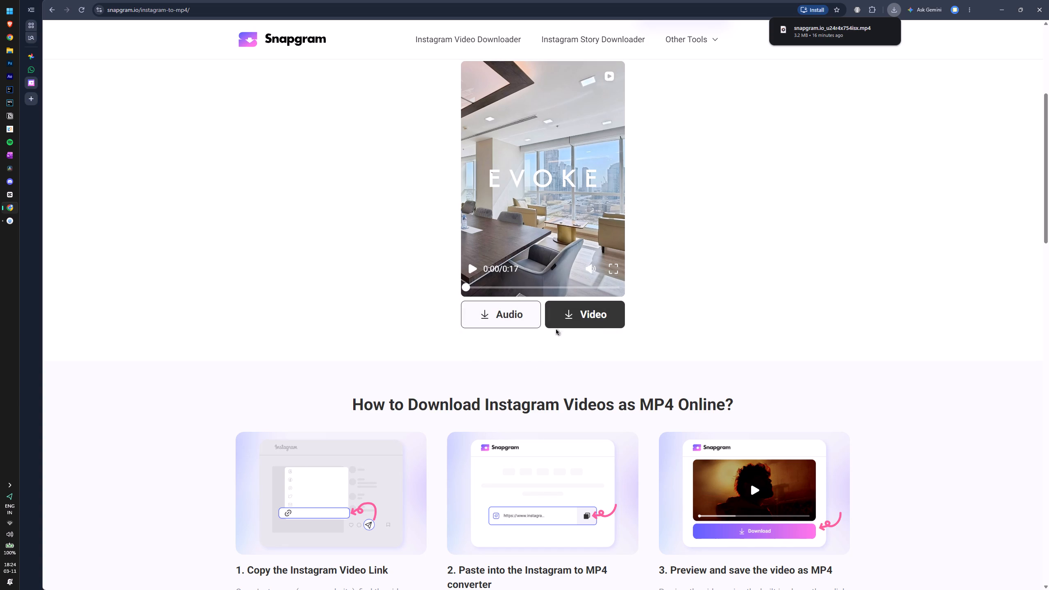
key(alt+Tab)
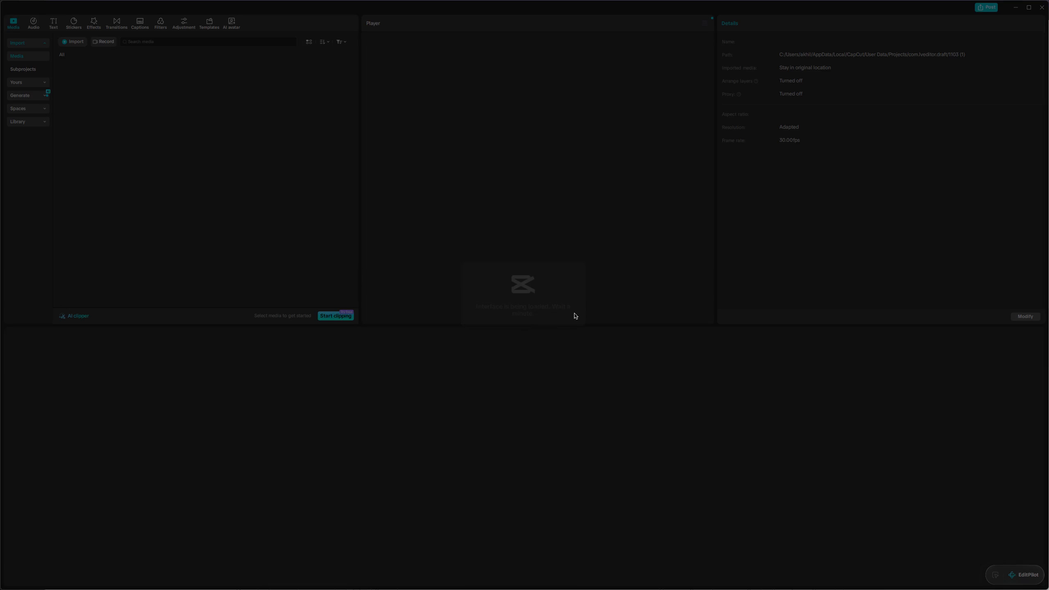
Play the reopened edit in stretches through to the closing clips, dismissing the CapCut Pro offer.
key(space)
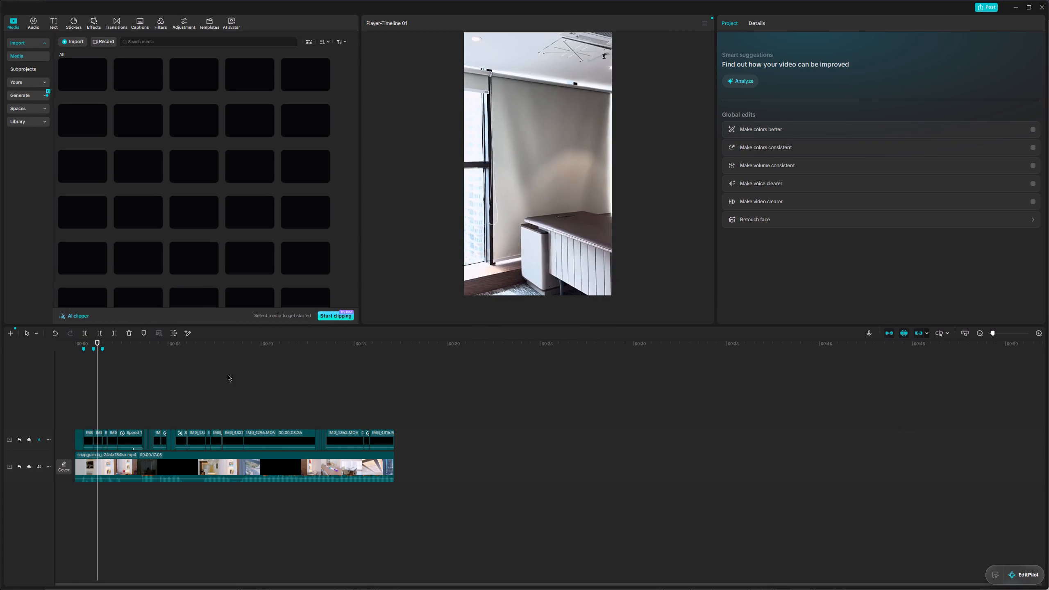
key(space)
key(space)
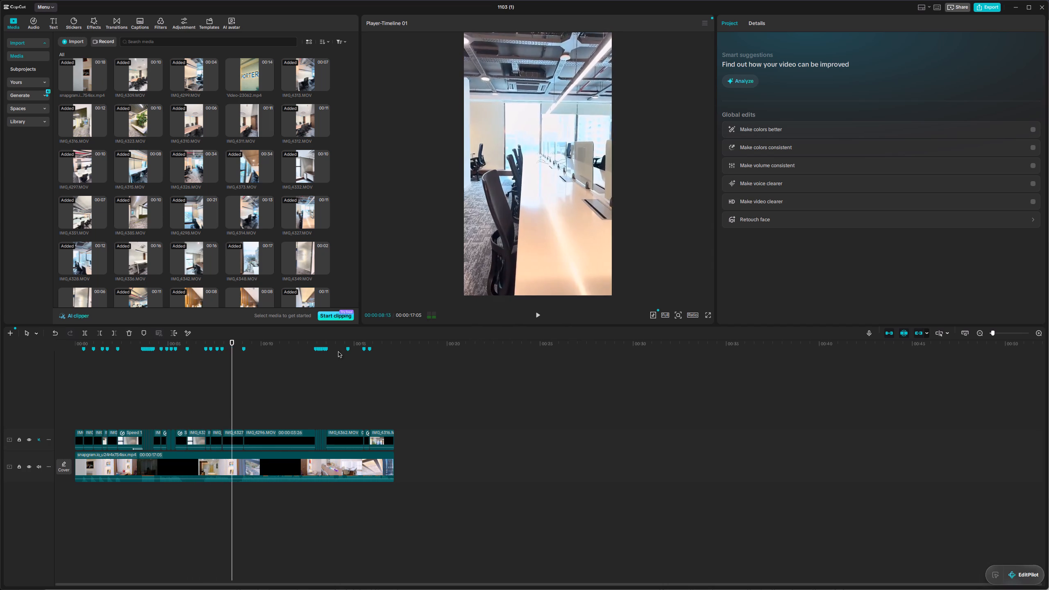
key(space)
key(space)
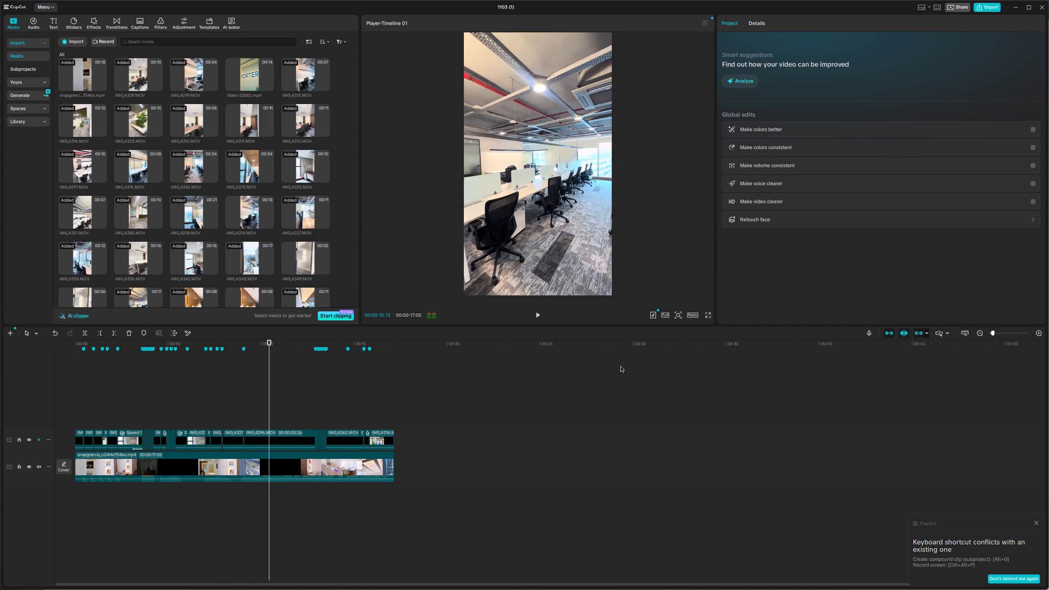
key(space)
click(1035, 524)
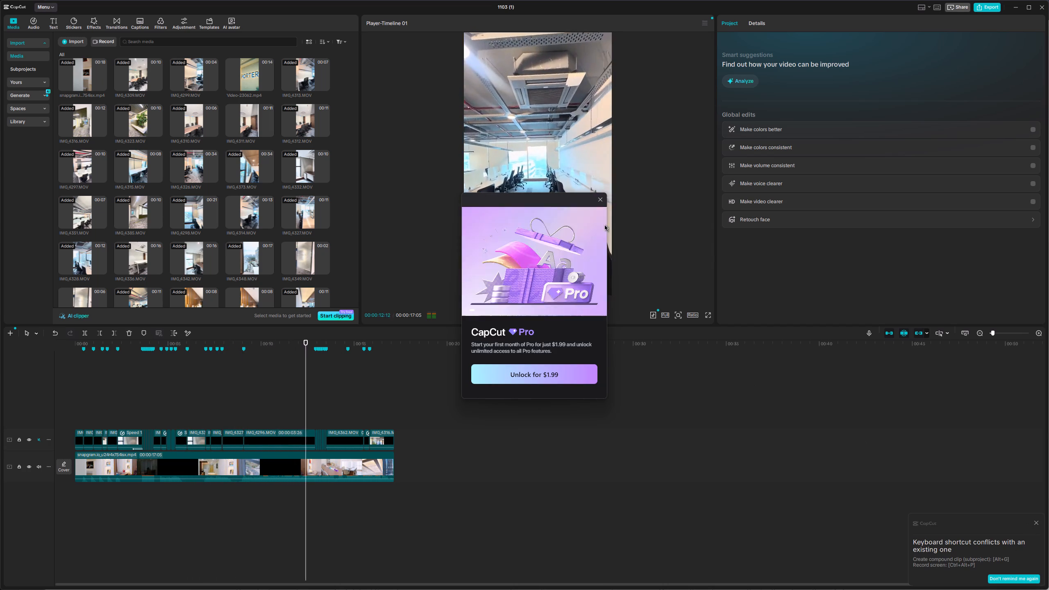
click(602, 199)
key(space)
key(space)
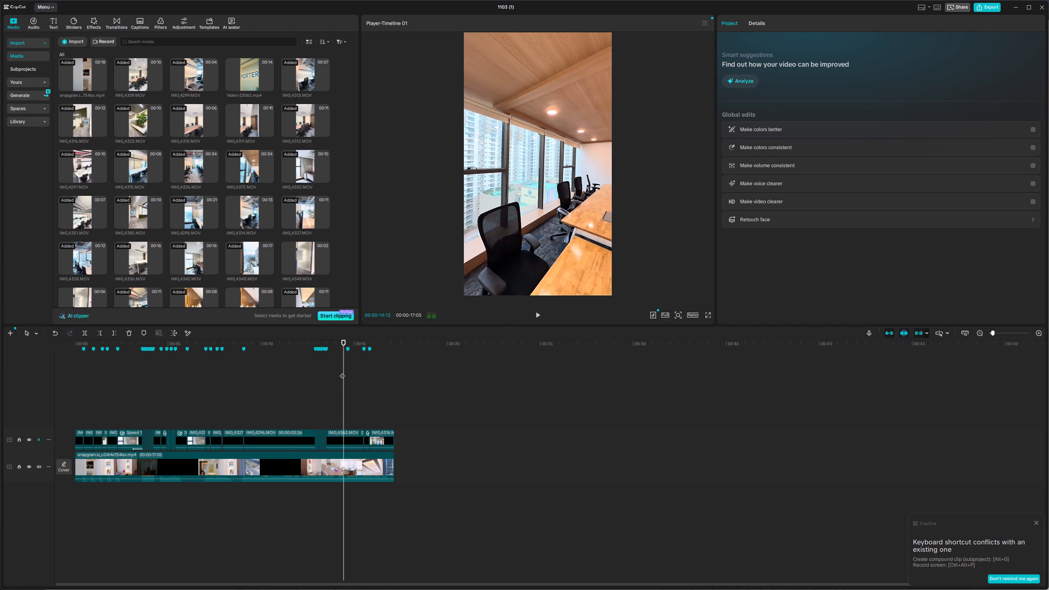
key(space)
click(349, 374)
click(356, 377)
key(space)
drag(359, 378, 175, 382)
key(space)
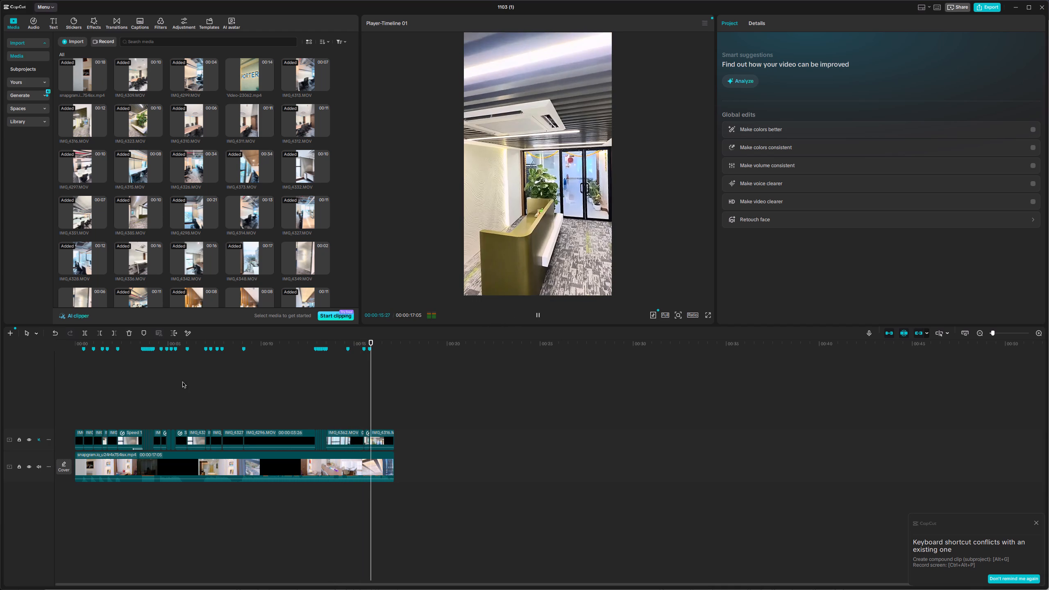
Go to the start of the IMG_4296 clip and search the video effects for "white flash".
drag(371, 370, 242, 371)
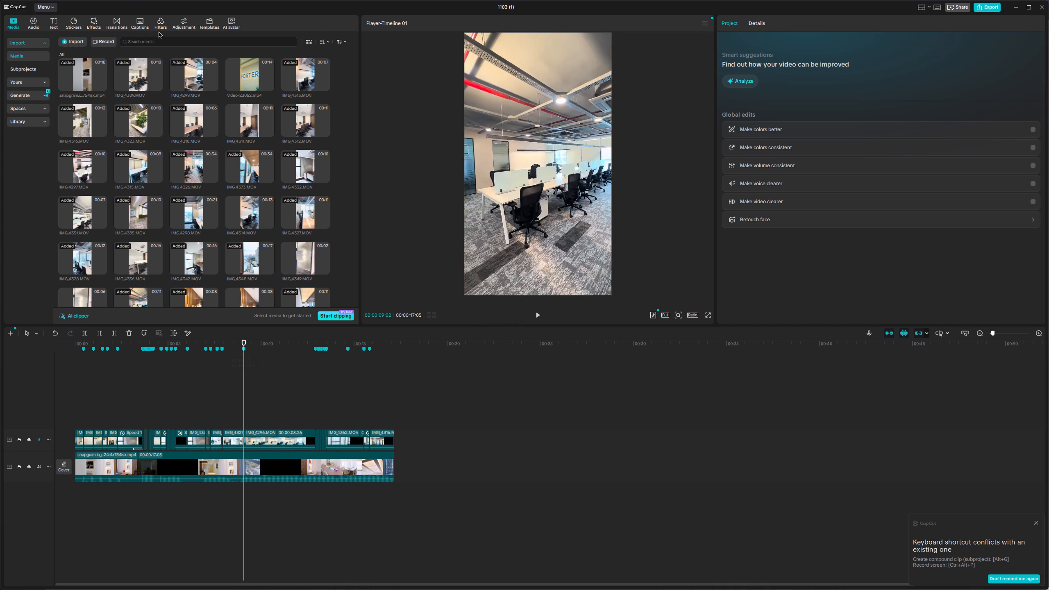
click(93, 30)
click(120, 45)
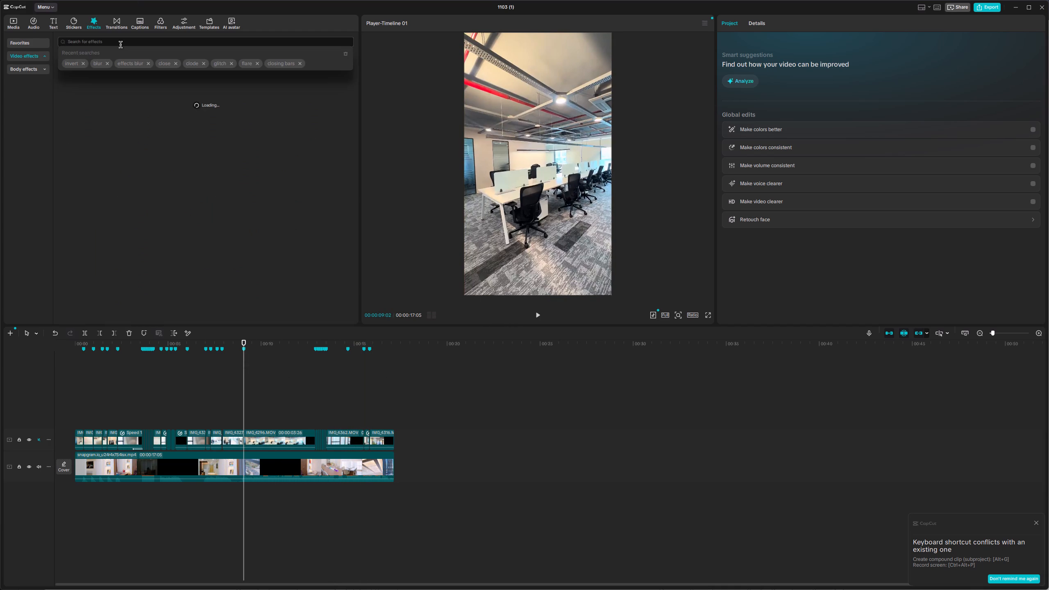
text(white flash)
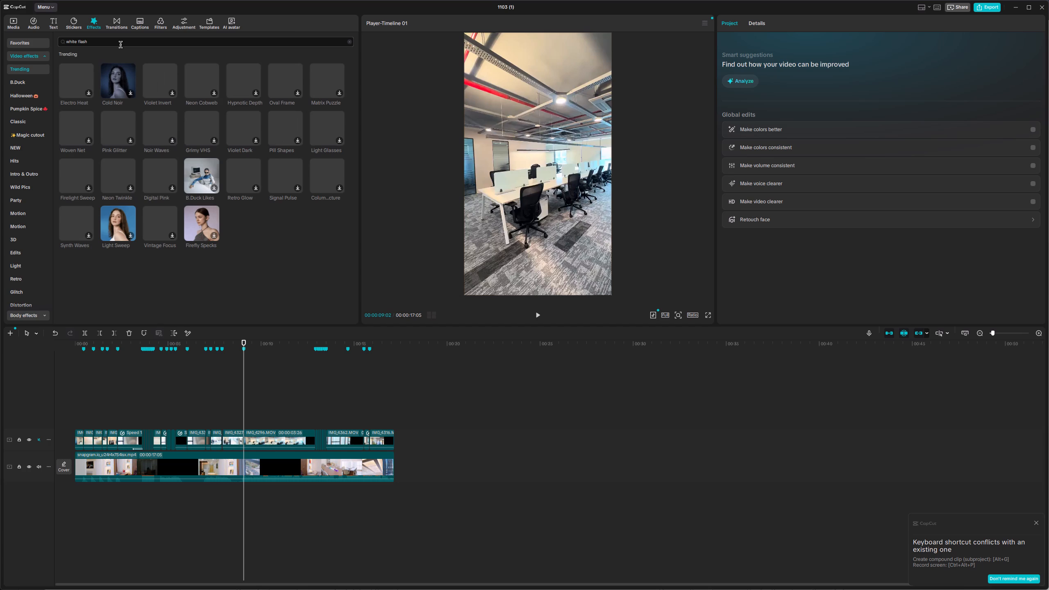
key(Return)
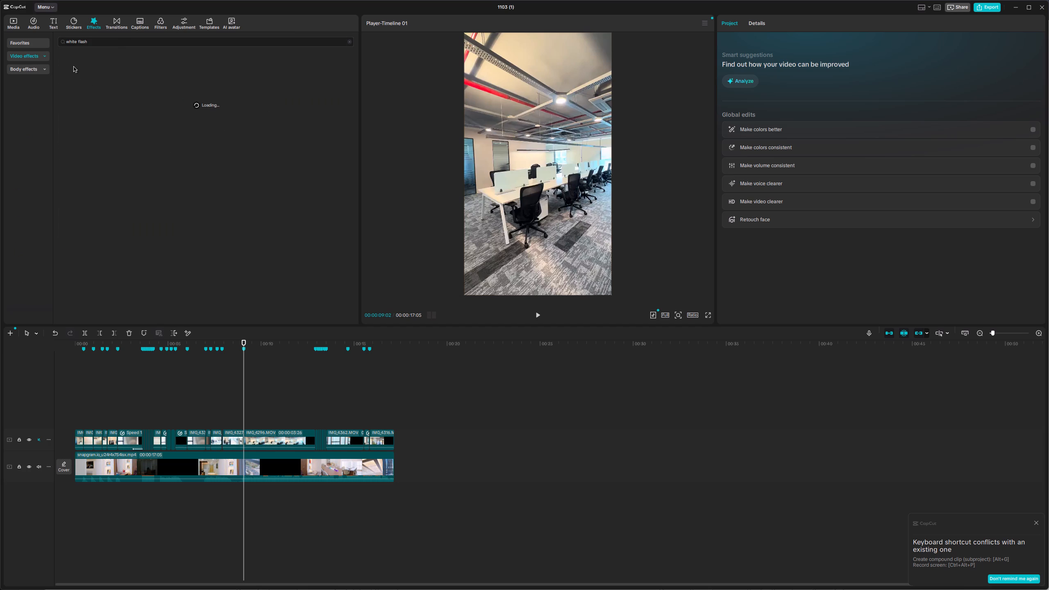
Switch to Urban VPN to check its connection and return to the effects search in CapCut.
key(alt+Tab)
key(alt+Tab)
key(alt+Tab)
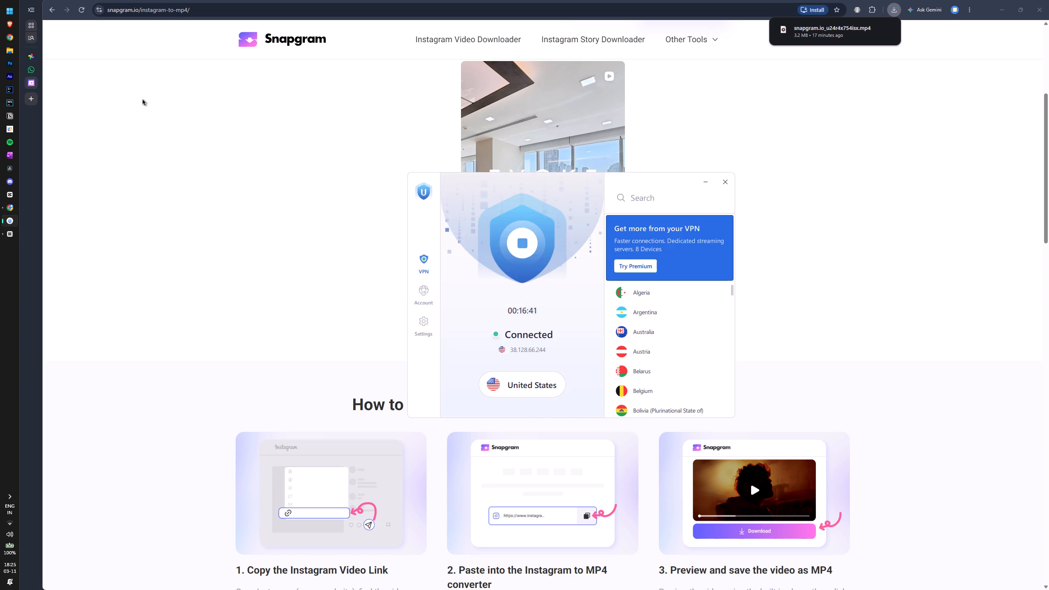
key(alt+Tab)
key(alt+Tab)
key(alt+Tab)
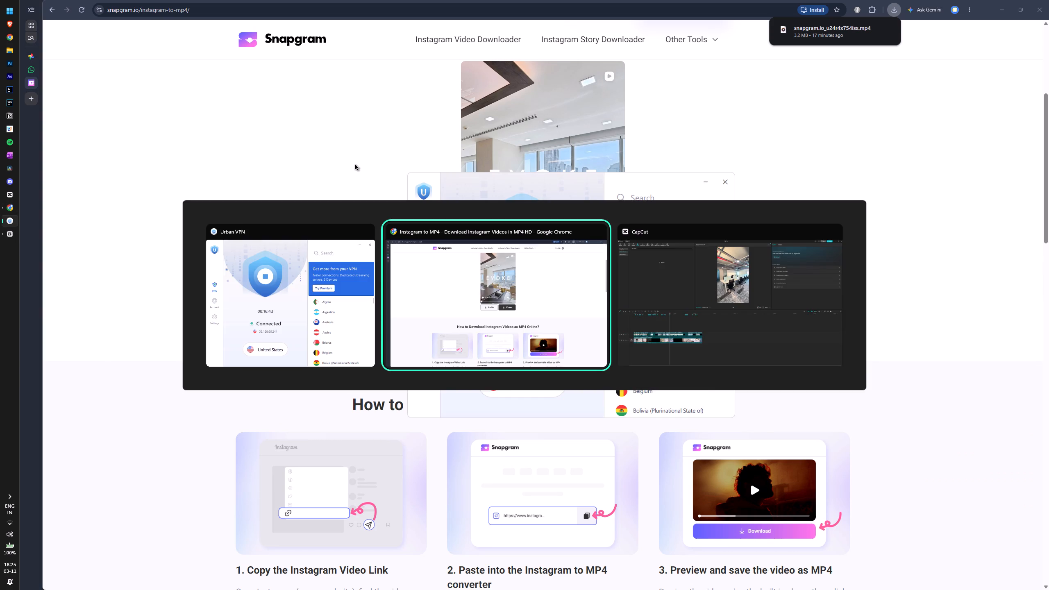
key(alt+Tab)
click(107, 43)
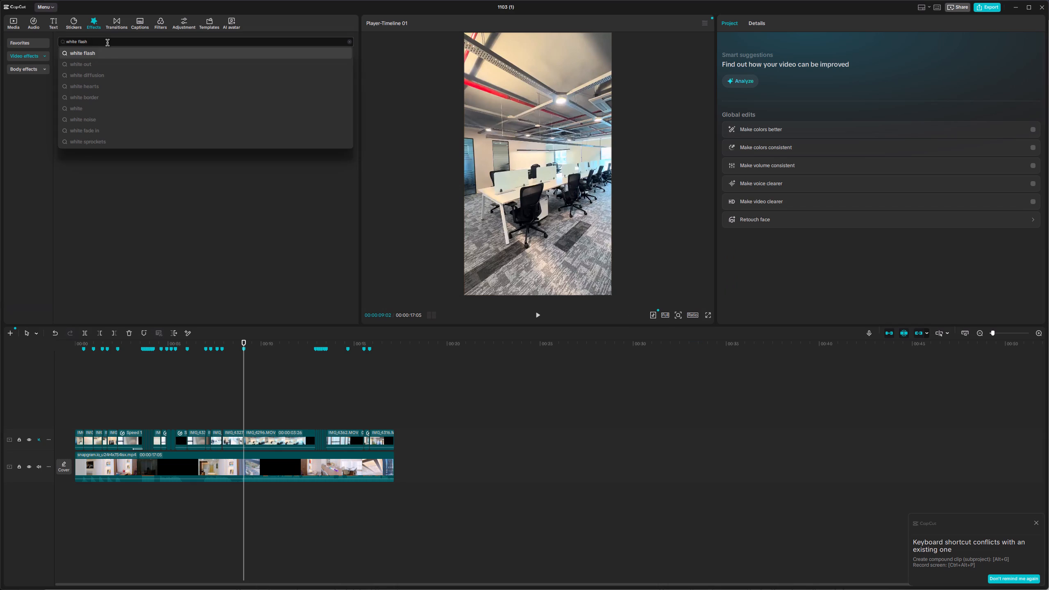
Search the transitions for "white flash" and add White Flash at the cut leading into the IMG_4296 clip.
click(111, 25)
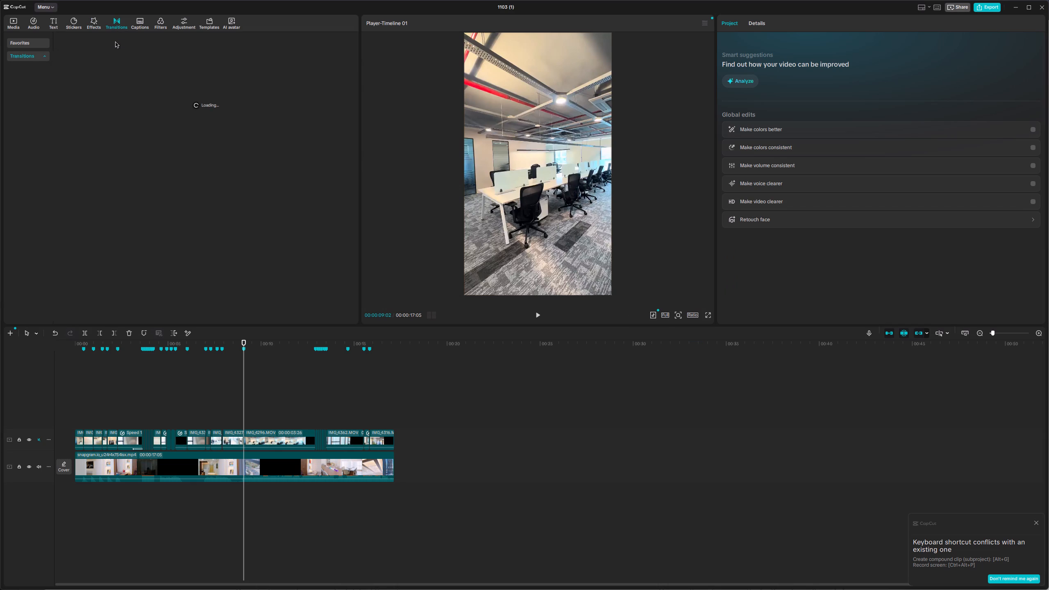
click(116, 43)
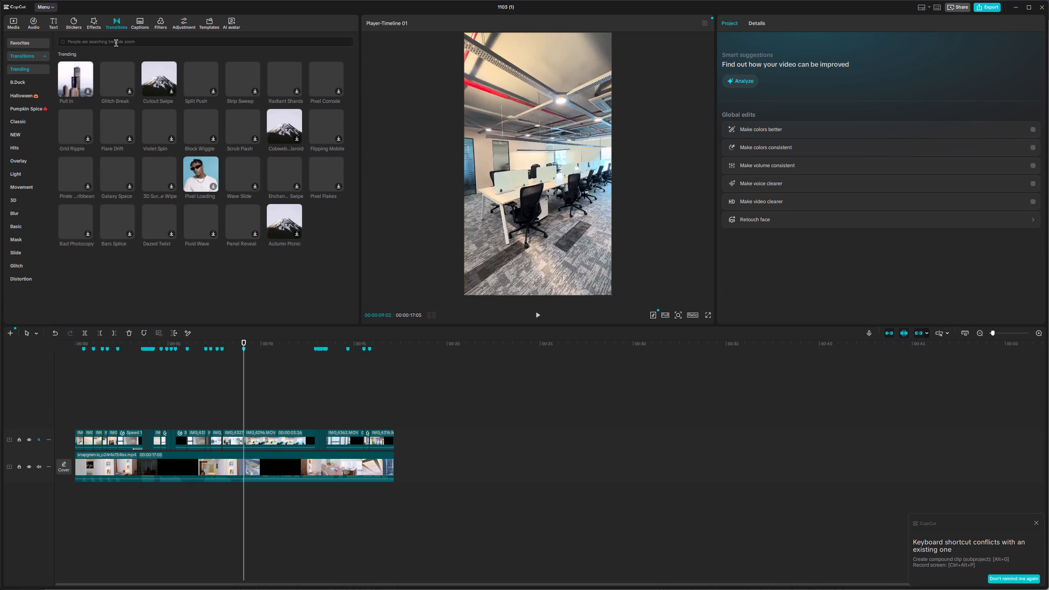
text(white flash)
key(Return)
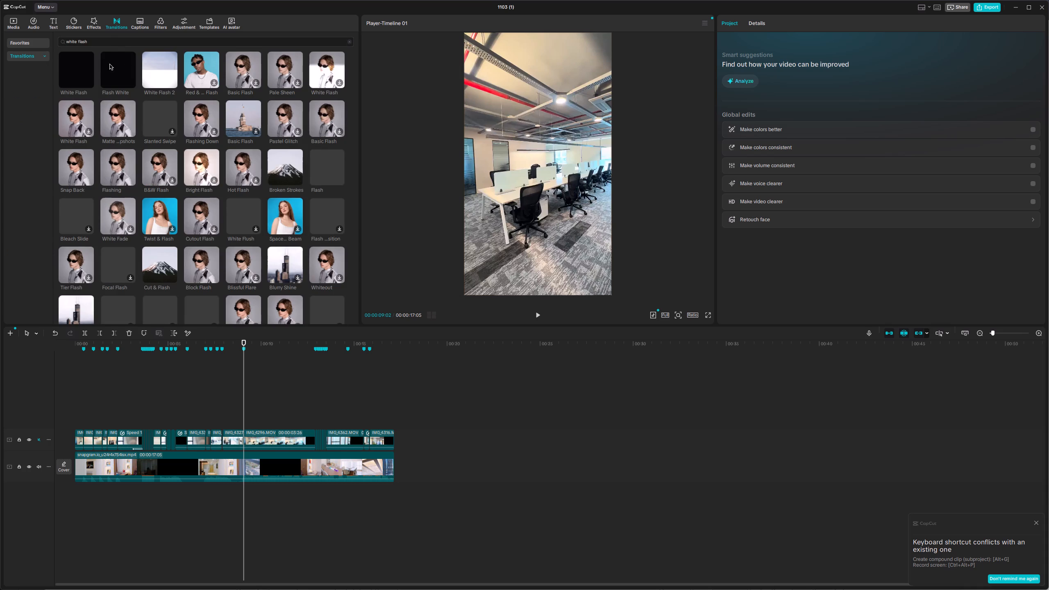
drag(79, 68, 244, 440)
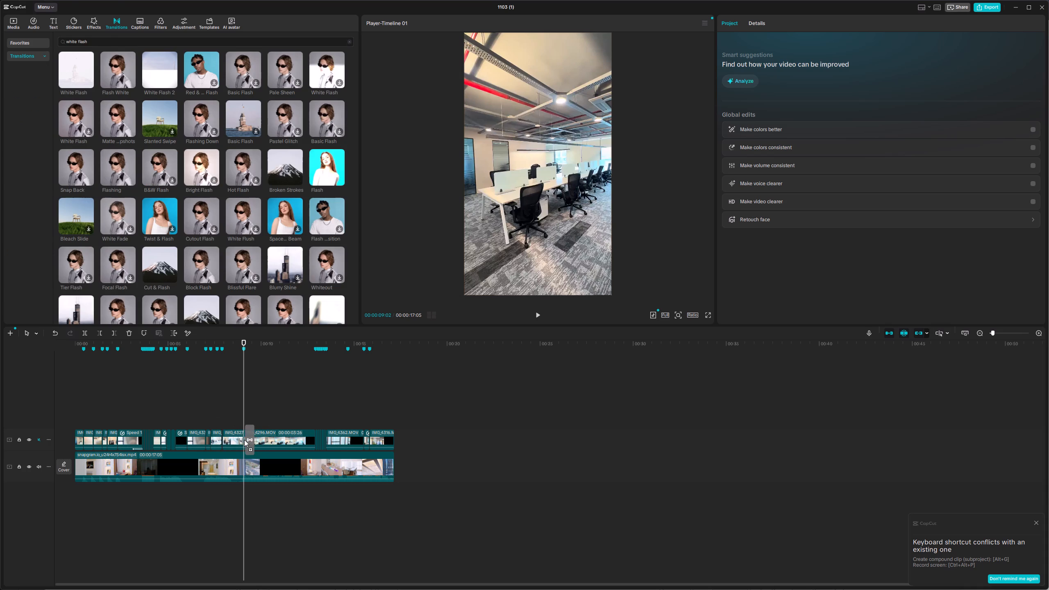
drag(244, 440, 243, 440)
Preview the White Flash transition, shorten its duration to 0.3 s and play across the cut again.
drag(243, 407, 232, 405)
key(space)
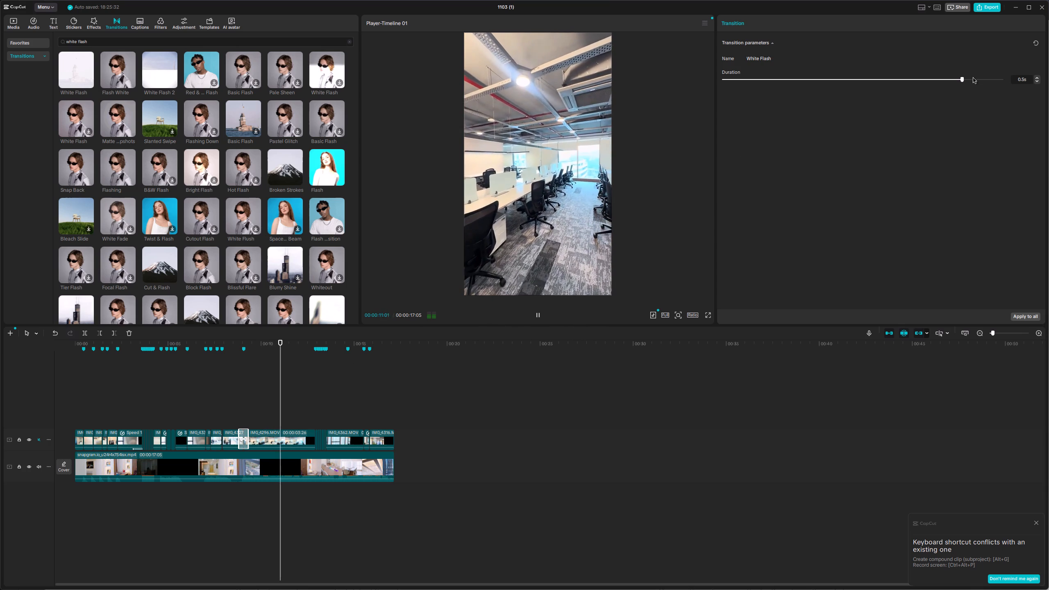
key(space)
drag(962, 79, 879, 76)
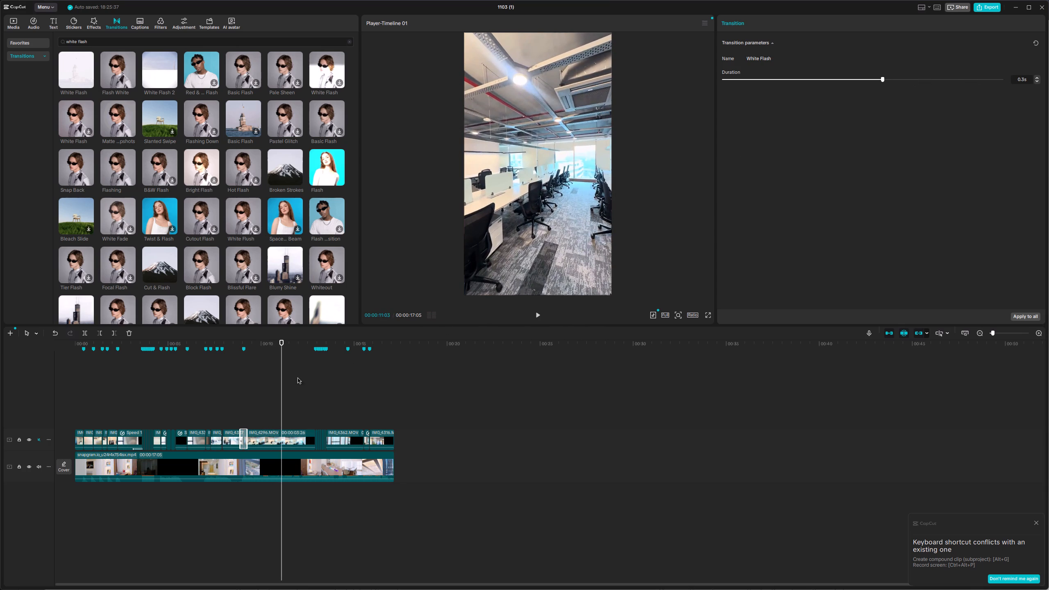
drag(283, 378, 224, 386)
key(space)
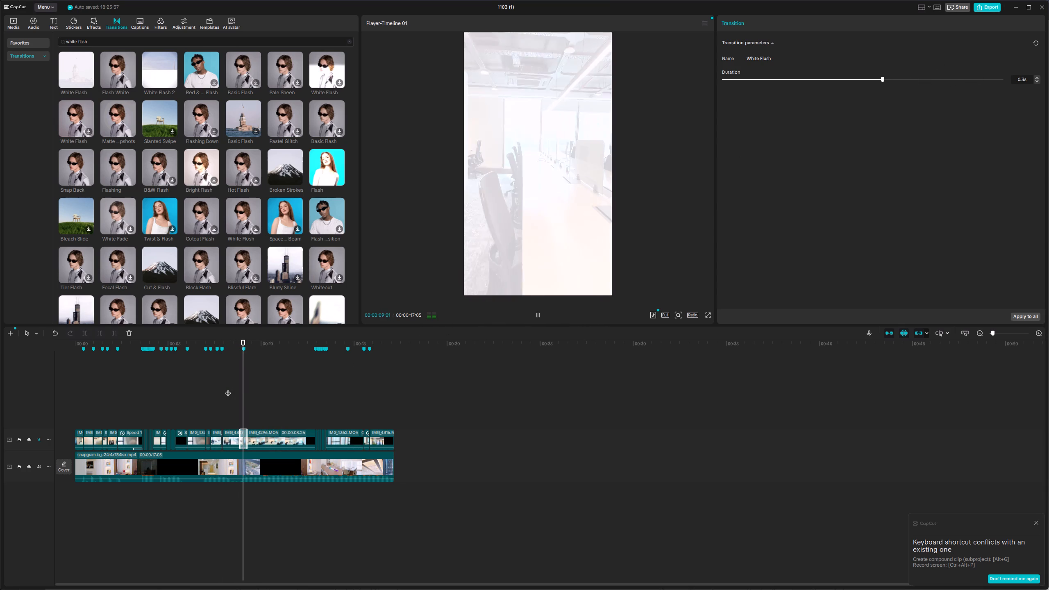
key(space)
Set the White Flash transition's duration to 0.1 s and play across the cut to check it.
drag(786, 82, 663, 102)
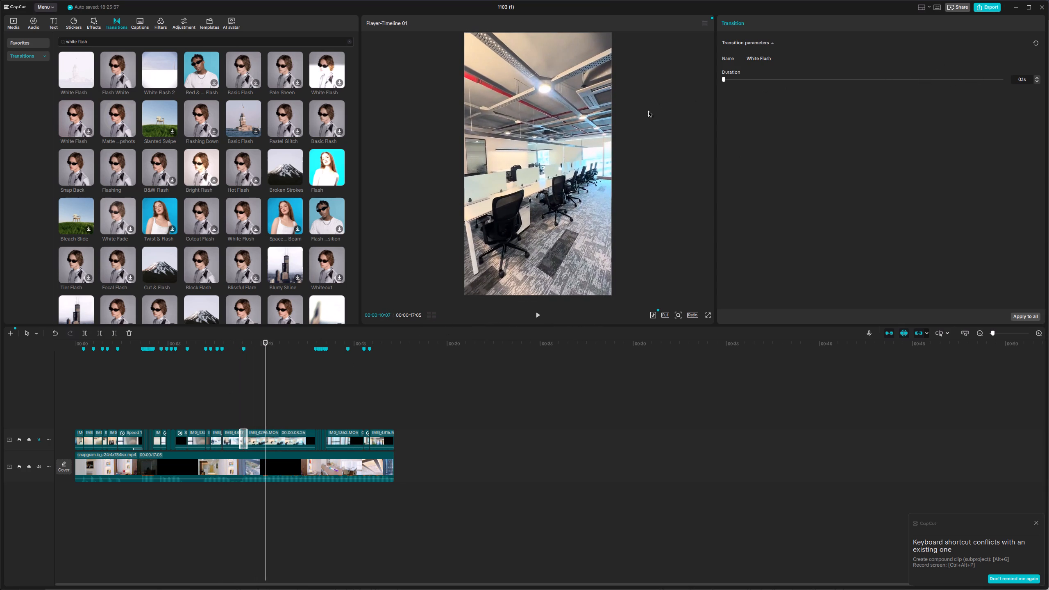
drag(265, 377, 232, 377)
key(space)
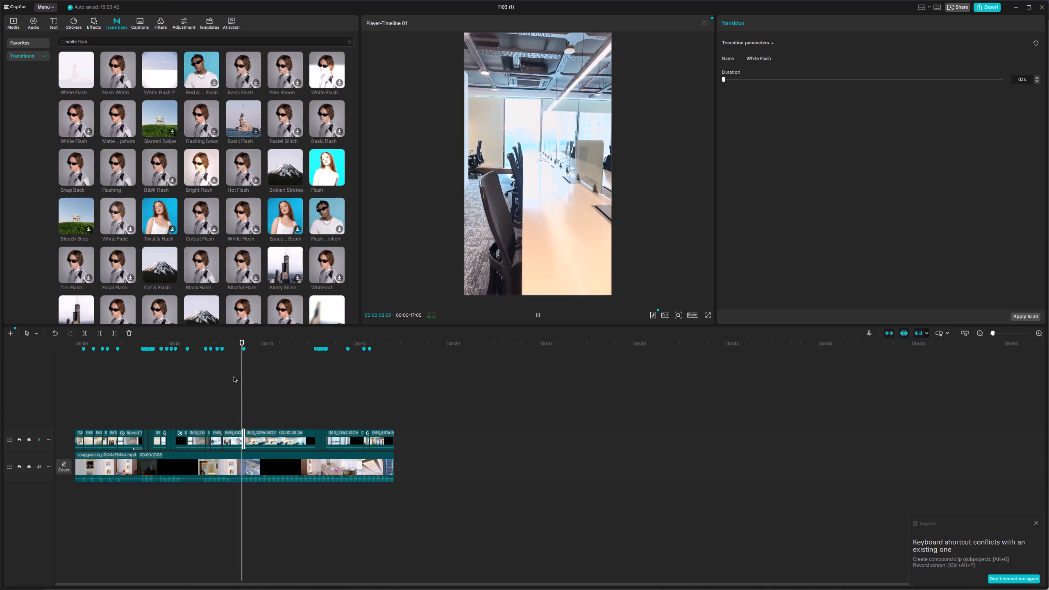
key(space)
drag(723, 81, 727, 82)
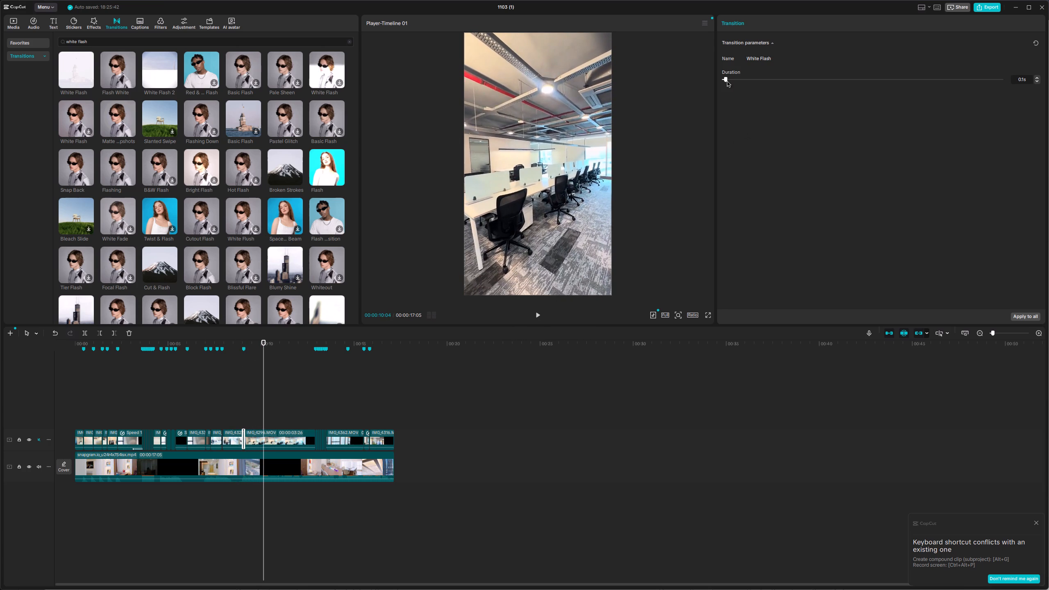
drag(727, 82, 754, 84)
drag(262, 390, 239, 393)
key(space)
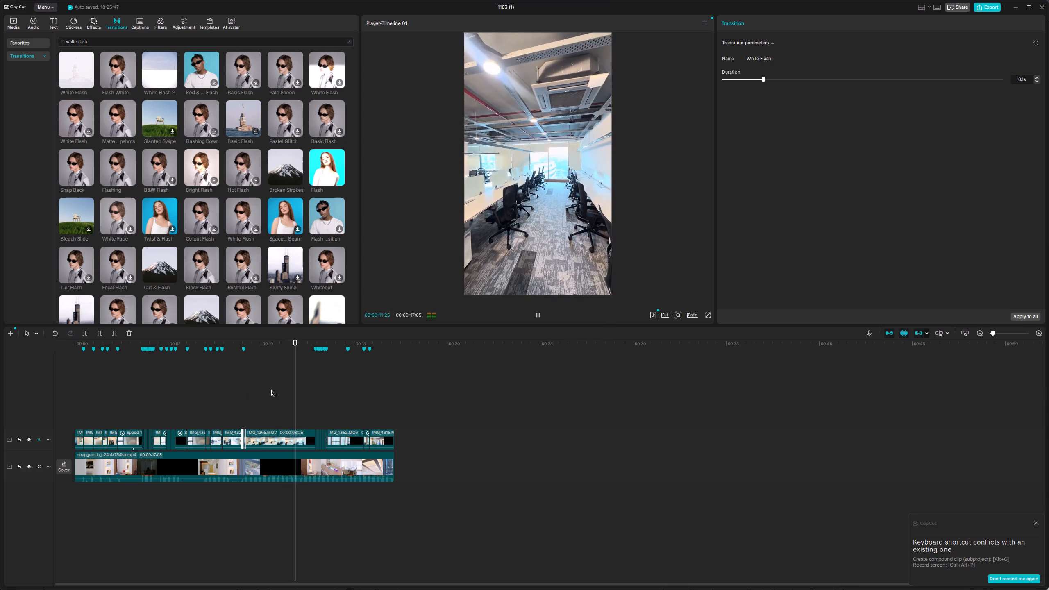
key(space)
Stabilize the IMG_4296 clip with the level set to Most stable.
drag(323, 379, 271, 391)
click(299, 438)
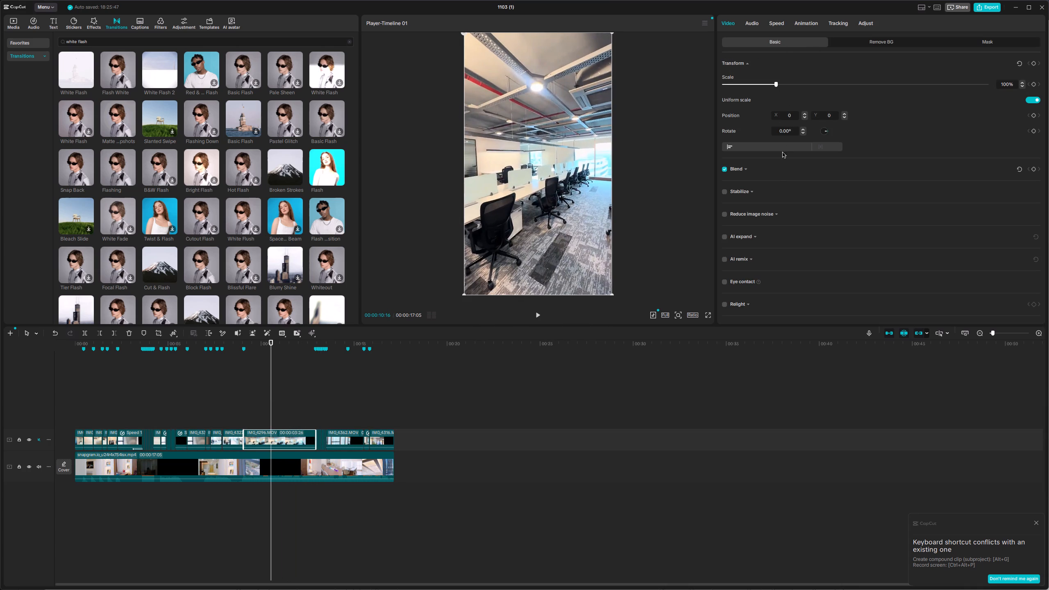
click(724, 193)
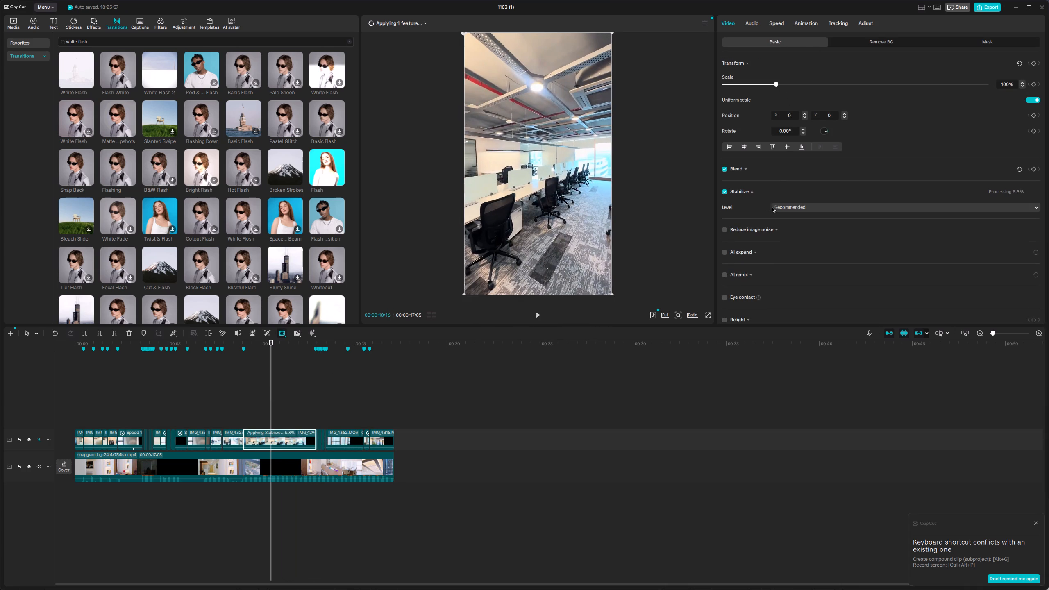
click(777, 208)
click(799, 250)
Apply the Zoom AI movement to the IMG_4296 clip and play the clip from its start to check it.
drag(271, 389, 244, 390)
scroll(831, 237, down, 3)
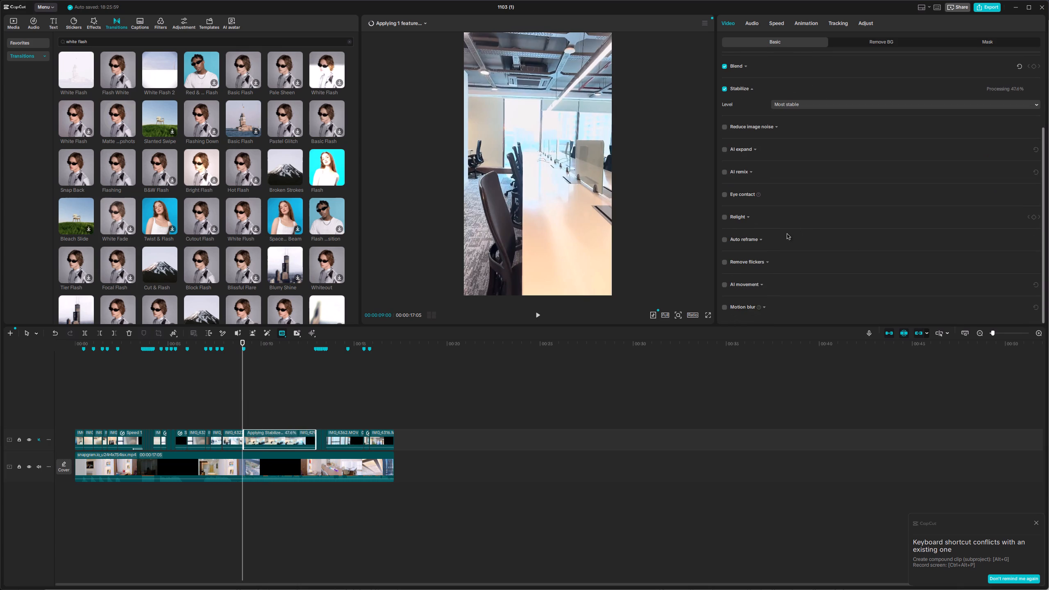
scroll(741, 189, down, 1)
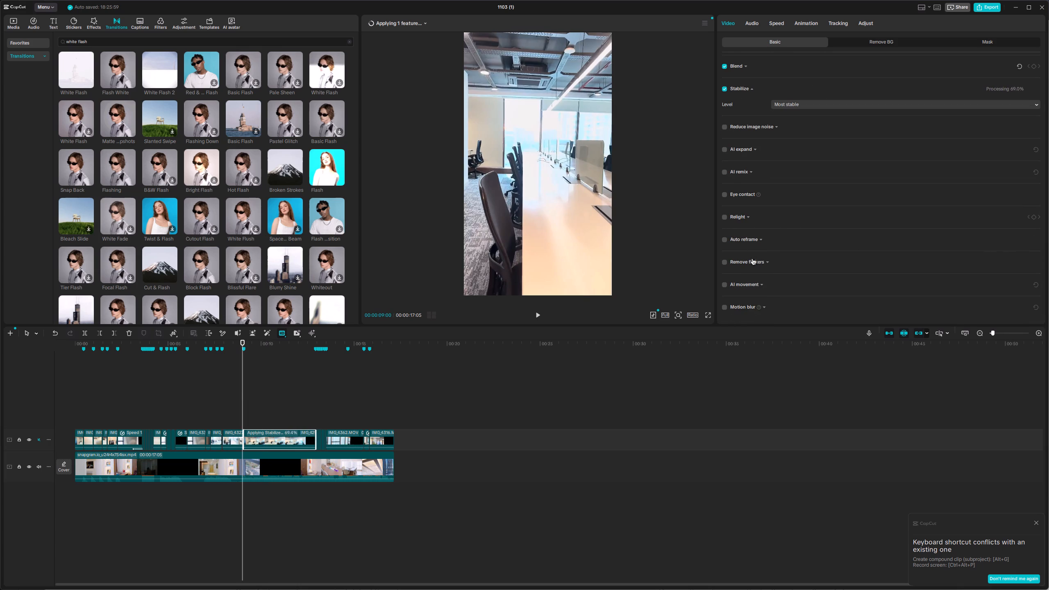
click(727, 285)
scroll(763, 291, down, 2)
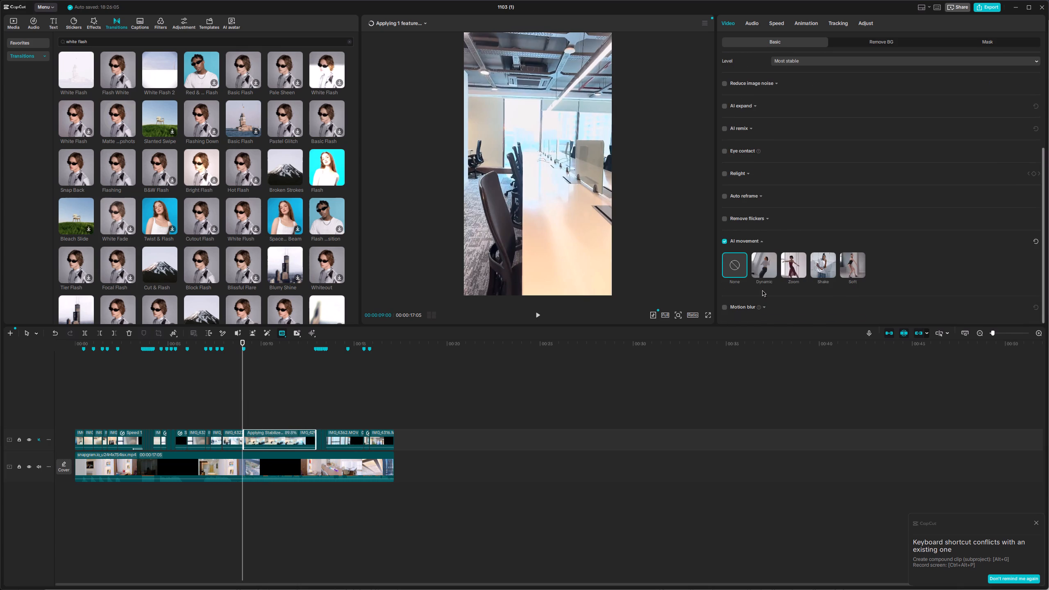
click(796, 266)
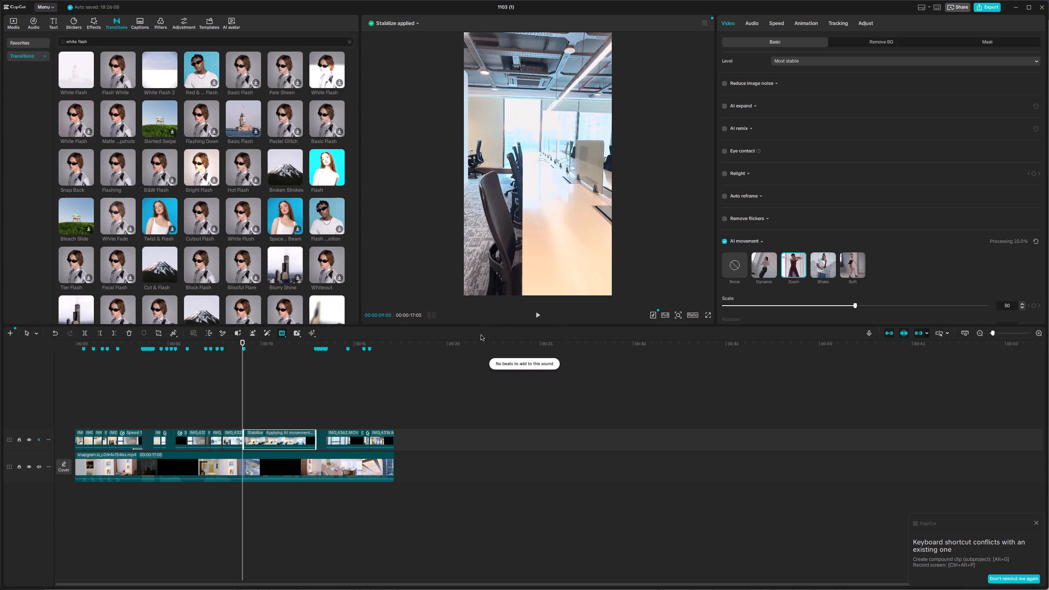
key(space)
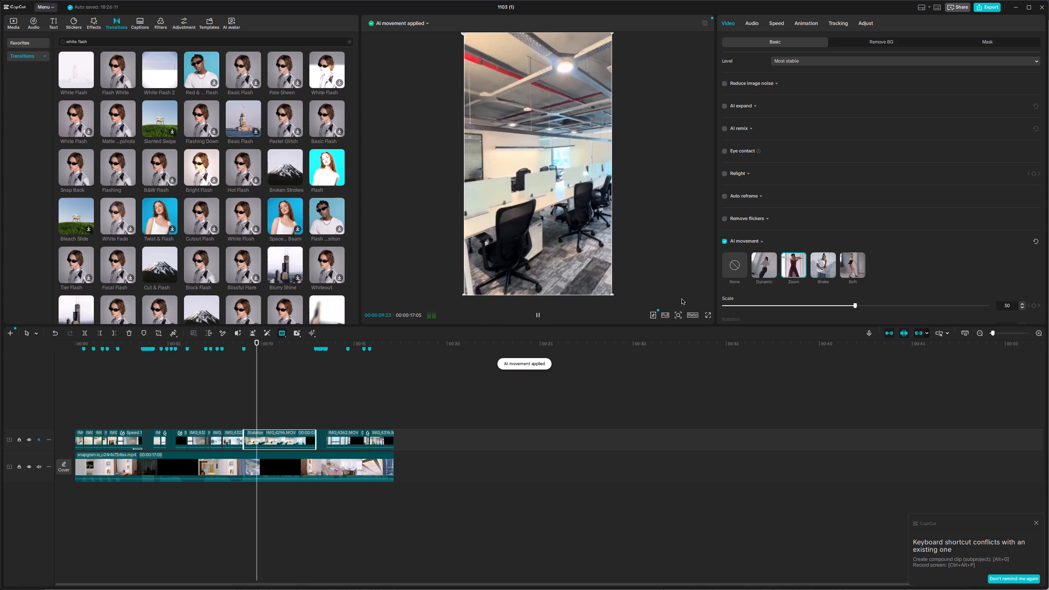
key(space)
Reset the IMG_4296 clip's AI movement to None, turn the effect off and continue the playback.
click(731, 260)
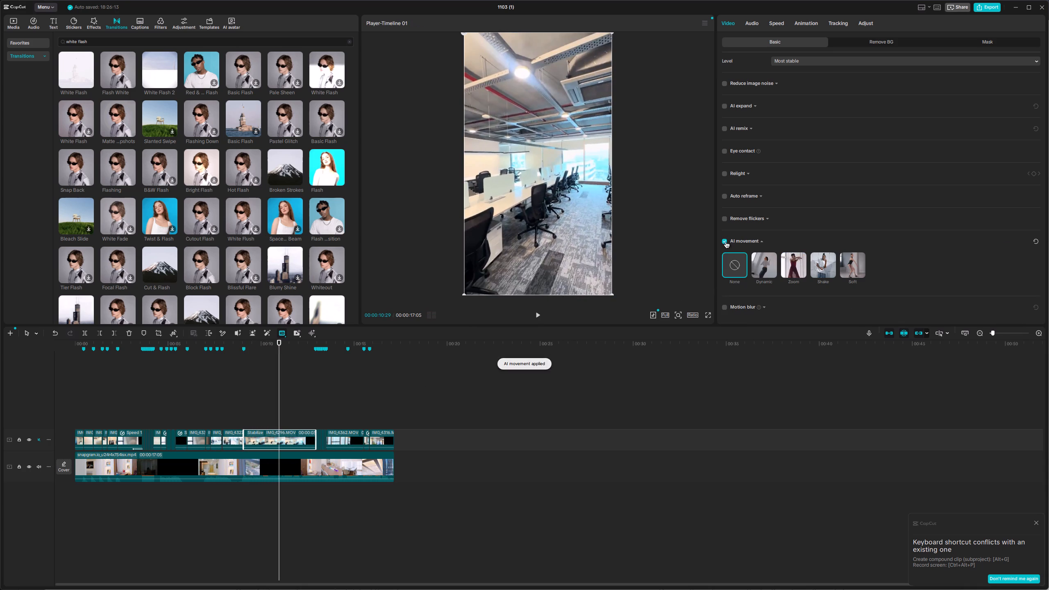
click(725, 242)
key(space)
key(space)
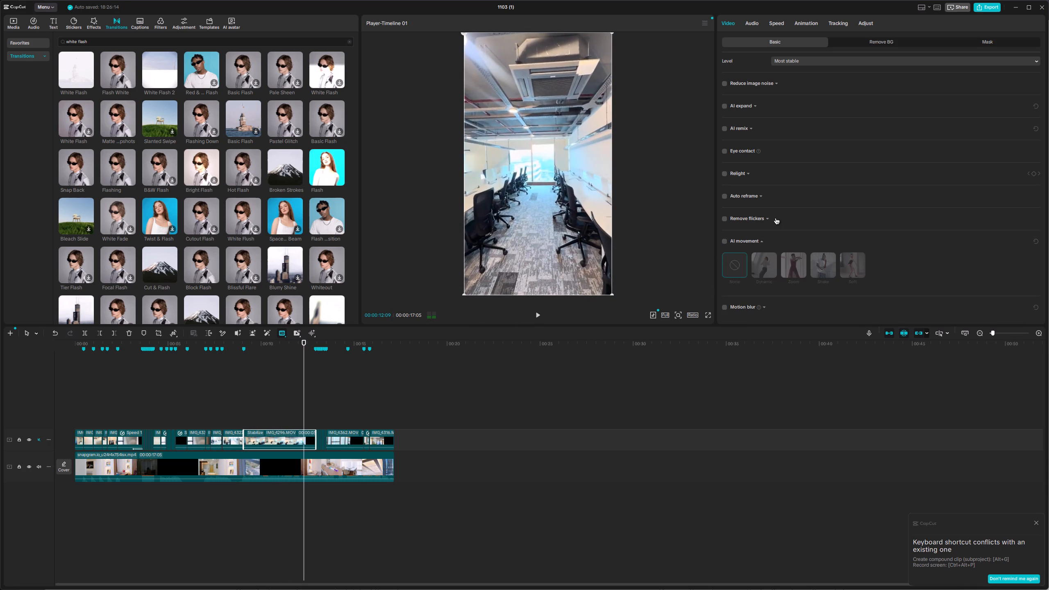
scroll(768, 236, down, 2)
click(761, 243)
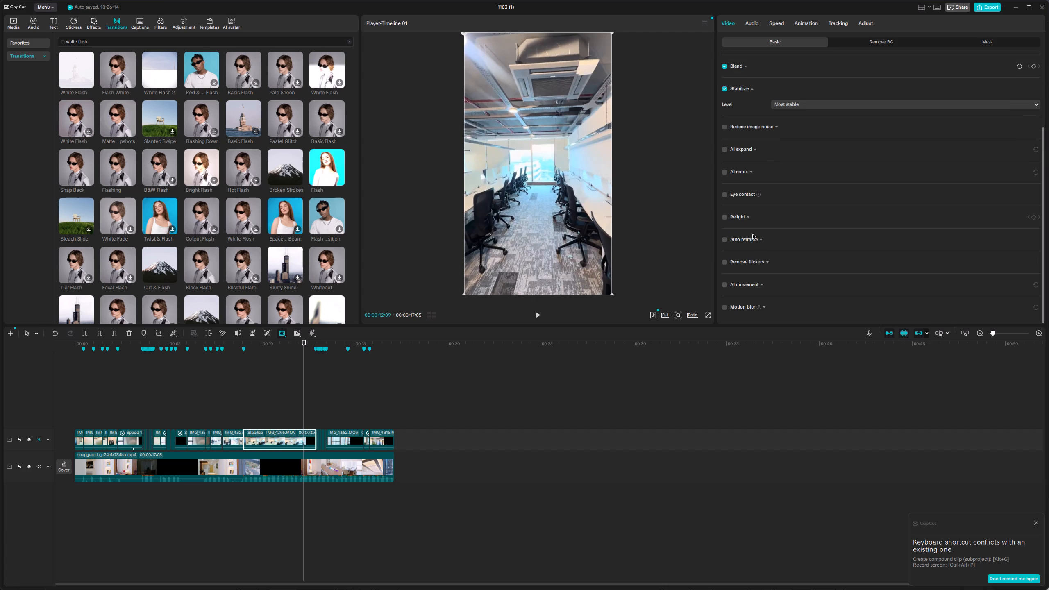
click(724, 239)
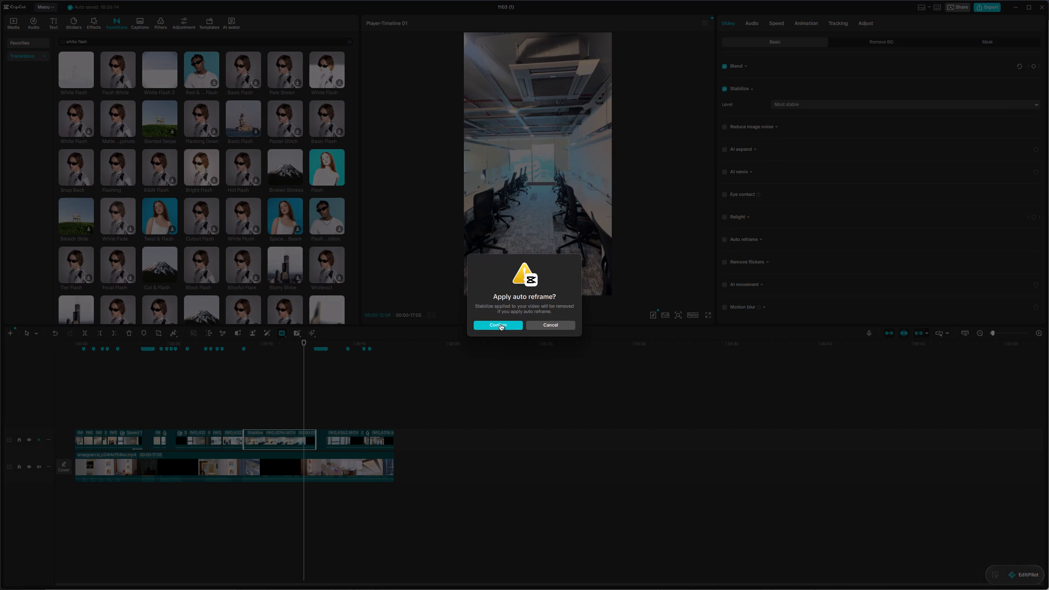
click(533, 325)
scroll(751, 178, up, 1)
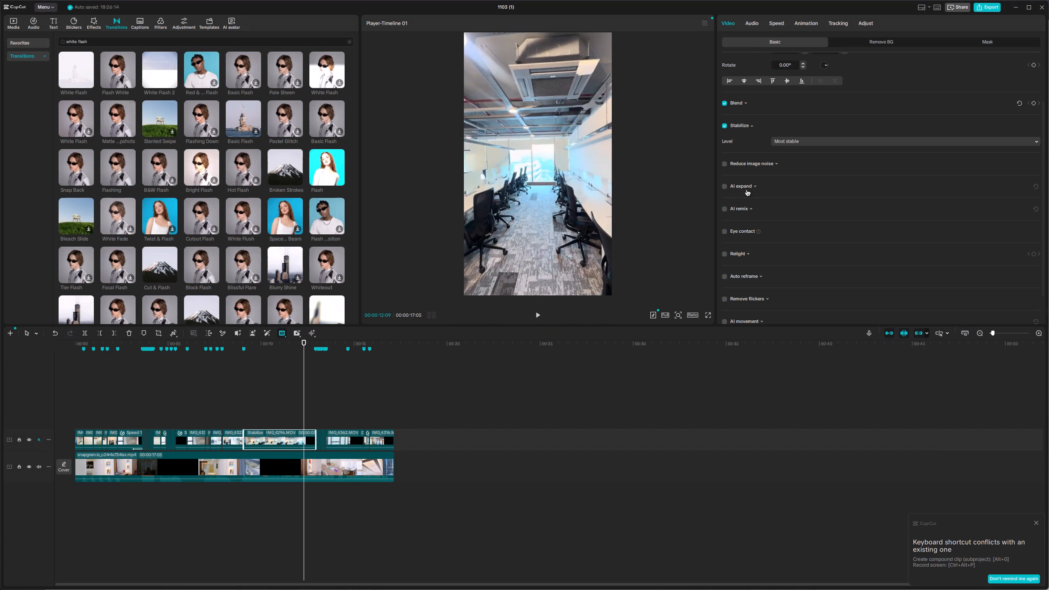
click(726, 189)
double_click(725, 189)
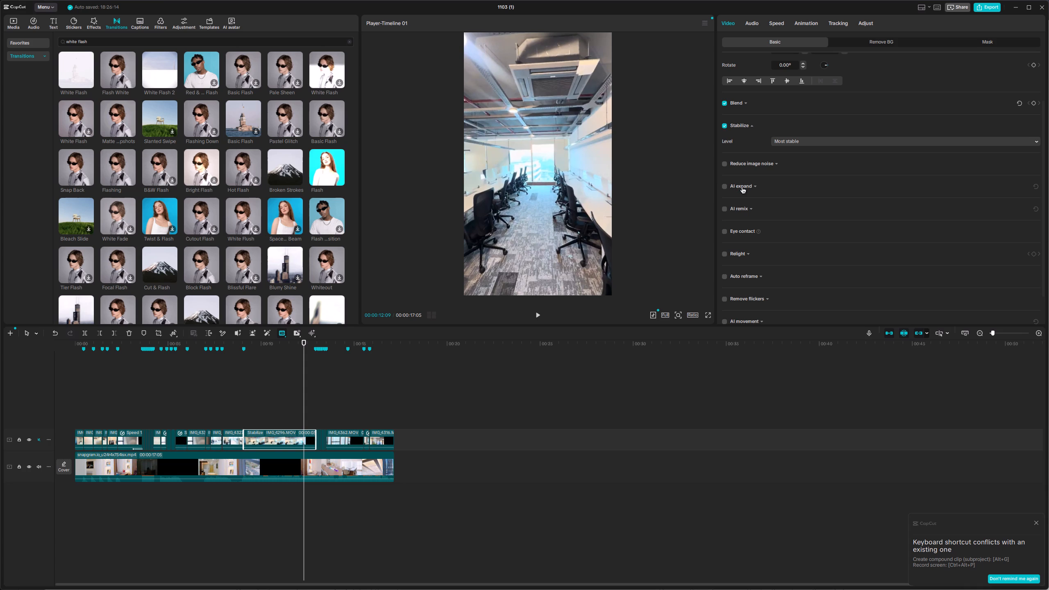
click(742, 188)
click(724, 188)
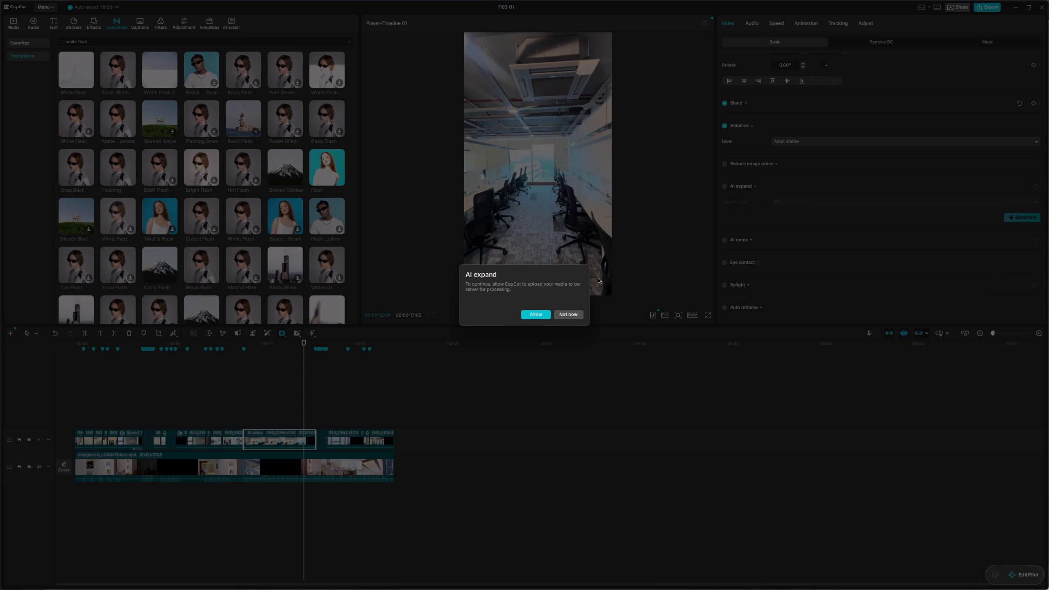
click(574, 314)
Play the IMG_4296 clip again and turn on Remove flickers for it in Flashlight mode.
drag(302, 363, 246, 371)
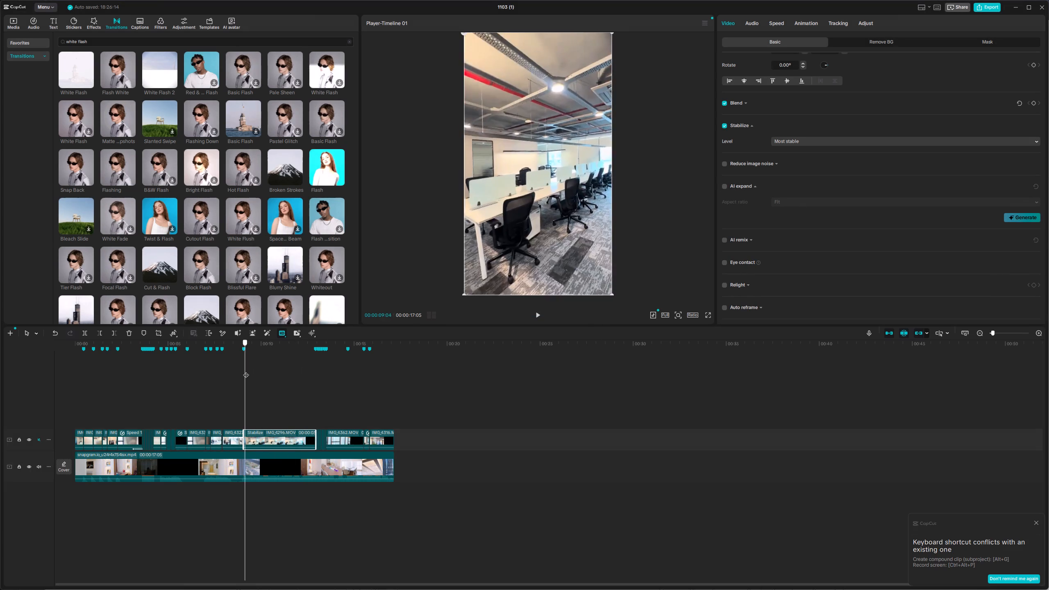
drag(246, 371, 250, 371)
key(space)
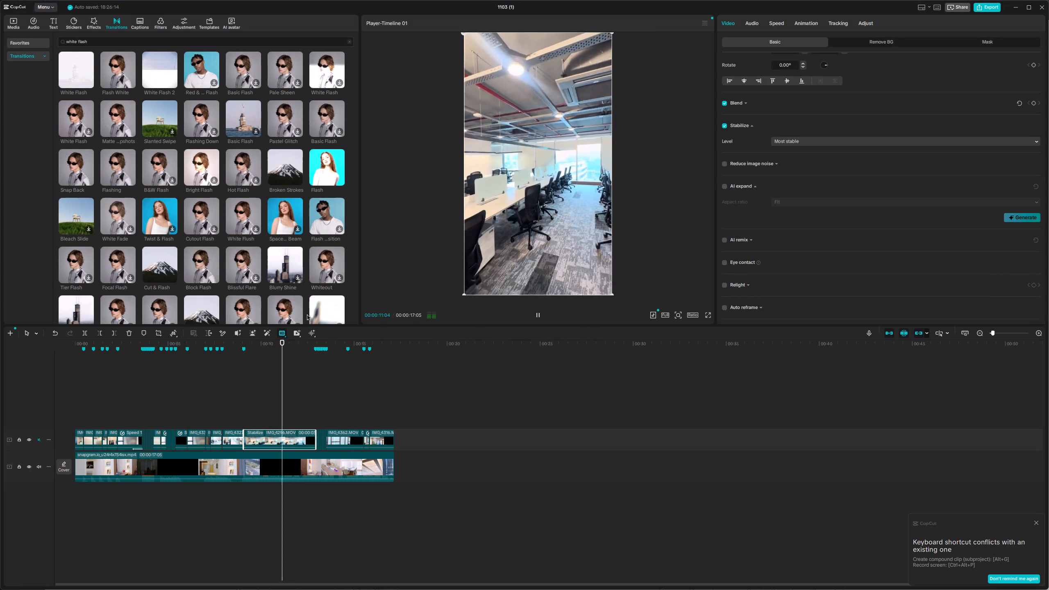
key(space)
scroll(779, 205, down, 1)
scroll(726, 274, down, 2)
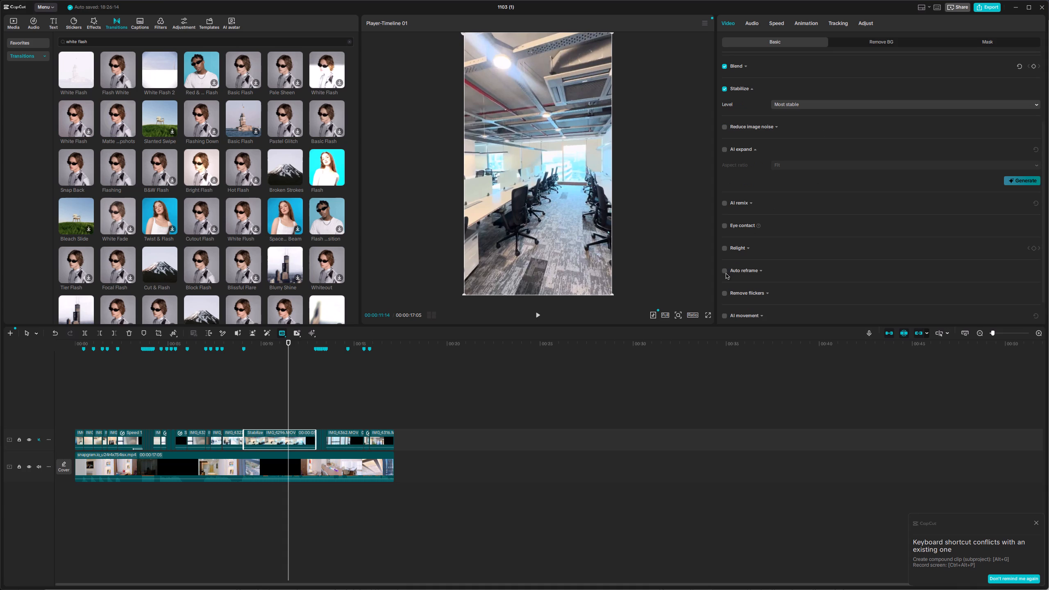
scroll(726, 274, down, 1)
click(724, 263)
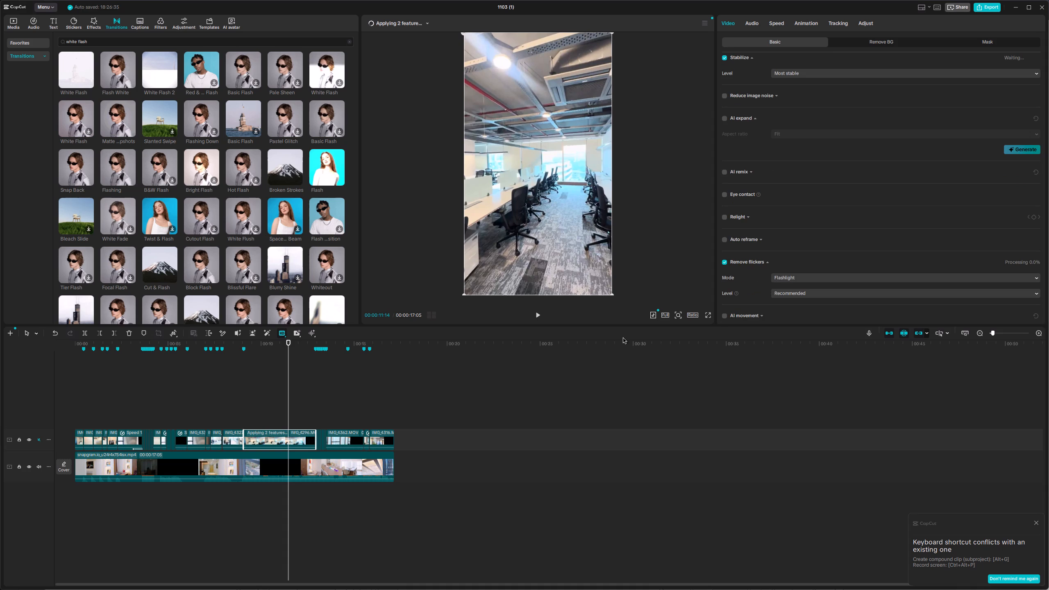
key(space)
key(space)
click(785, 281)
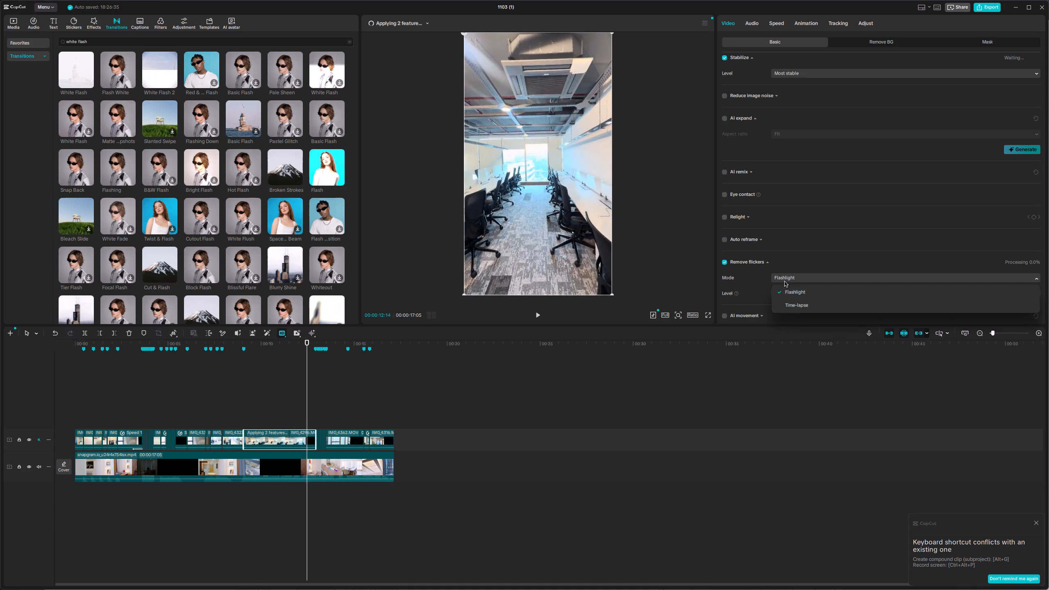
click(788, 295)
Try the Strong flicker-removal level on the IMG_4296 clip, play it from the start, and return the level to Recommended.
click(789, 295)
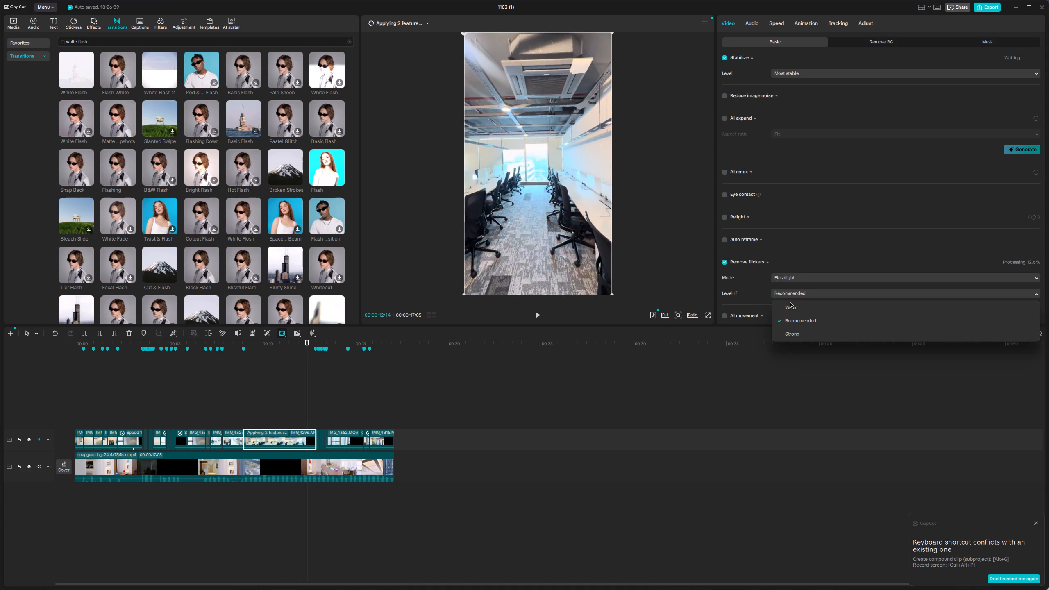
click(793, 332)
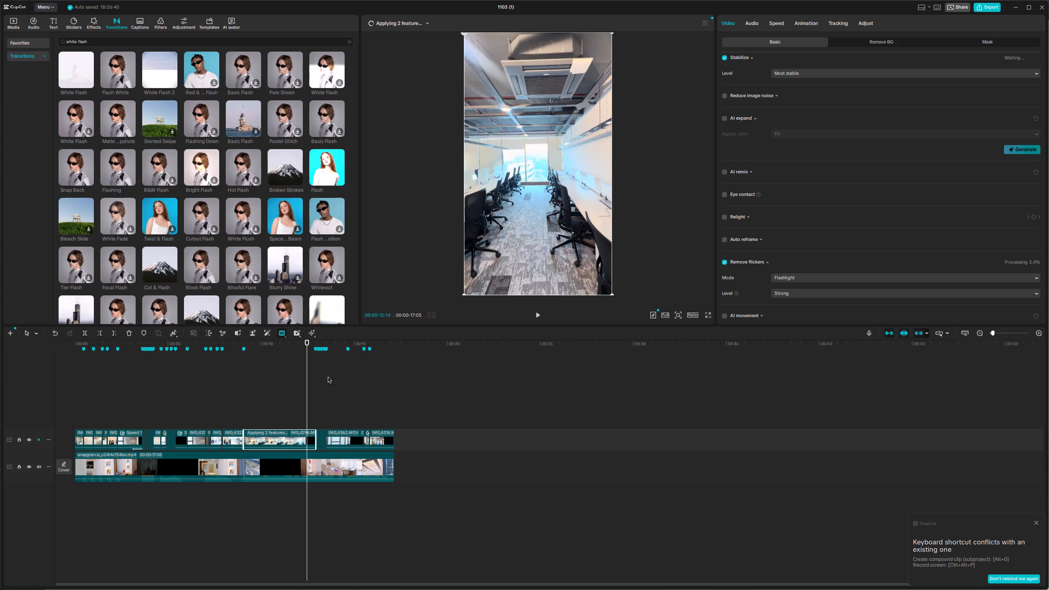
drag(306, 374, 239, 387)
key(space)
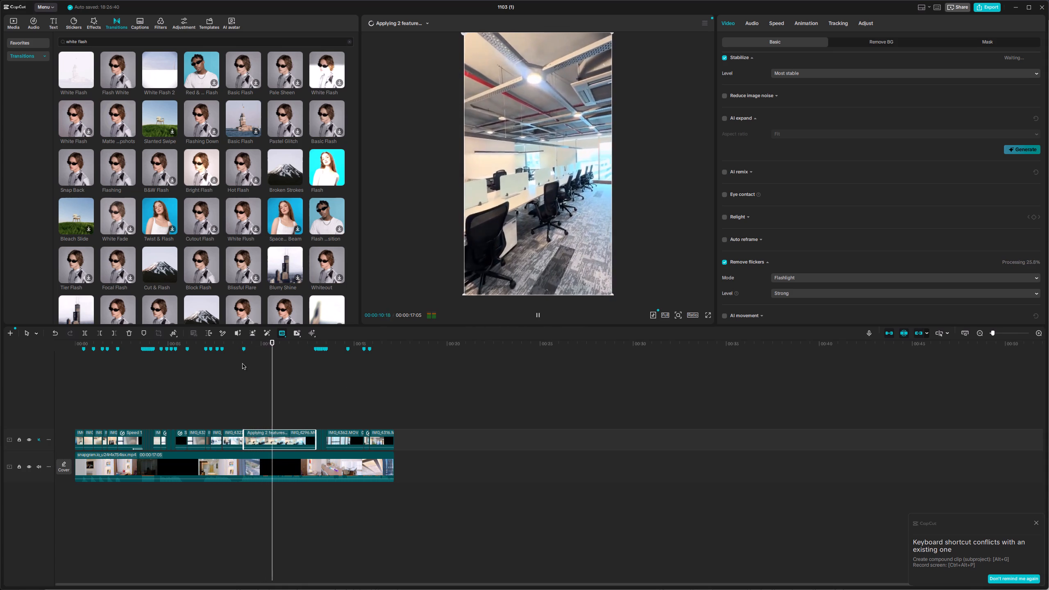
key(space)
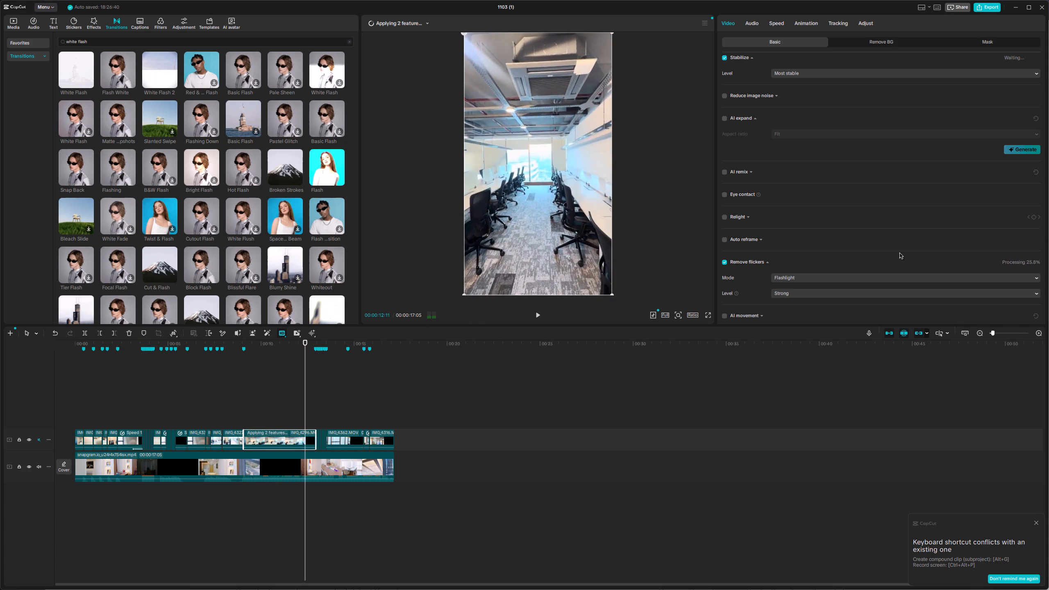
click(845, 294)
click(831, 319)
Play through the rest of the timeline and stabilize the final reception-desk clip at the Recommended level.
key(space)
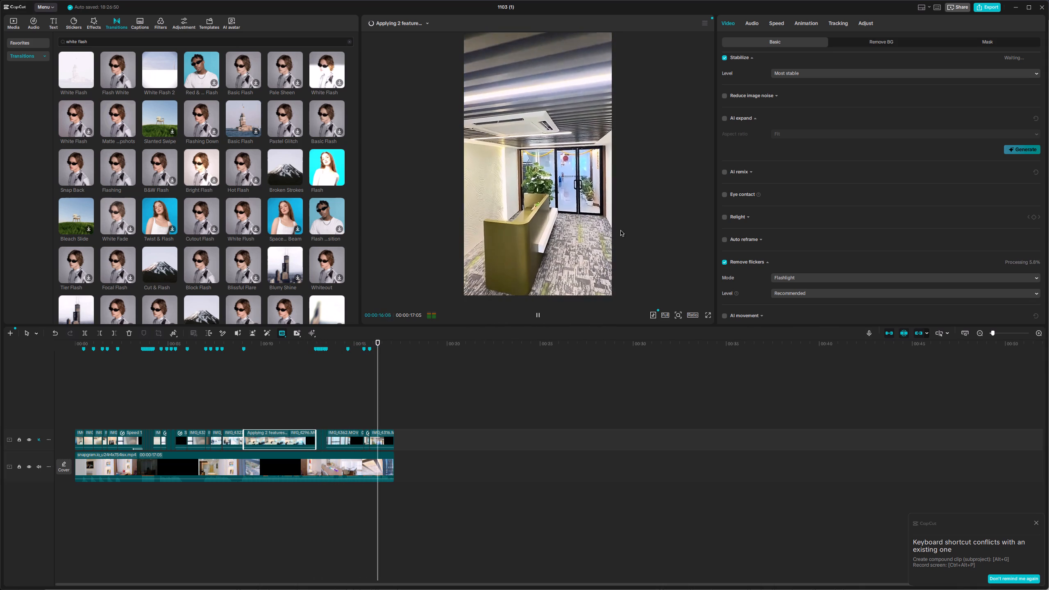
key(space)
key(space)
key(space)
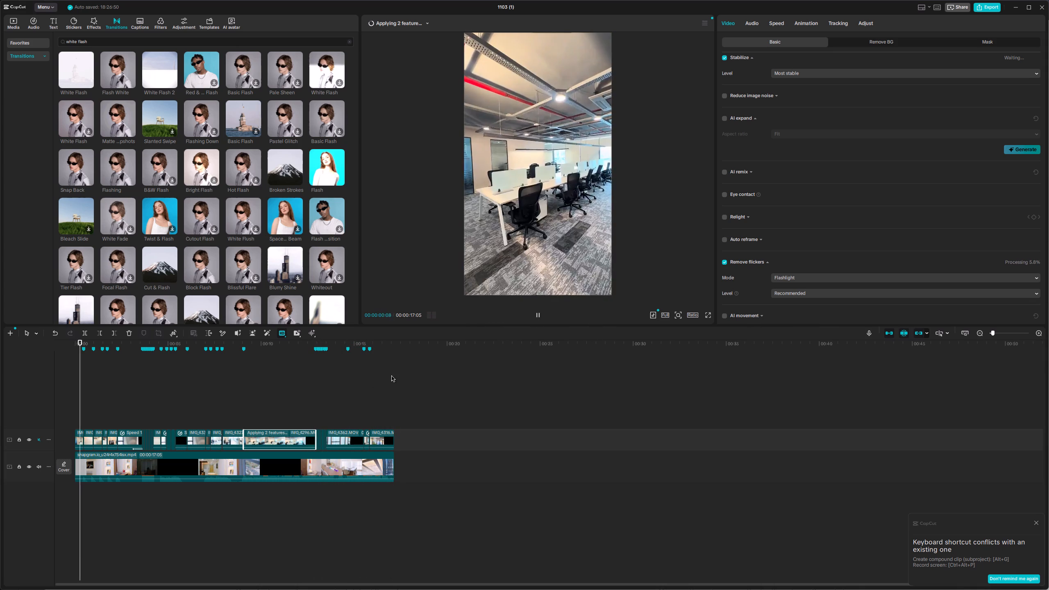
key(space)
click(385, 441)
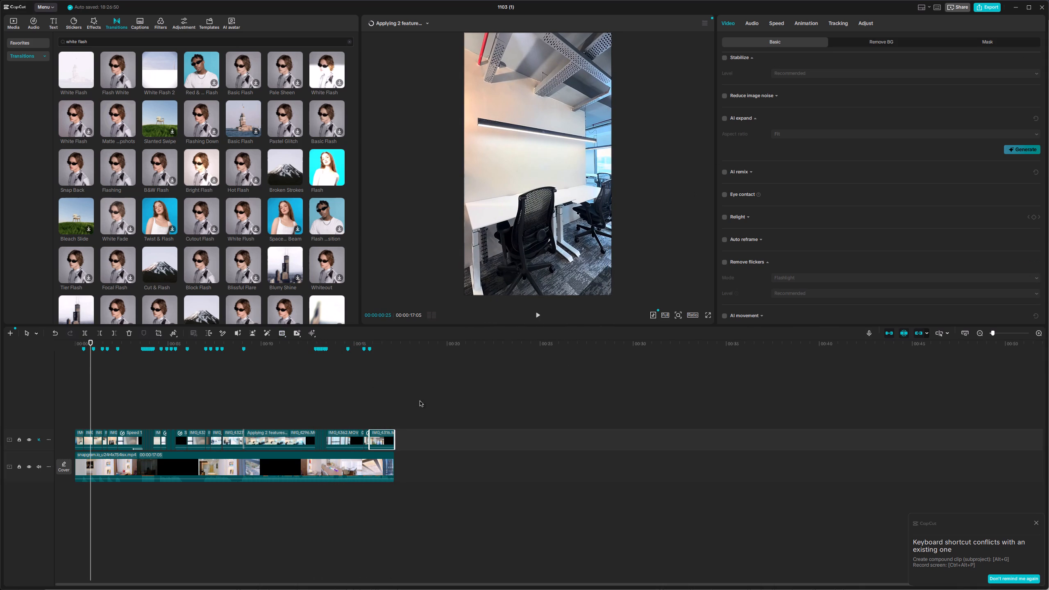
drag(91, 360, 437, 369)
drag(422, 369, 400, 376)
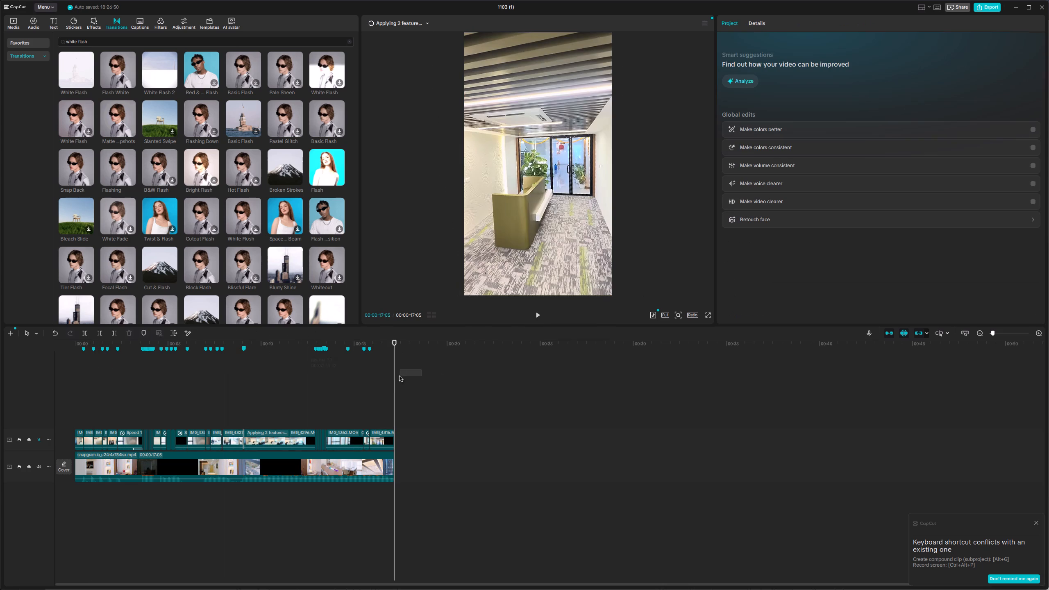
drag(400, 376, 399, 376)
drag(395, 377, 383, 382)
click(380, 442)
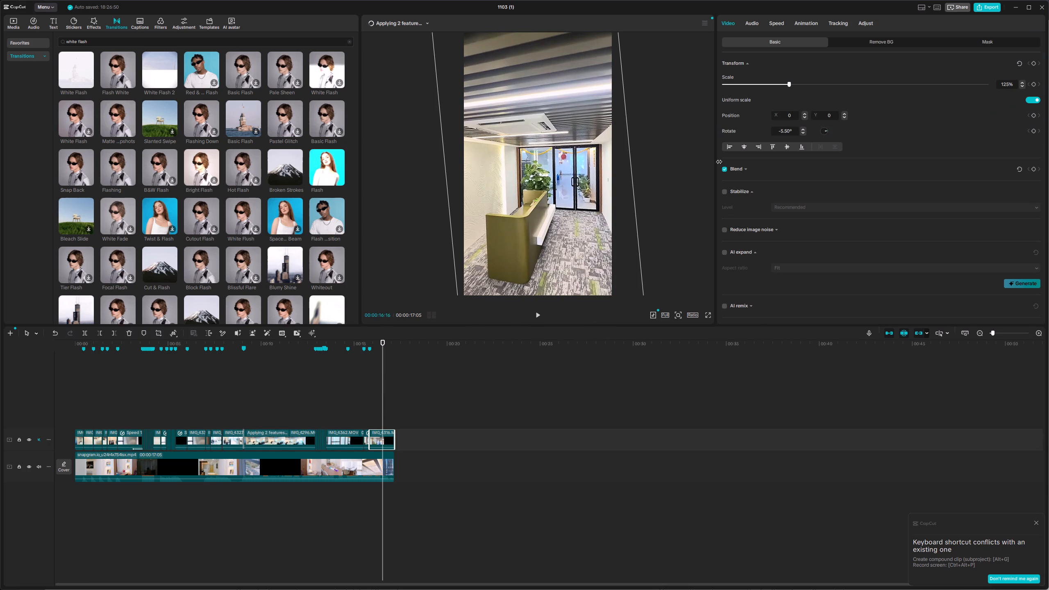
click(724, 196)
click(725, 193)
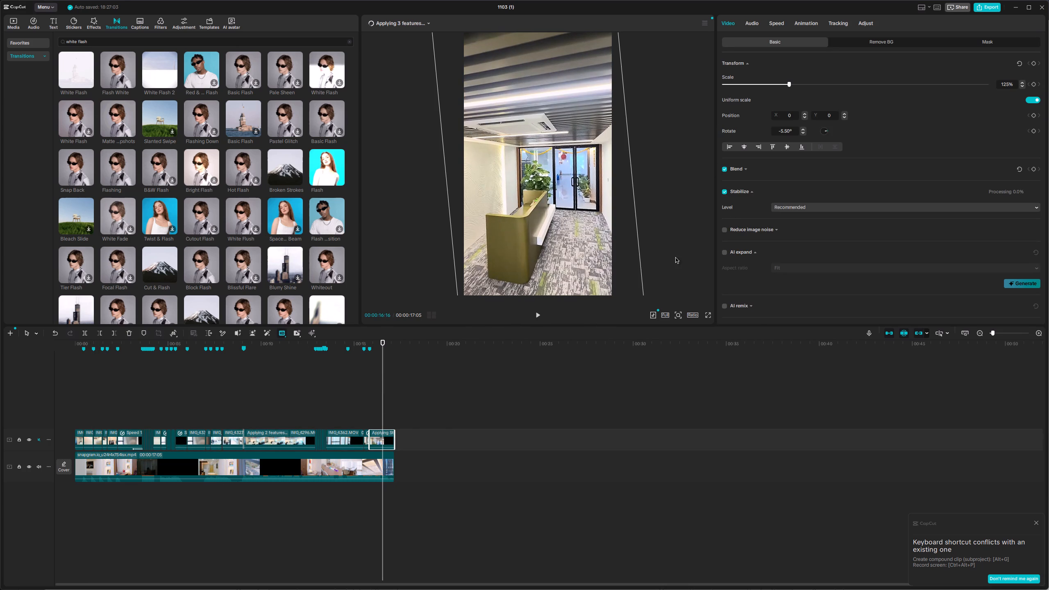
Replay the later shots, open the filter library and place the Moody Brown filter above the IMG_4296 clip, starting at about 11 s.
drag(381, 396, 319, 424)
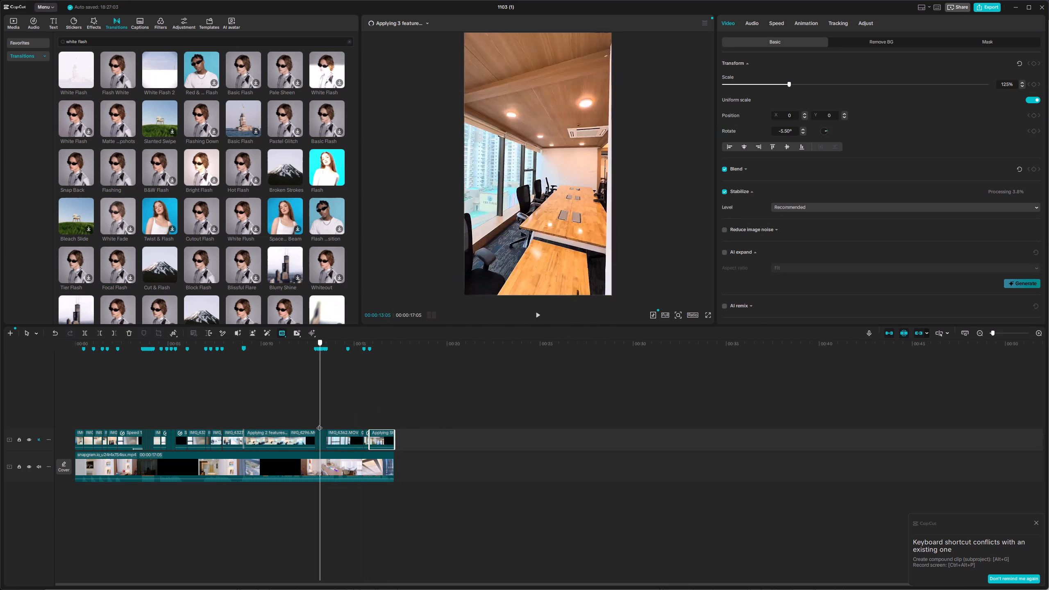
drag(319, 424, 308, 424)
key(space)
key(space)
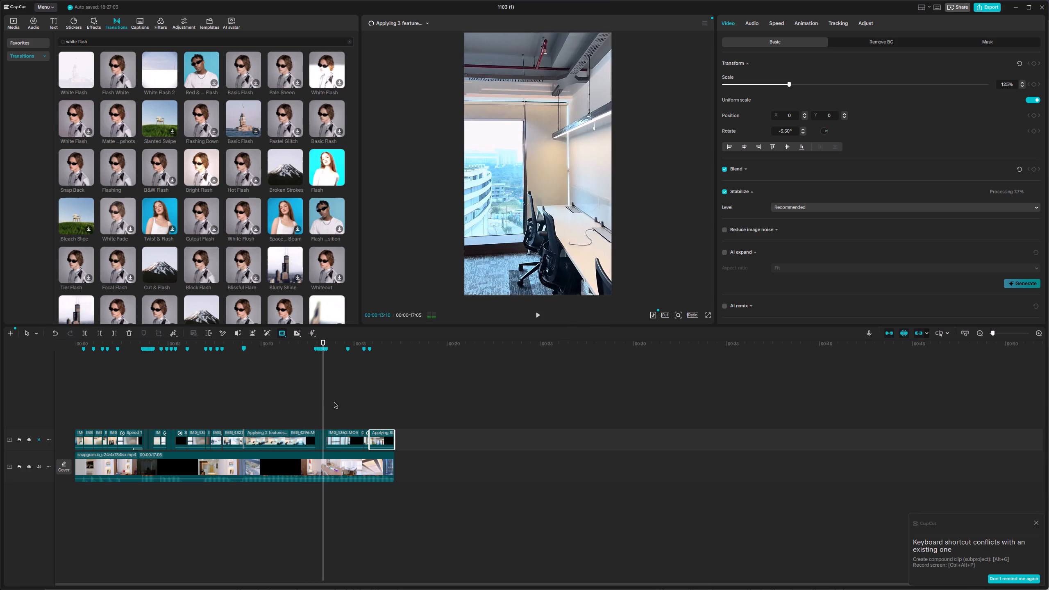
drag(323, 401, 66, 456)
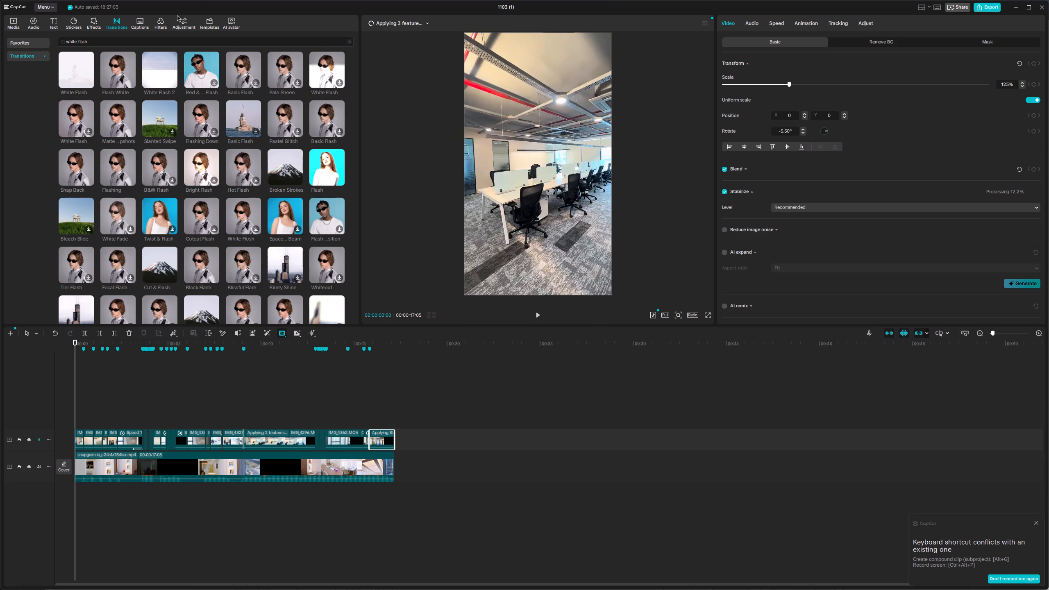
click(164, 20)
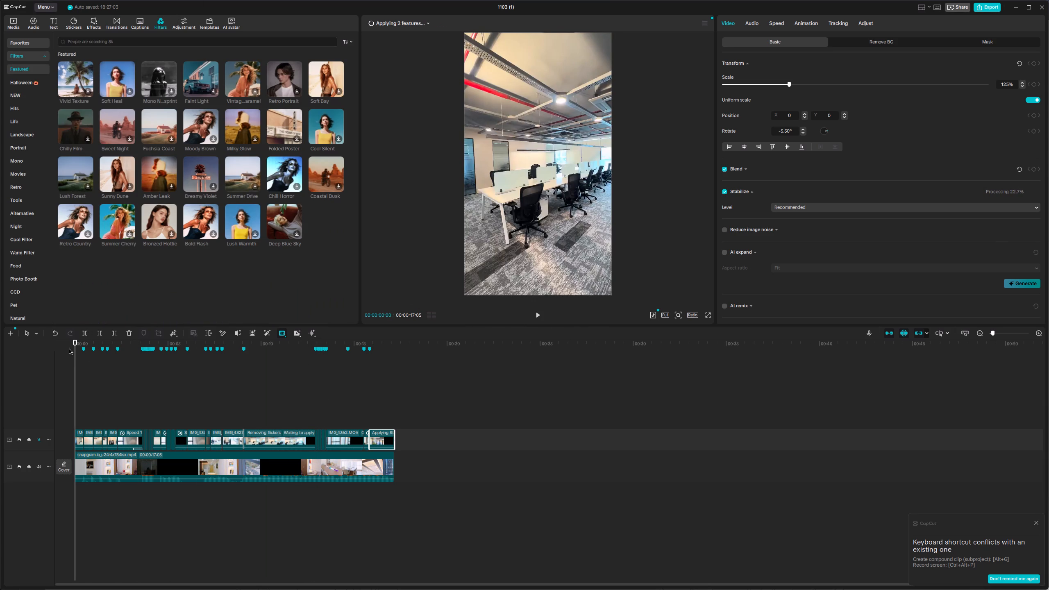
drag(74, 345, 288, 372)
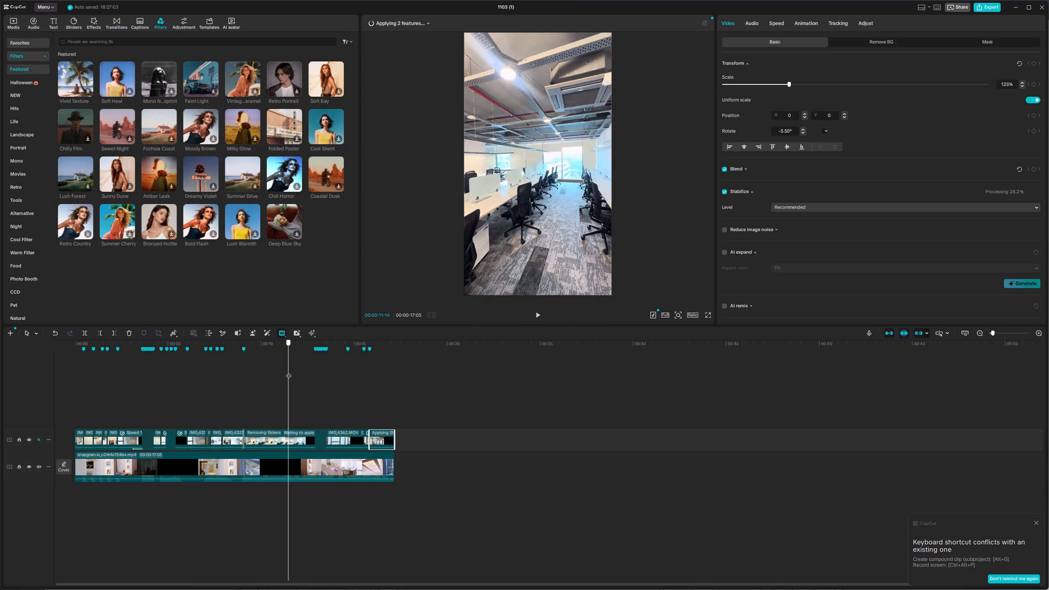
drag(288, 372, 270, 372)
key(space)
key(space)
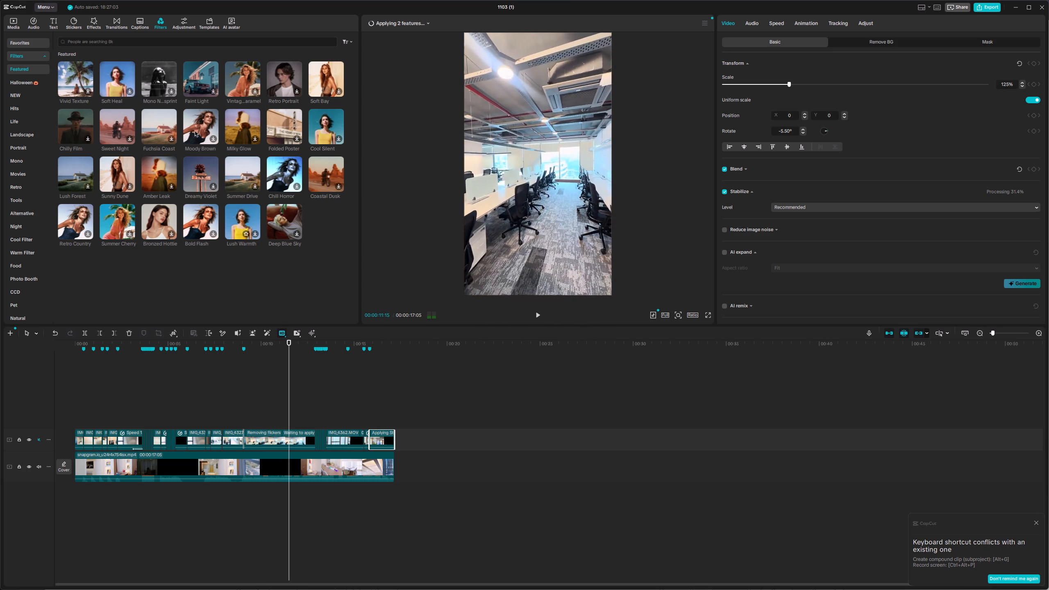
drag(190, 124, 278, 424)
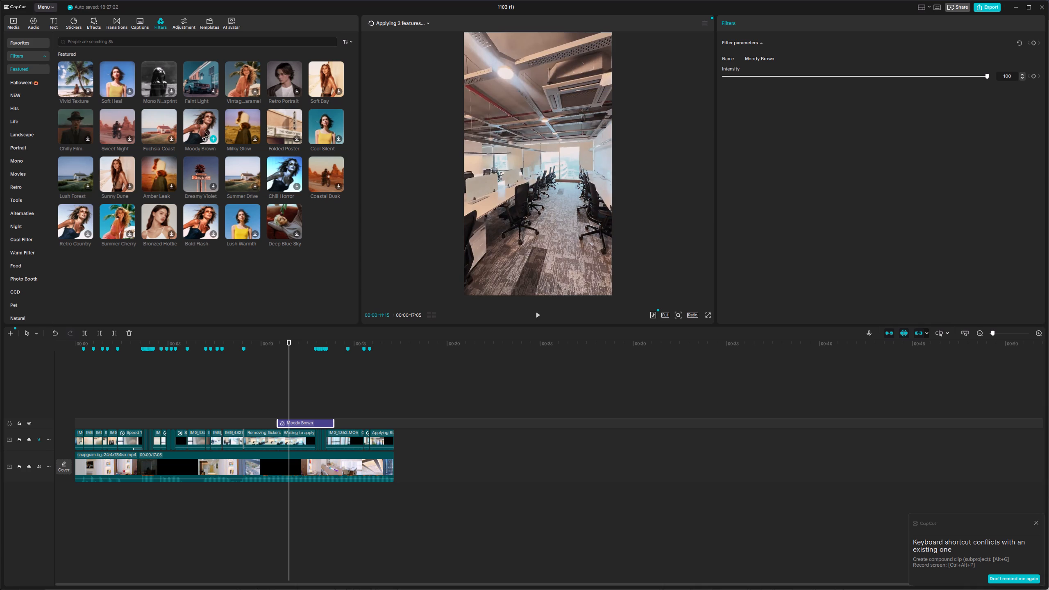
Shift the Moody Brown filter slightly earlier, preview it across the office and meeting-room shots, and delete it.
click(293, 420)
drag(296, 424, 289, 423)
drag(289, 400, 318, 413)
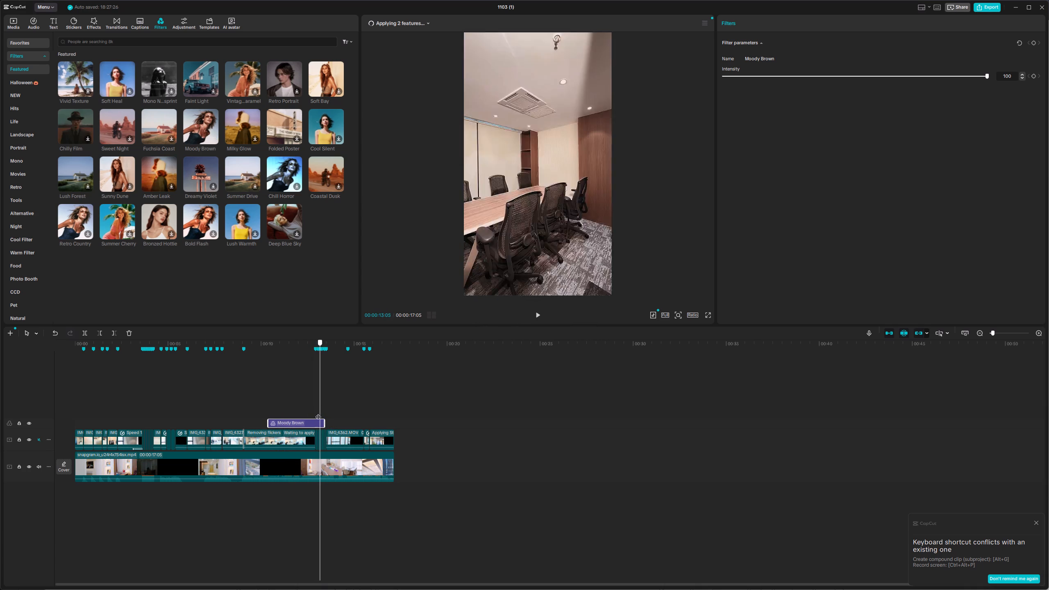
drag(318, 413, 313, 410)
click(308, 422)
key(Delete)
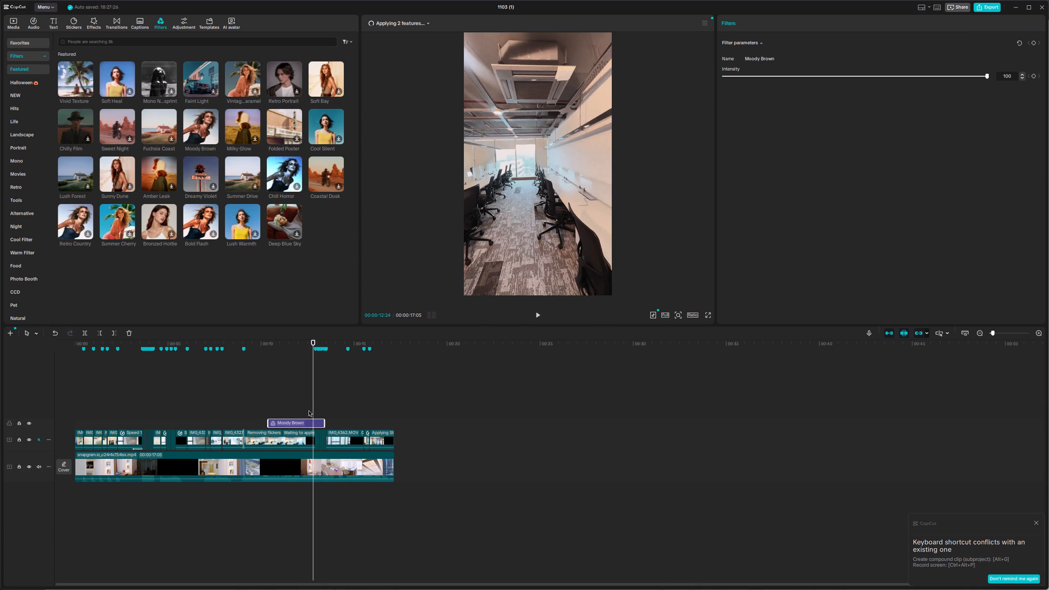
Return to the start of the timeline and browse the filter library, including the NEW, Retro and Tools categories.
drag(312, 404, 24, 397)
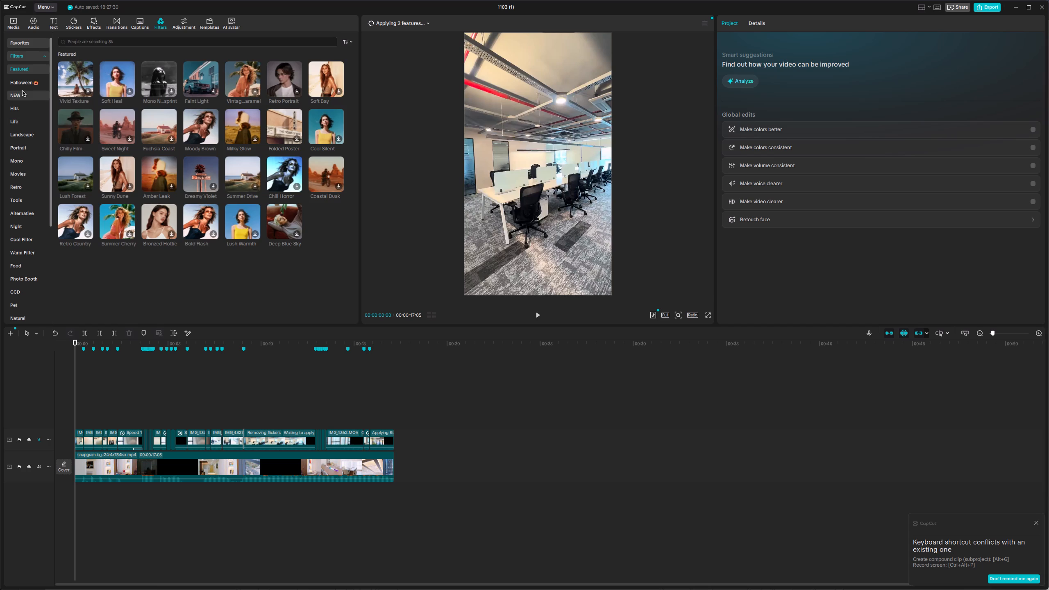
click(23, 91)
click(39, 126)
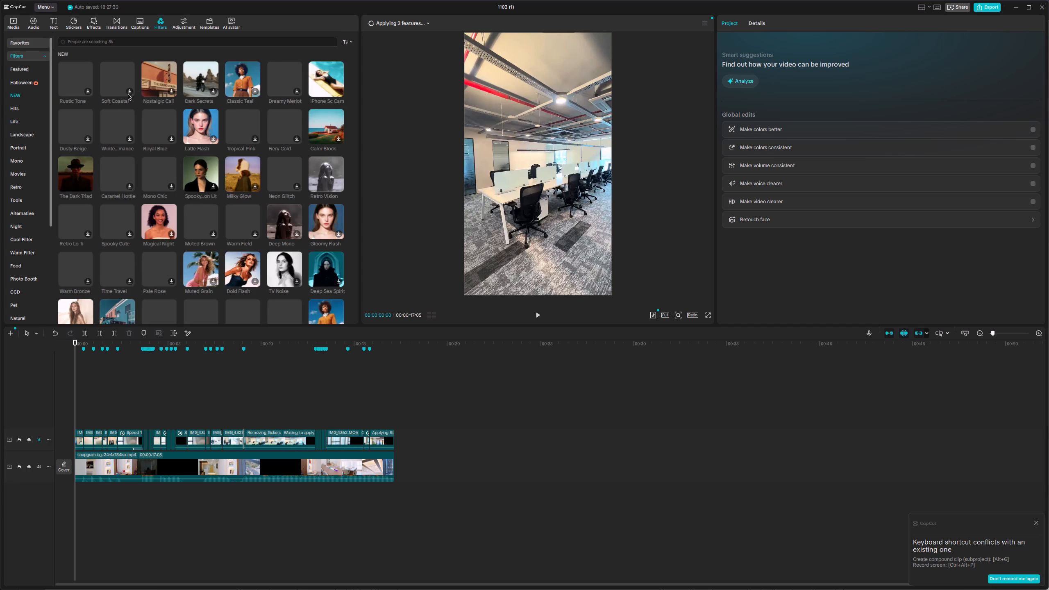
click(23, 182)
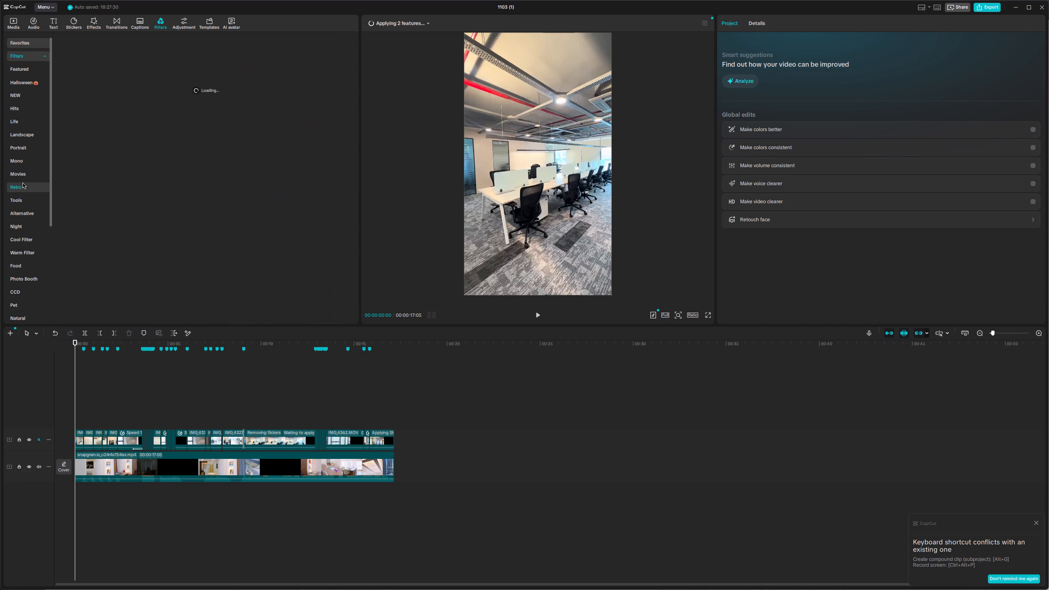
click(34, 202)
scroll(44, 227, down, 3)
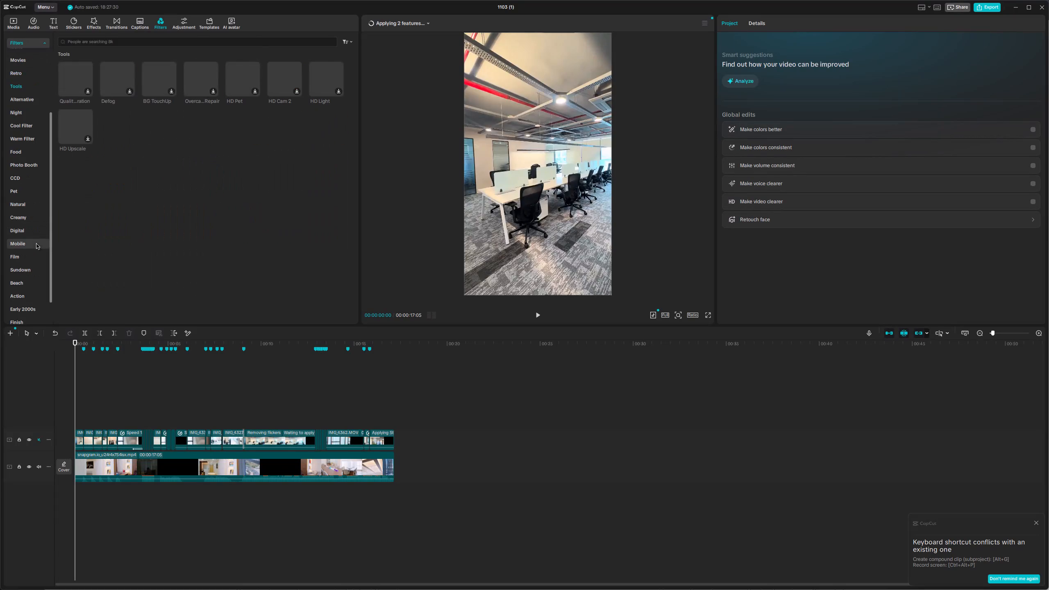
scroll(36, 245, down, 2)
scroll(32, 250, up, 3)
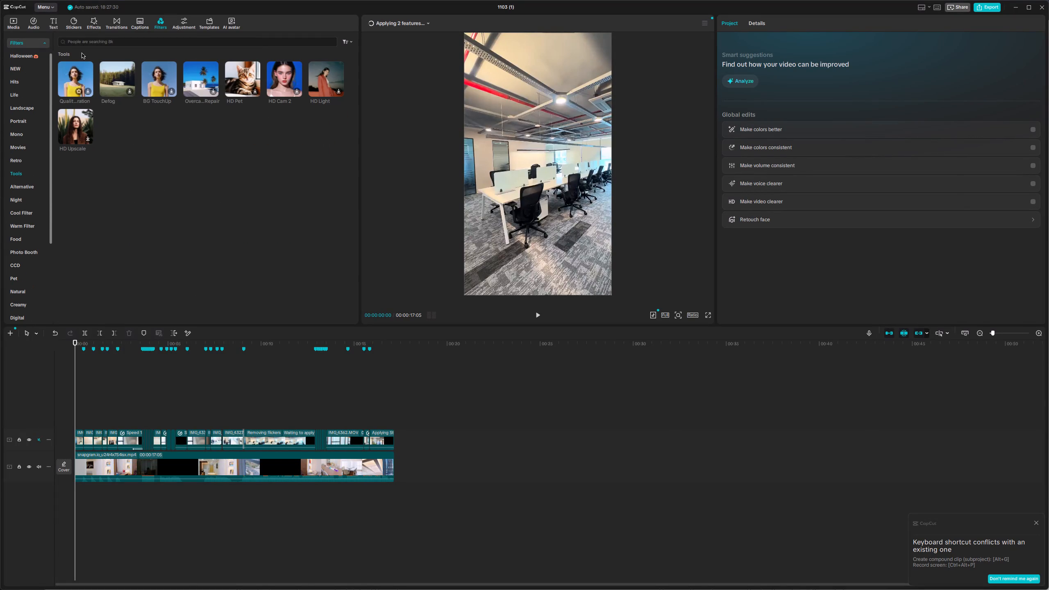
click(82, 43)
click(26, 82)
click(23, 70)
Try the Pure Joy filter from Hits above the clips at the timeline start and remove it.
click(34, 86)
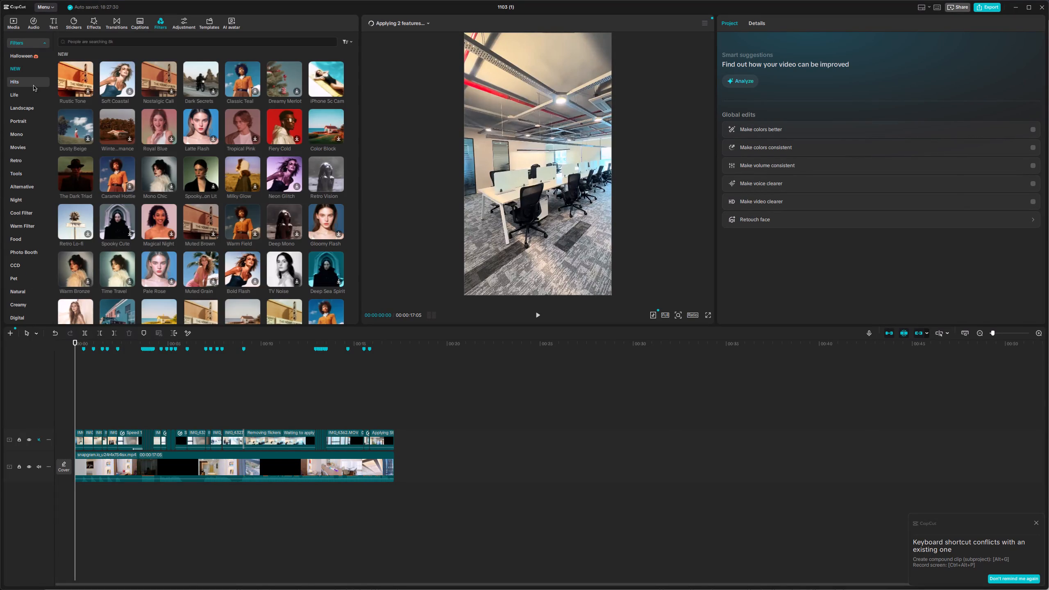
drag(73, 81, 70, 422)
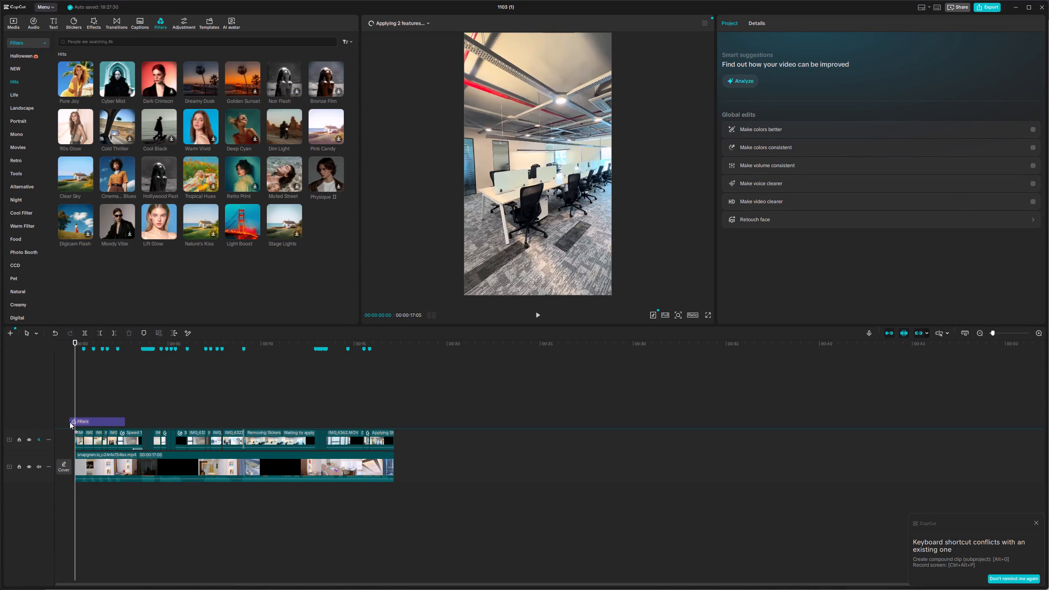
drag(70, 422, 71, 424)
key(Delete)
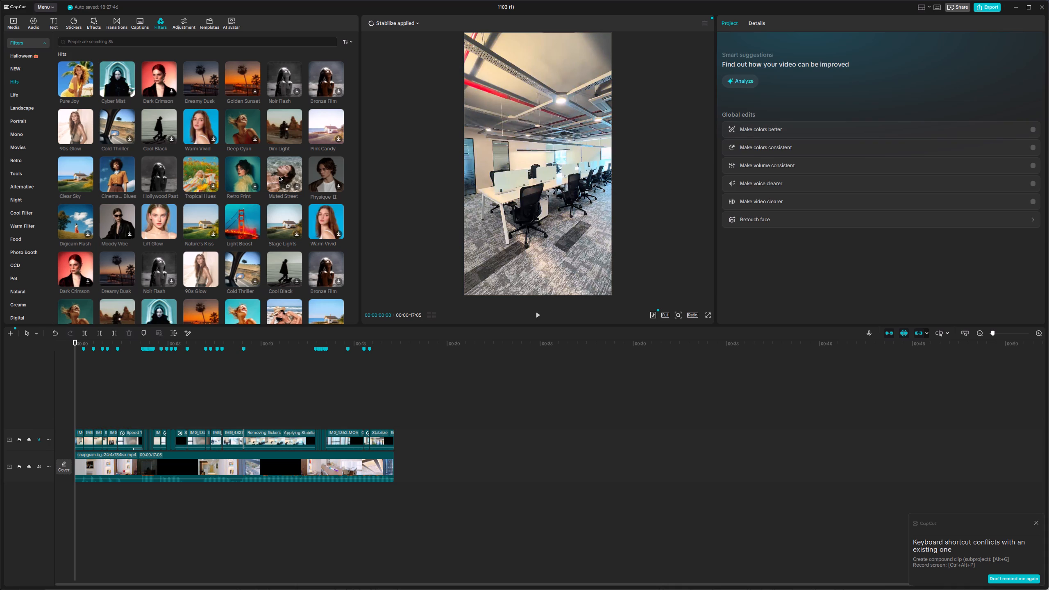
Look through the Hits and Life filter categories for a look that suits the office shots.
scroll(236, 133, down, 1)
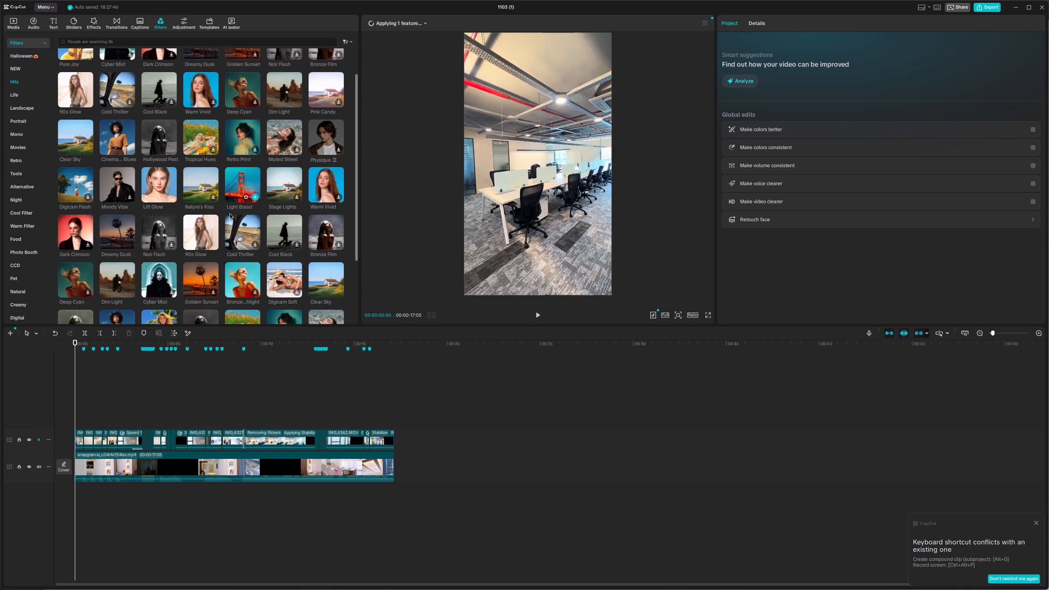
scroll(229, 215, down, 2)
scroll(251, 255, down, 1)
scroll(141, 239, down, 2)
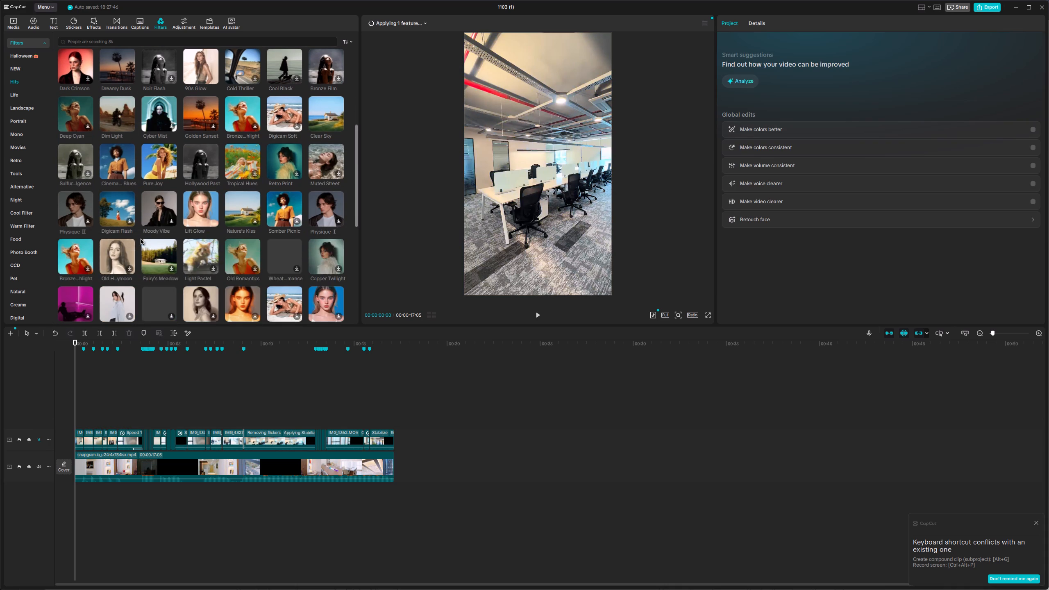
scroll(141, 239, down, 4)
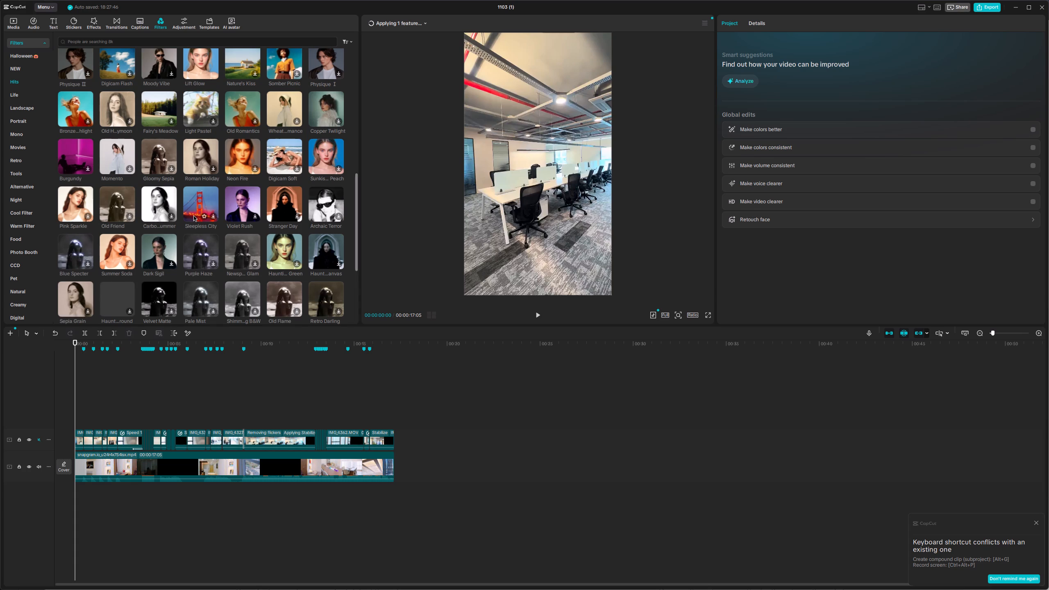
scroll(194, 216, down, 3)
click(20, 95)
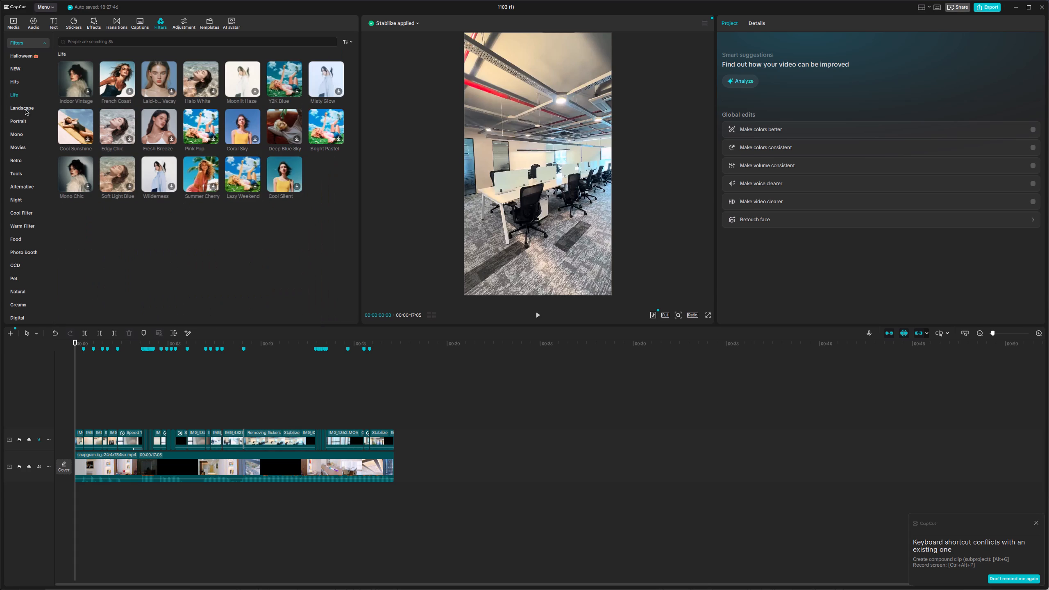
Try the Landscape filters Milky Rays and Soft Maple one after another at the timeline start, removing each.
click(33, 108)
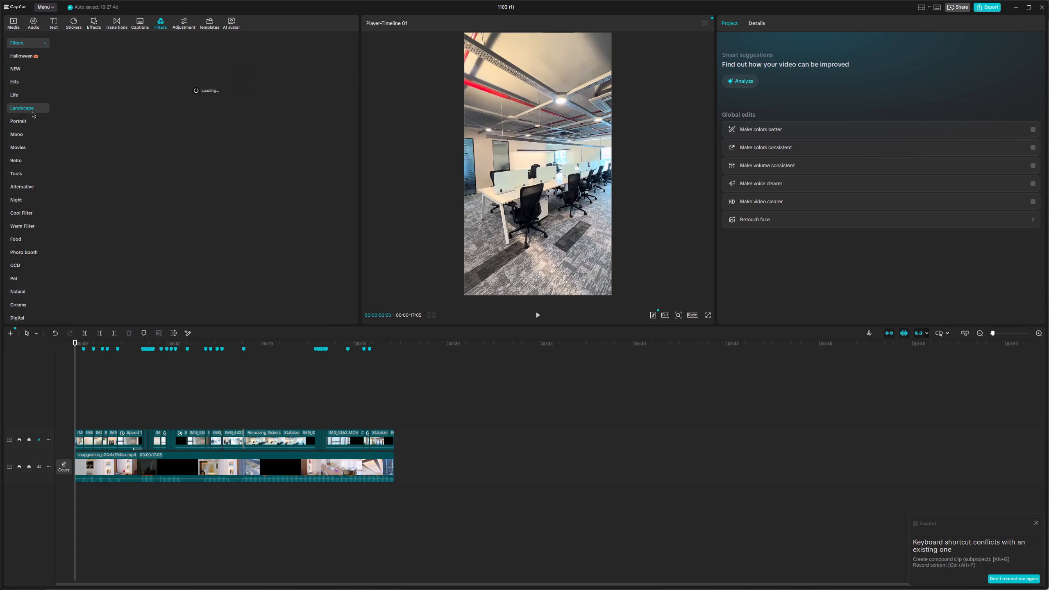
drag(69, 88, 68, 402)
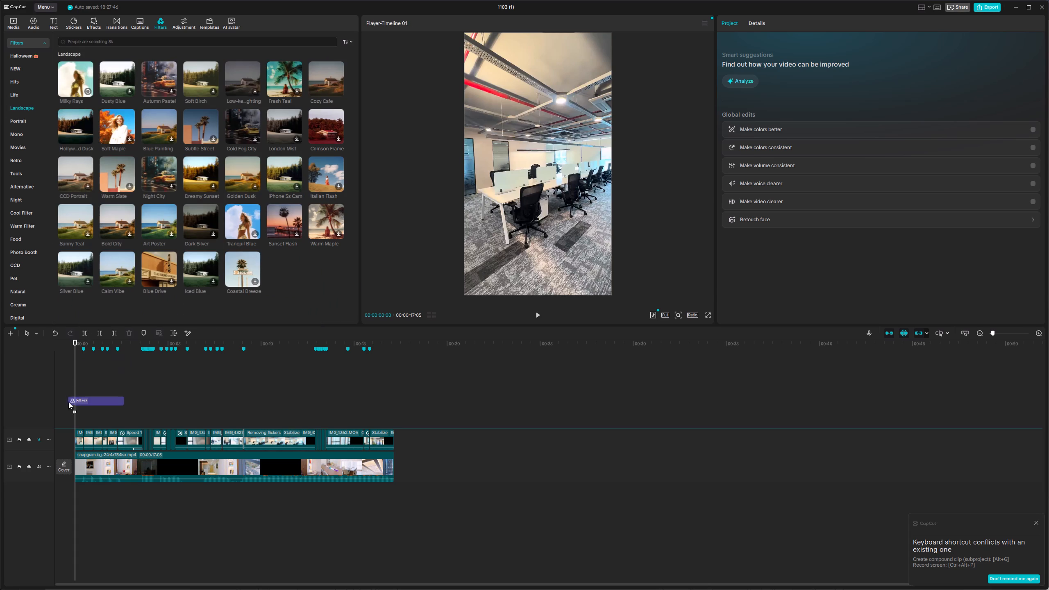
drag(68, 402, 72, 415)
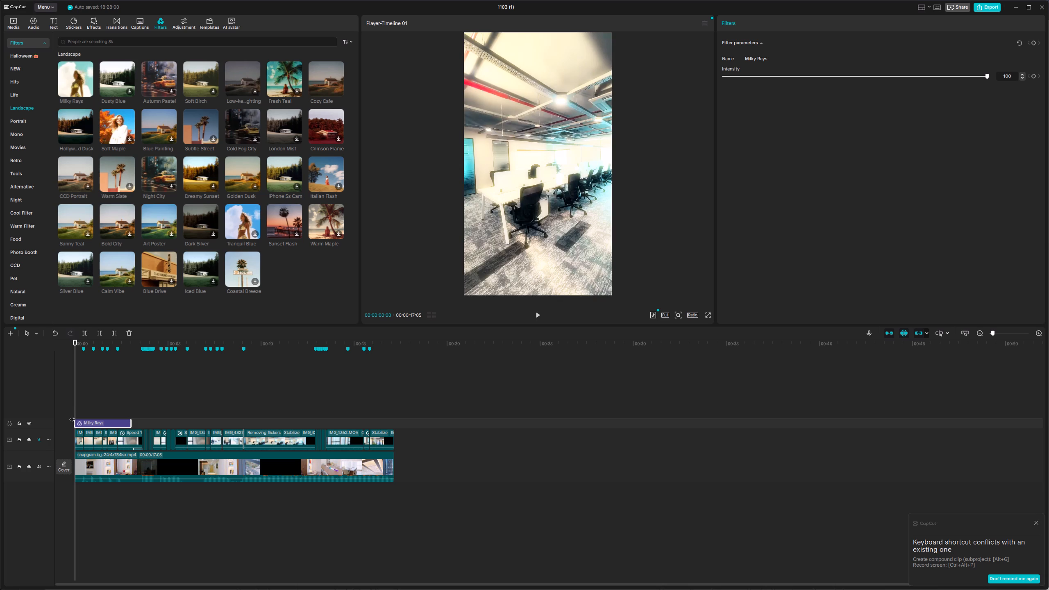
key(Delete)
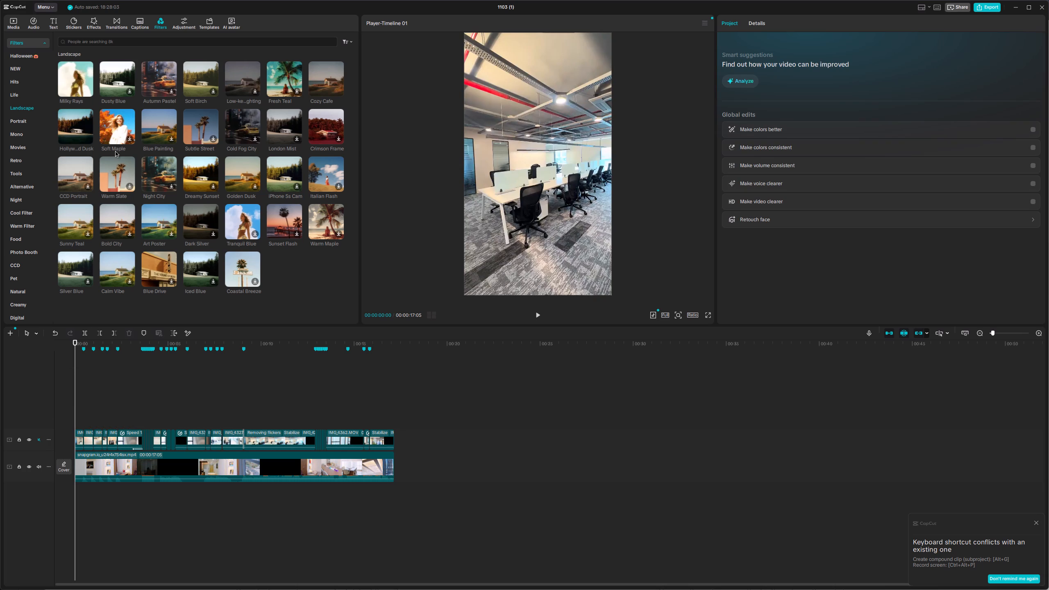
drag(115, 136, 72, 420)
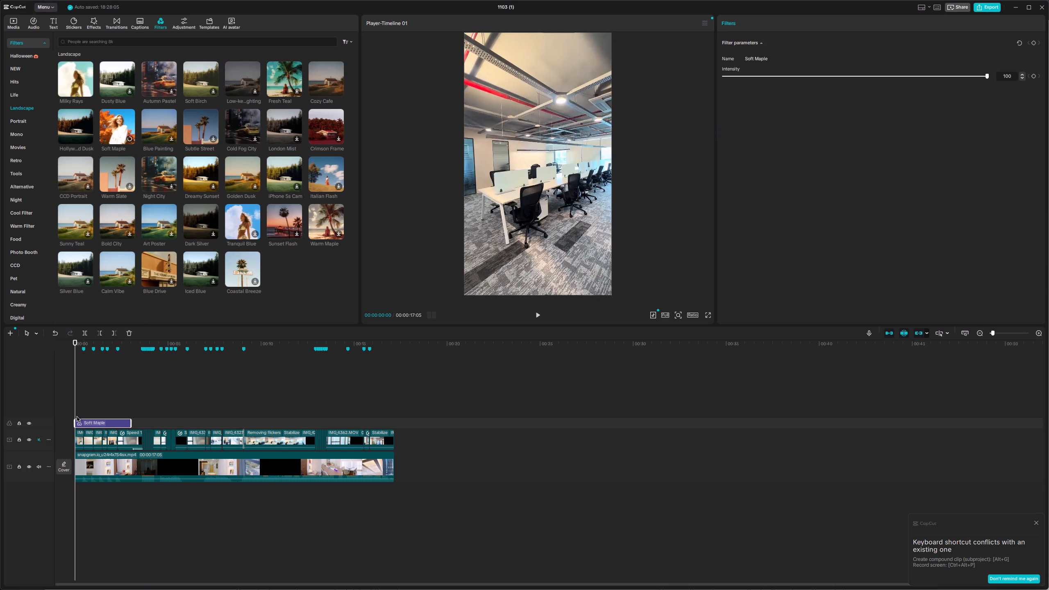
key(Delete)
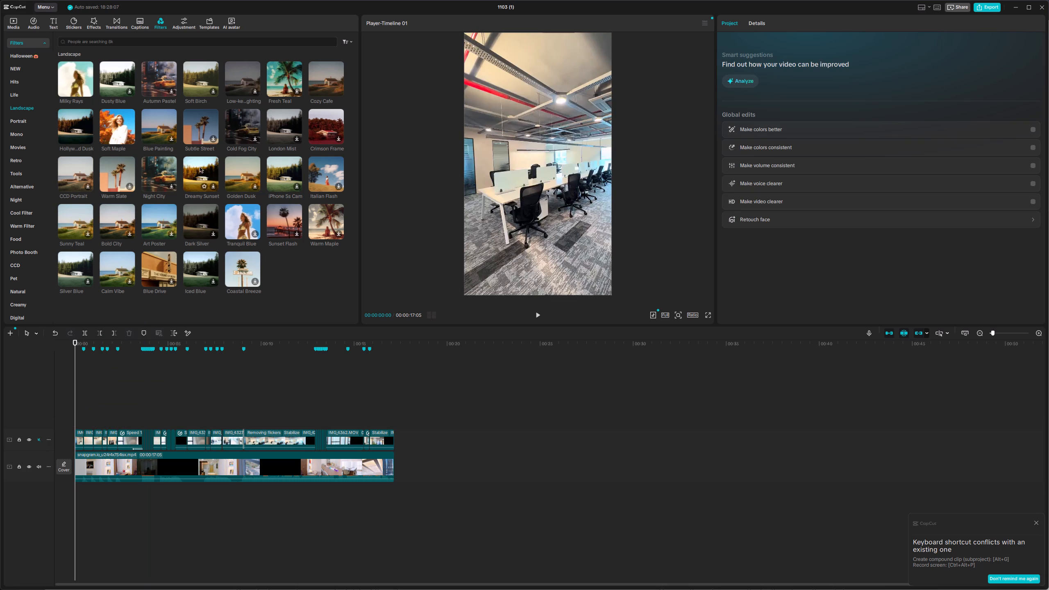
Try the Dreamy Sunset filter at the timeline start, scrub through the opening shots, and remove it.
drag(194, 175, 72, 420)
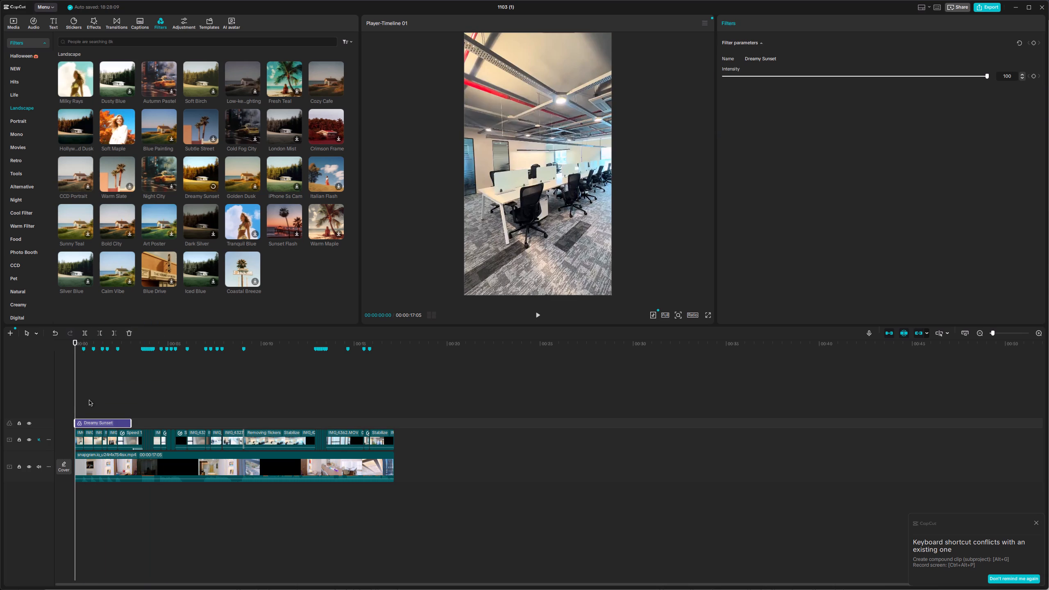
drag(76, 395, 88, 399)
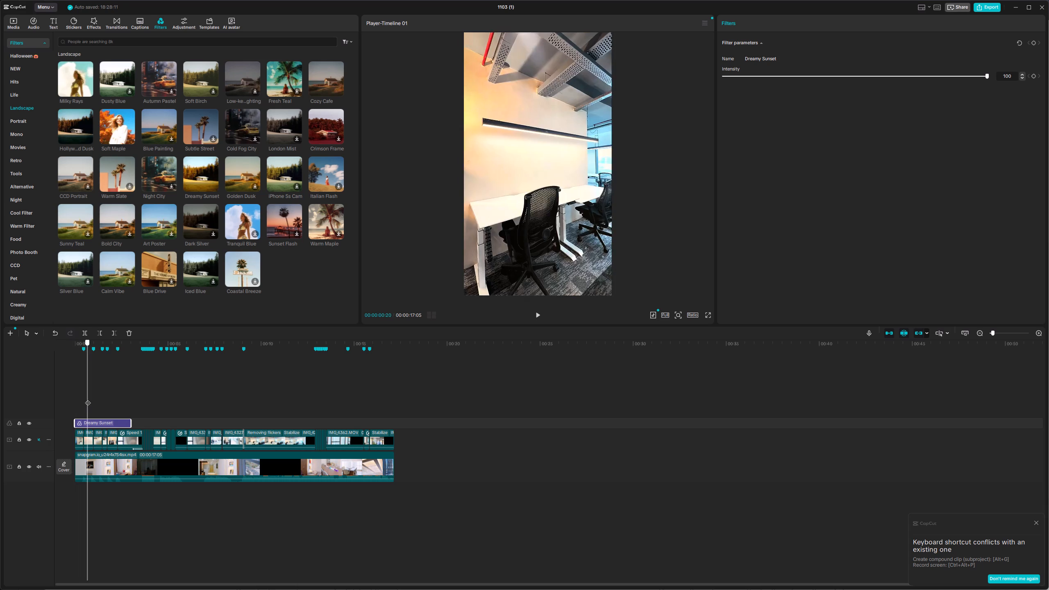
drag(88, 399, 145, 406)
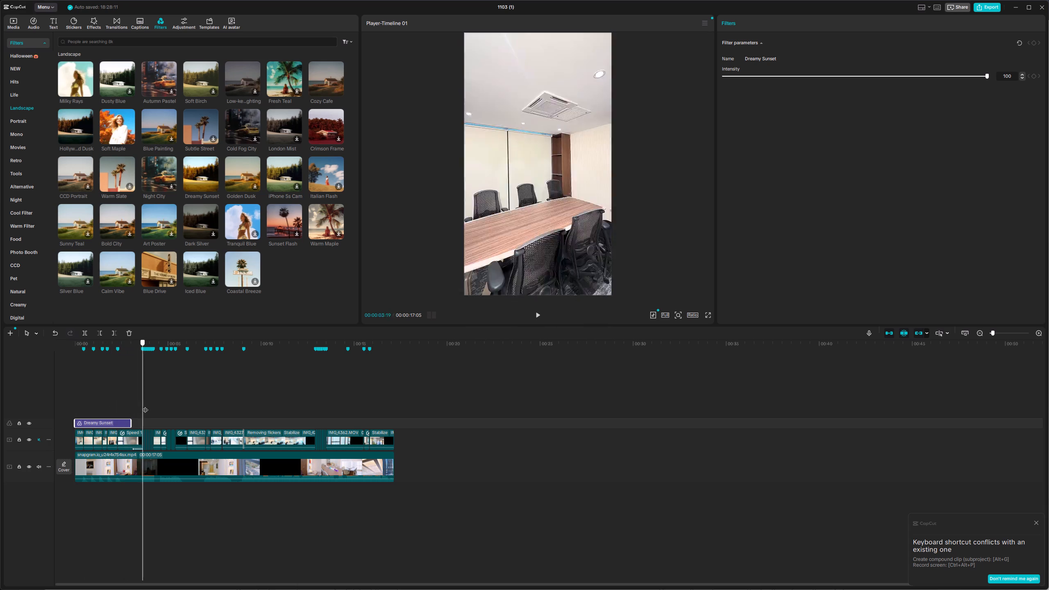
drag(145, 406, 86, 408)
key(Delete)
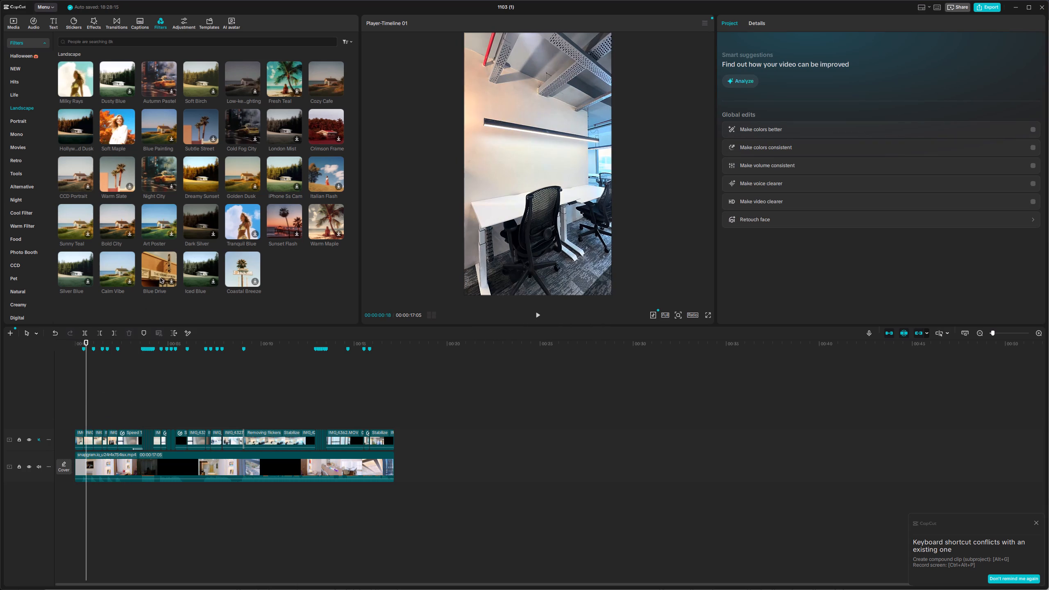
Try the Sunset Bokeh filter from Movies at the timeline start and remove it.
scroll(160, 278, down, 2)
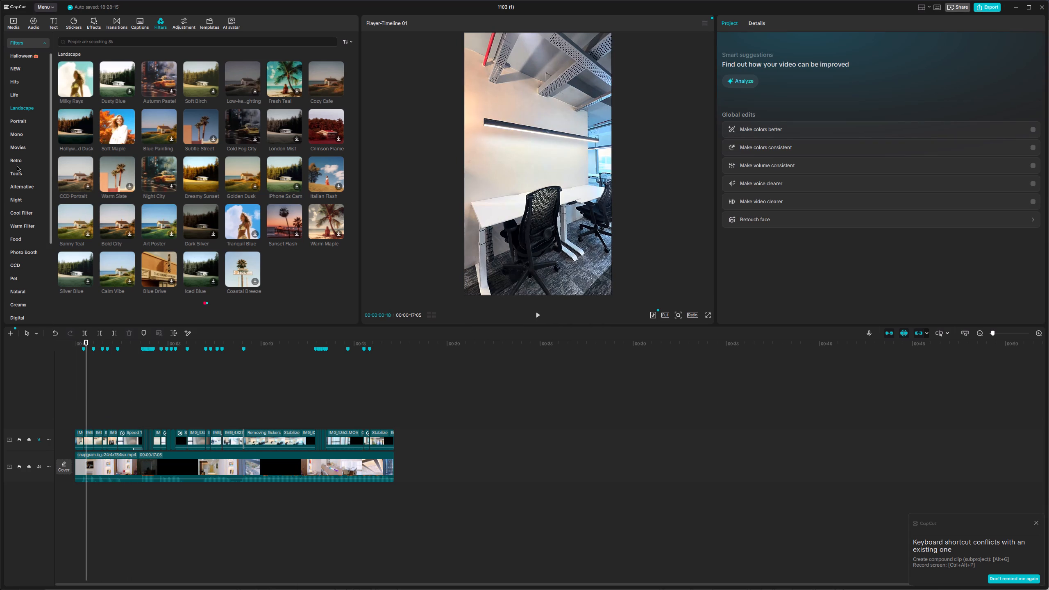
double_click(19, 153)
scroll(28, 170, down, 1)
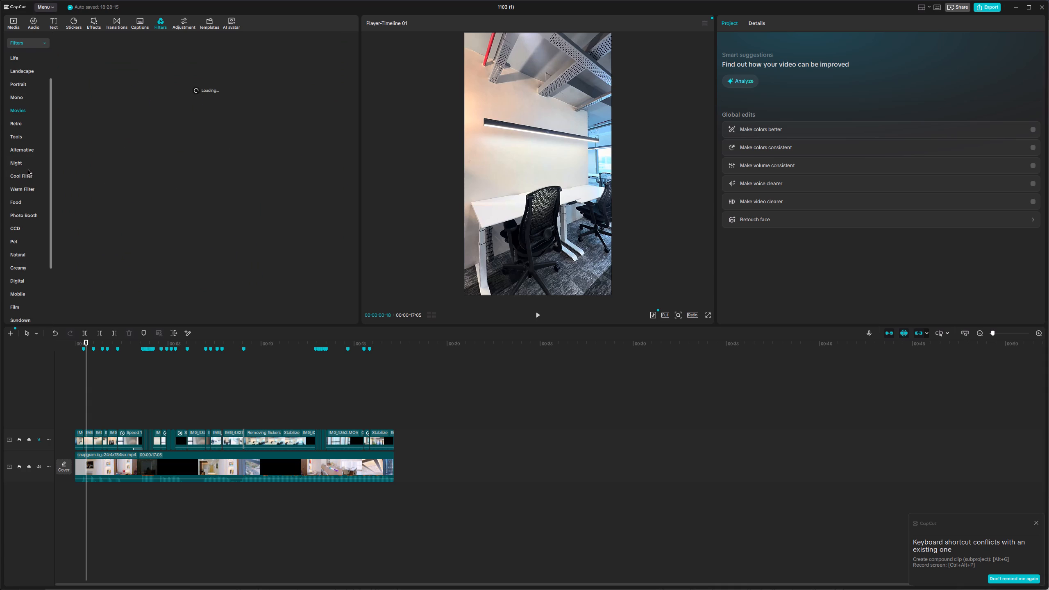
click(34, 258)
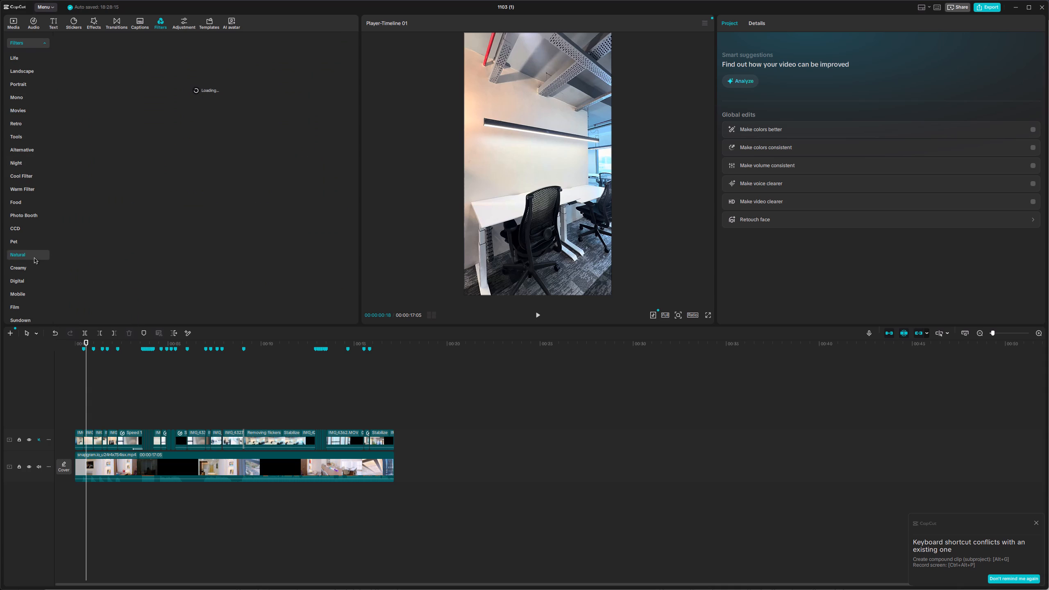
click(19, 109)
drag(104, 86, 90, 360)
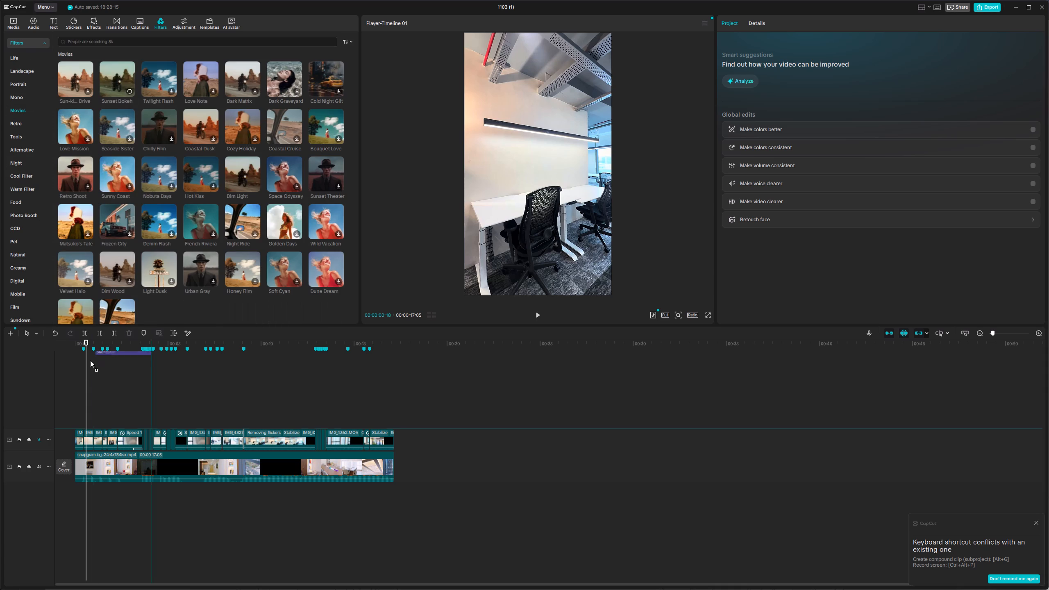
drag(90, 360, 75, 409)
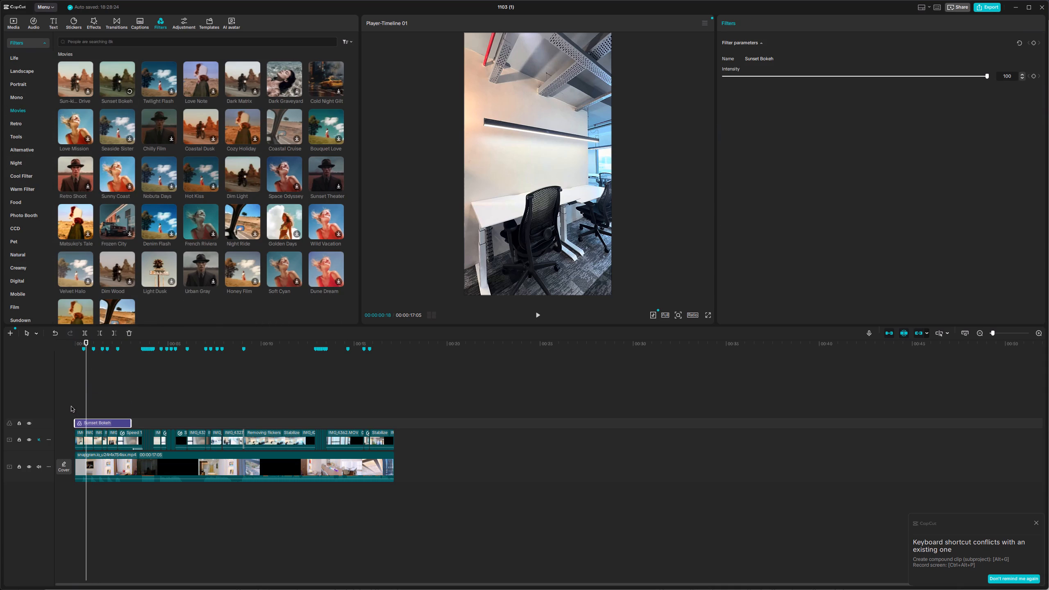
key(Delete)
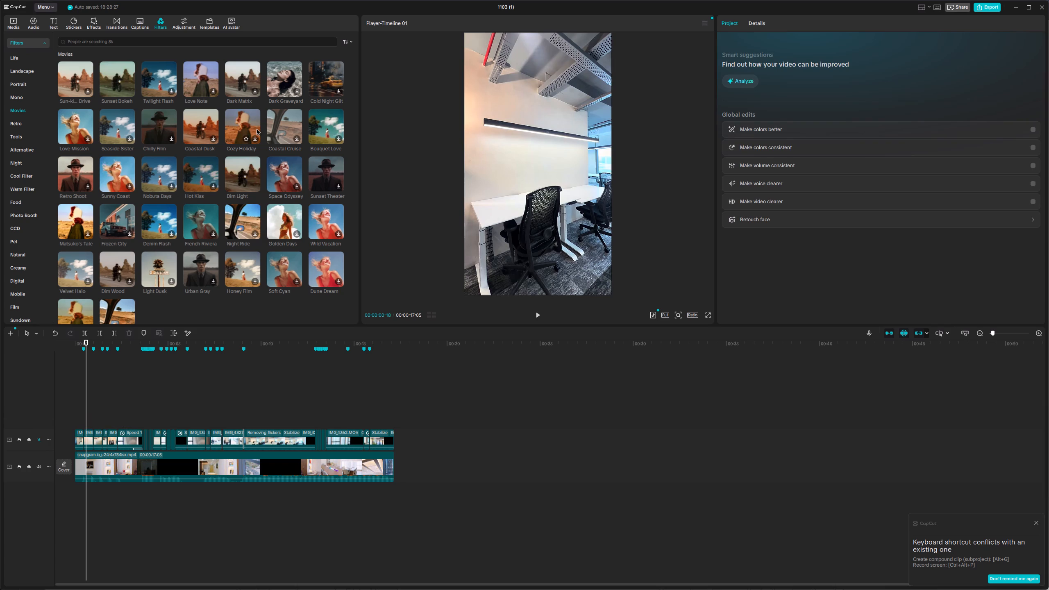
Place the Nature Glow filter from Natural at the timeline start and preview it over the opening shots.
scroll(278, 149, down, 2)
click(8, 256)
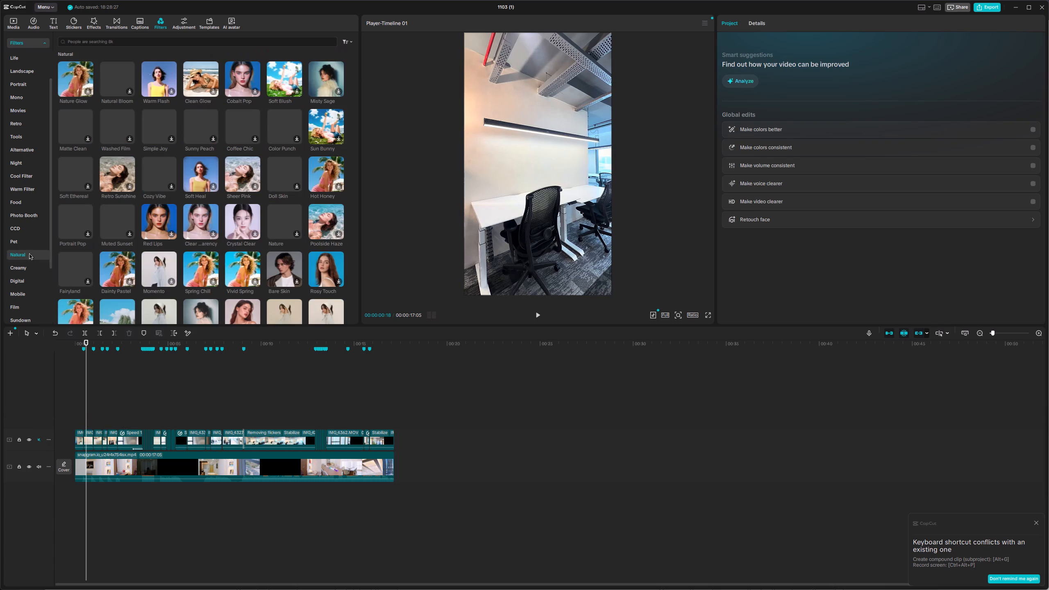
drag(88, 77, 68, 423)
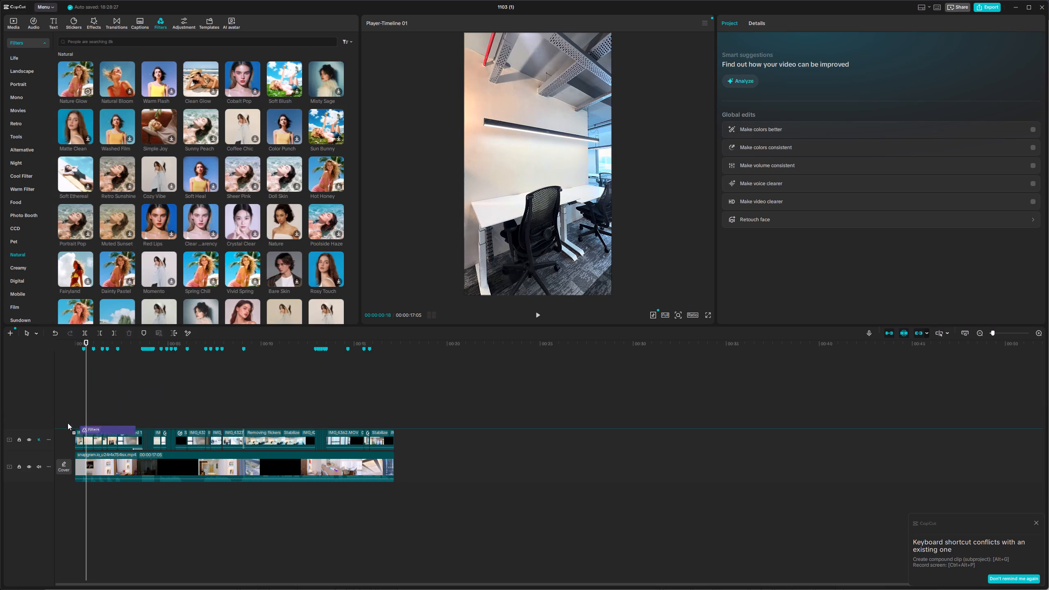
drag(68, 423, 66, 421)
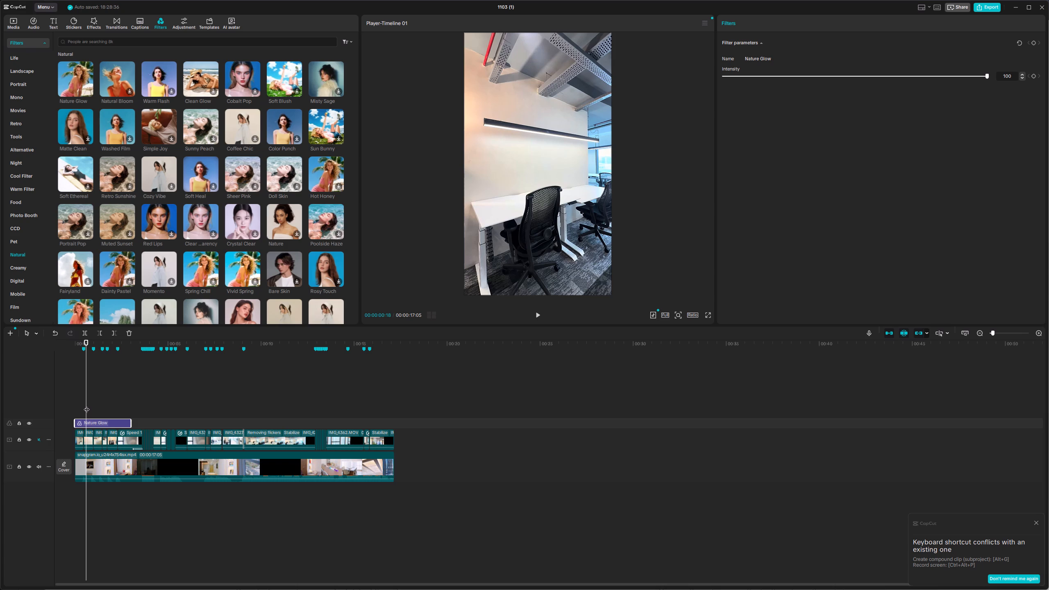
click(87, 402)
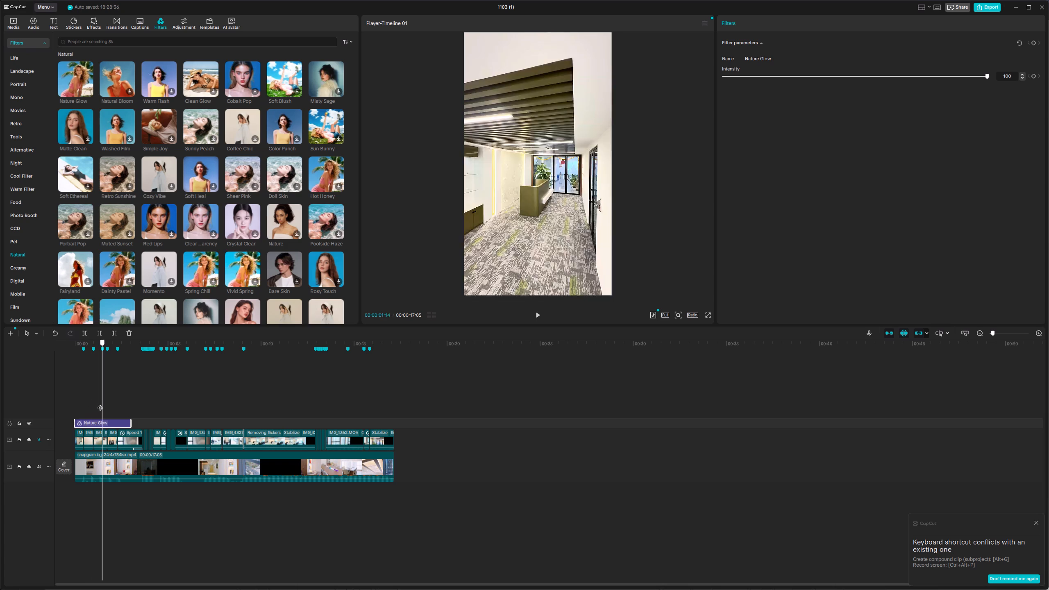
Compare the shots with the Nature Glow filter hidden and shown, and extend the filter to the end of the video.
click(30, 423)
click(30, 423)
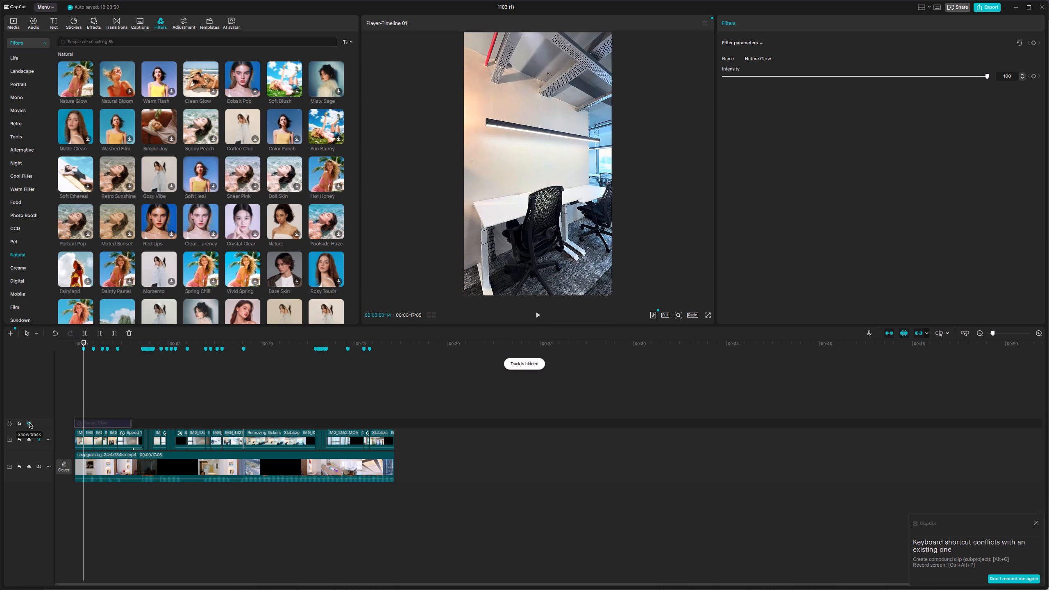
click(30, 423)
drag(132, 422, 375, 422)
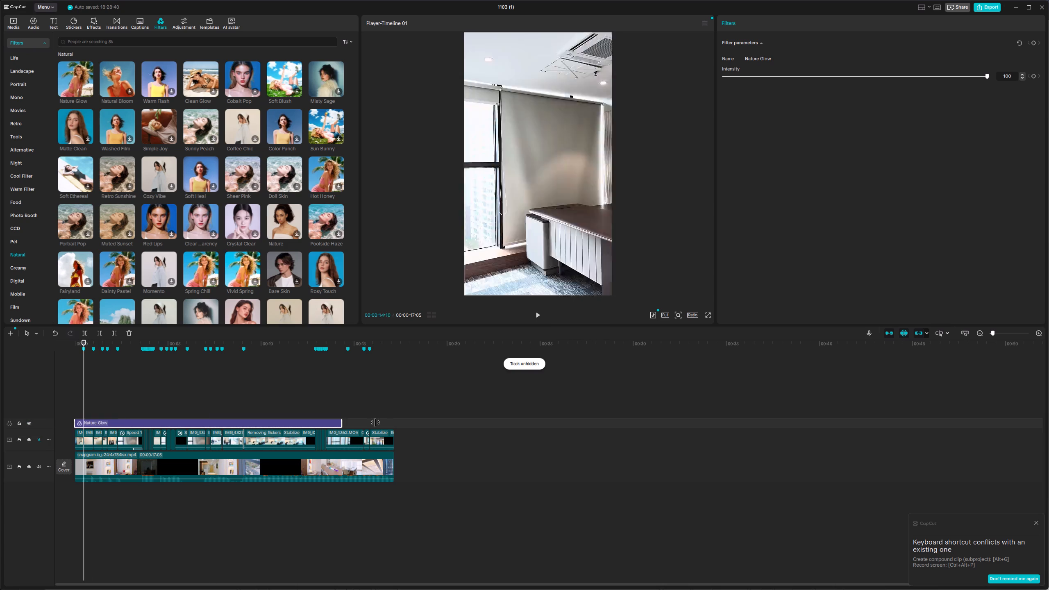
drag(375, 422, 394, 426)
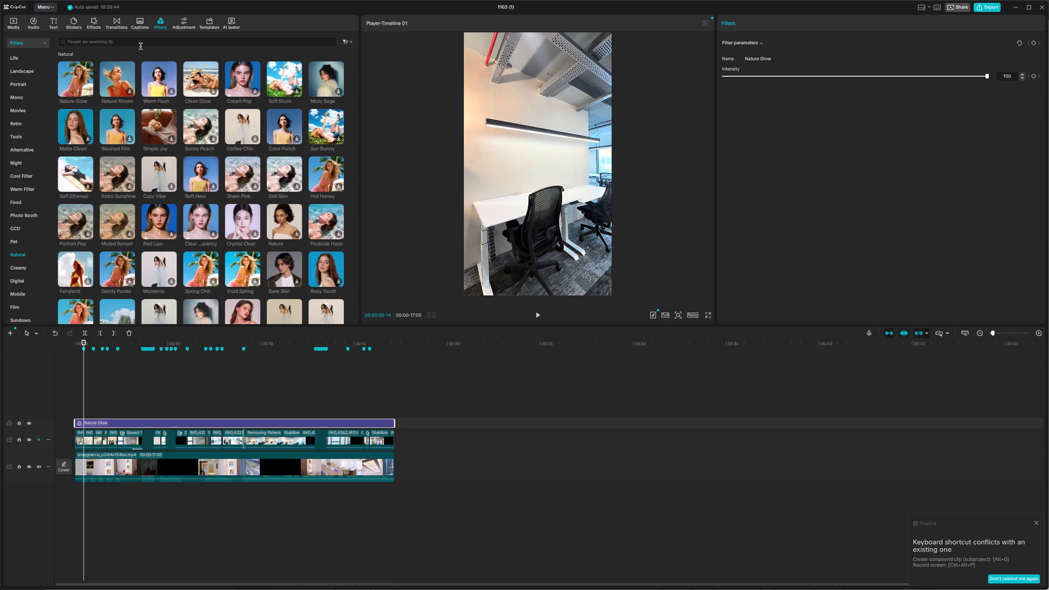
Search the filter library for orange.
click(134, 41)
drag(84, 370, 97, 372)
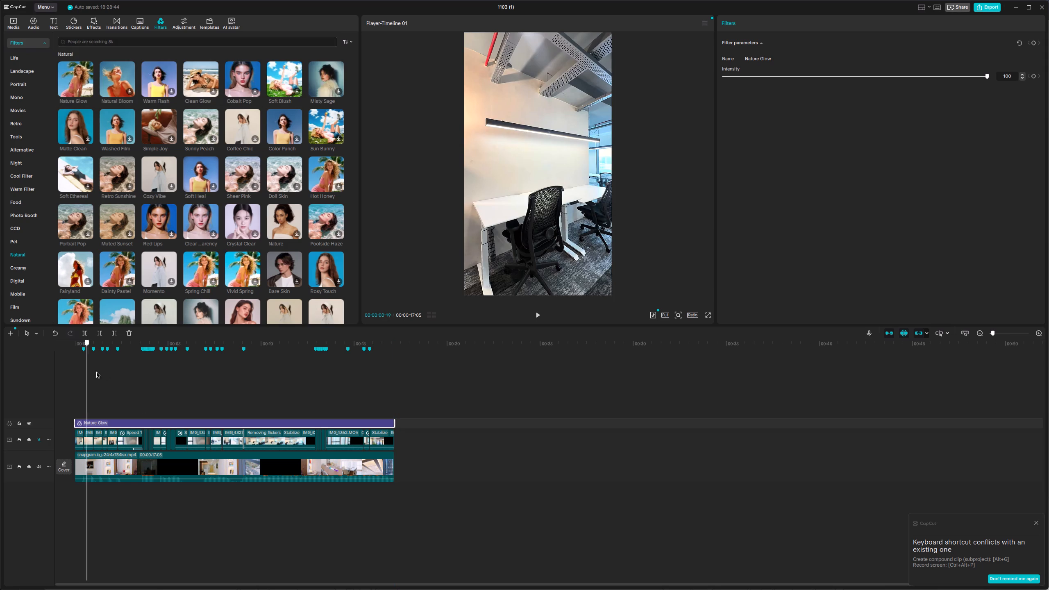
drag(97, 372, 123, 373)
click(96, 43)
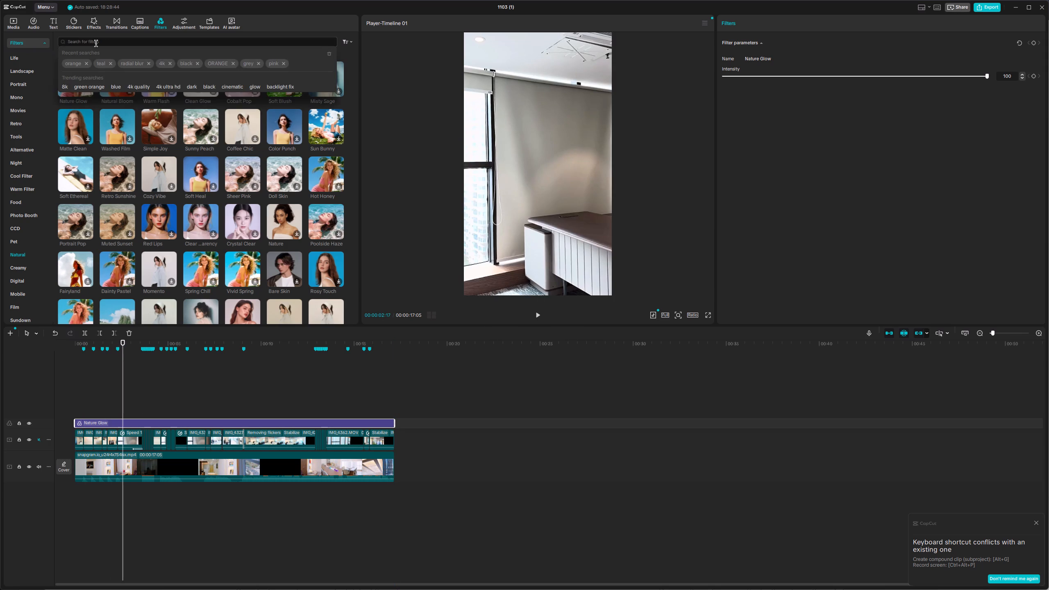
text(orange)
key(Return)
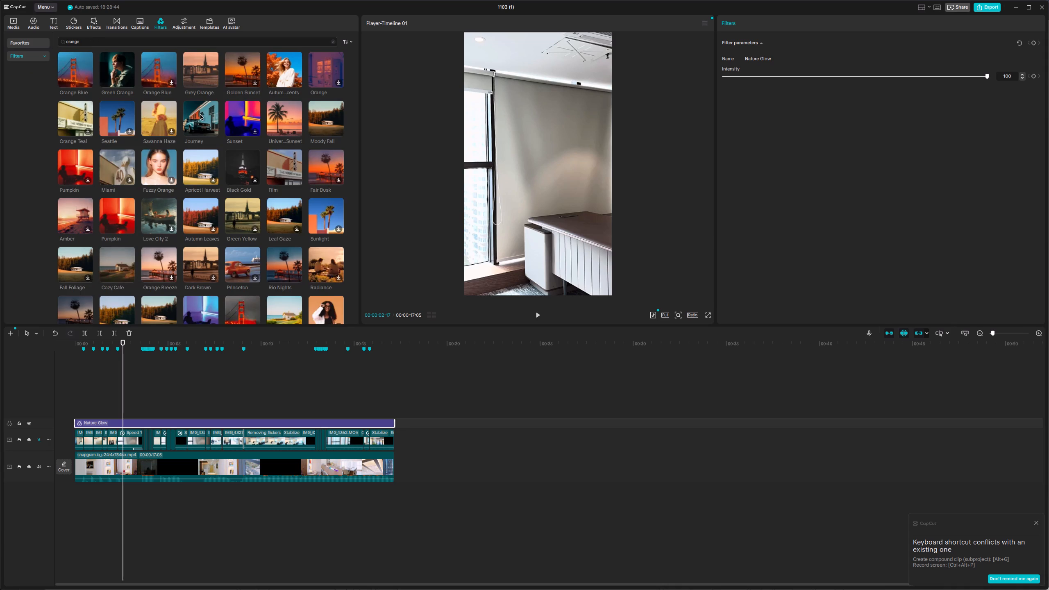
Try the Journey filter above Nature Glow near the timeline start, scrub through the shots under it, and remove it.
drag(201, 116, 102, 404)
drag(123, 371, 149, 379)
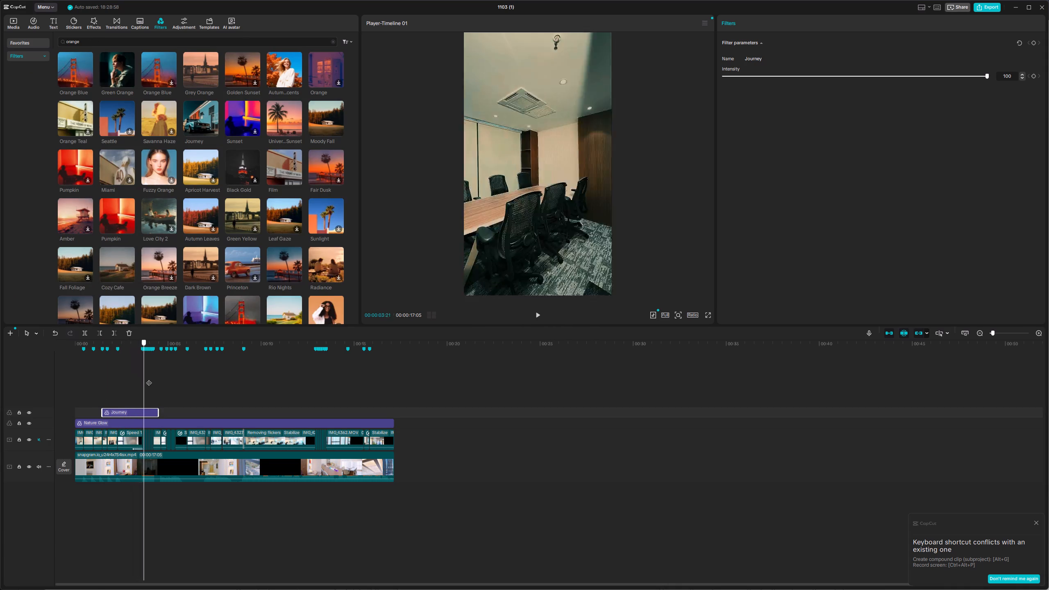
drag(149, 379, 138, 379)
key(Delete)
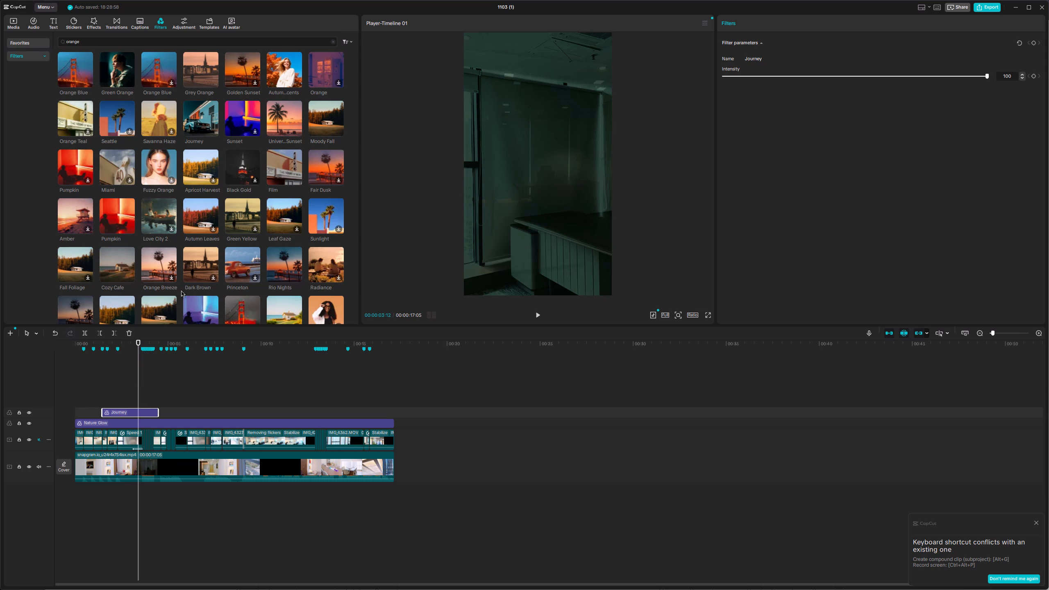
Add the first Orange Blue filter above Nature Glow and stretch it from the timeline start to the end of the video.
drag(74, 72, 121, 411)
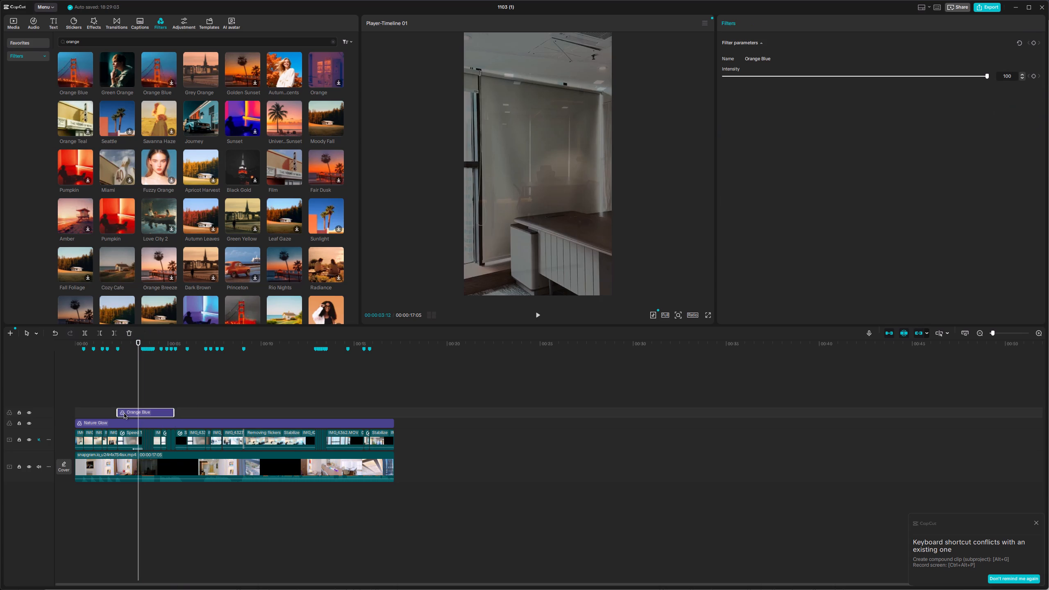
drag(118, 410, 62, 400)
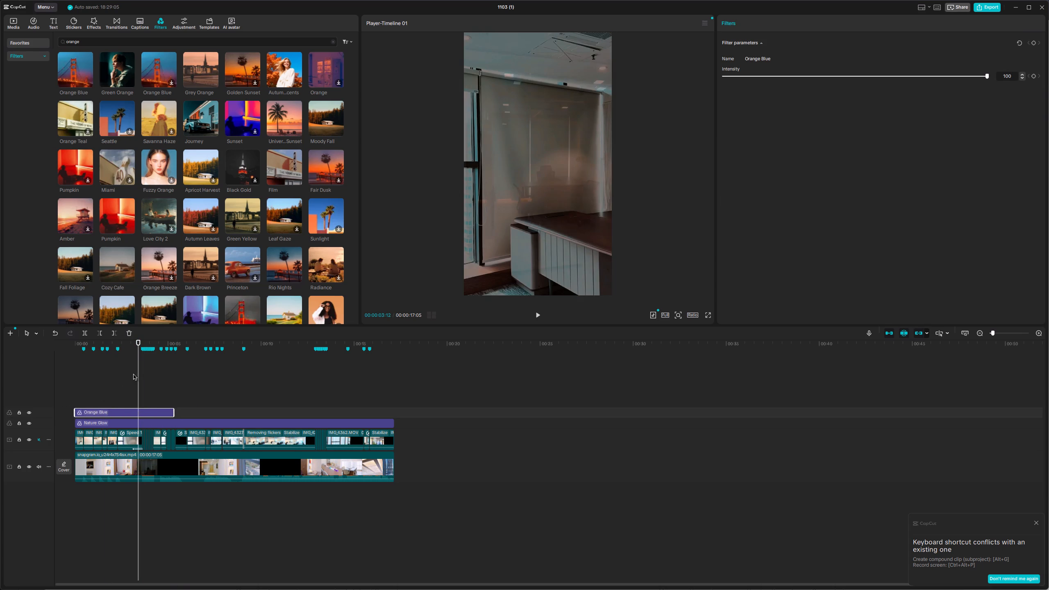
drag(133, 375, 110, 381)
drag(137, 385, 78, 391)
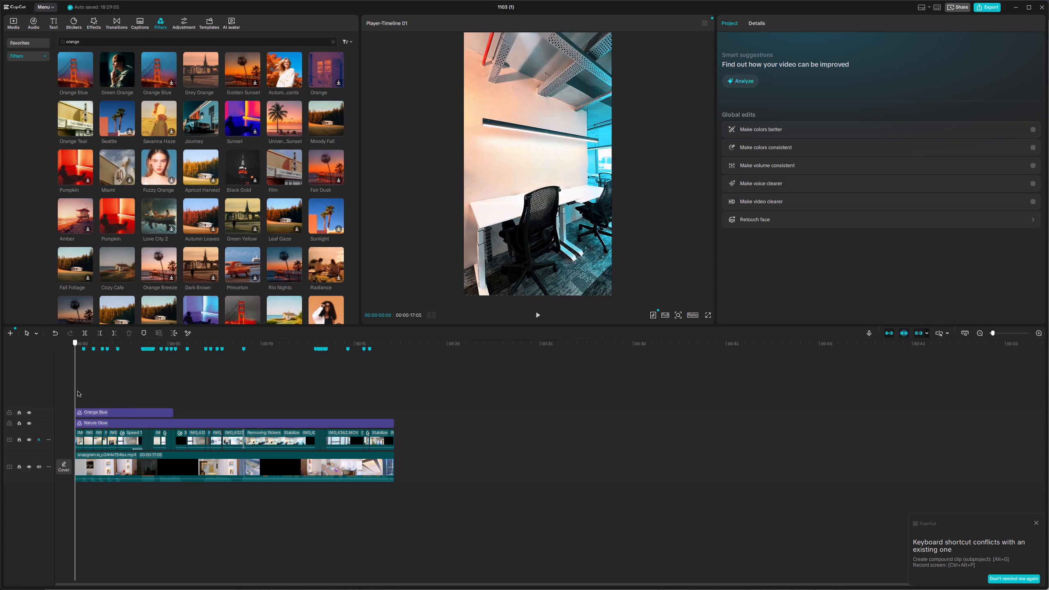
drag(78, 391, 165, 406)
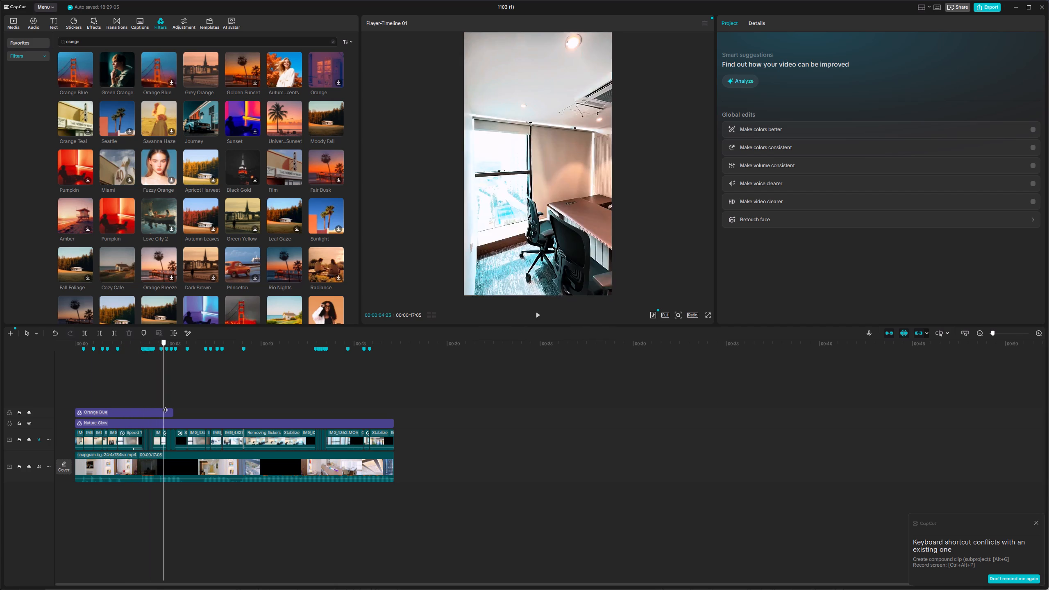
drag(165, 406, 167, 406)
drag(173, 414, 394, 411)
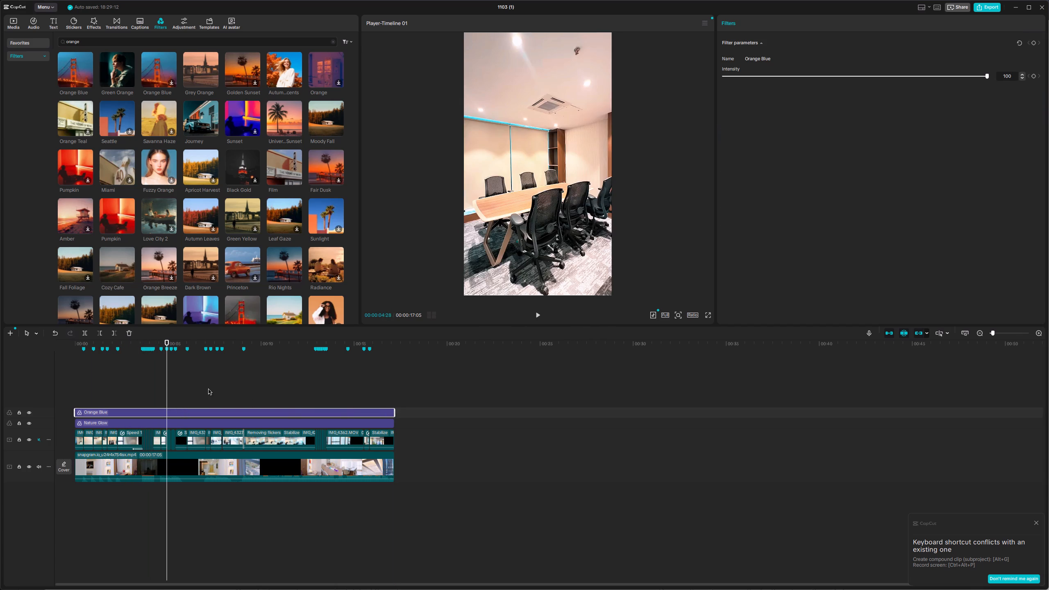
Preview the open-office and meeting-room shots in full screen with the Orange Blue filter applied.
drag(168, 374, 299, 379)
drag(300, 379, 280, 379)
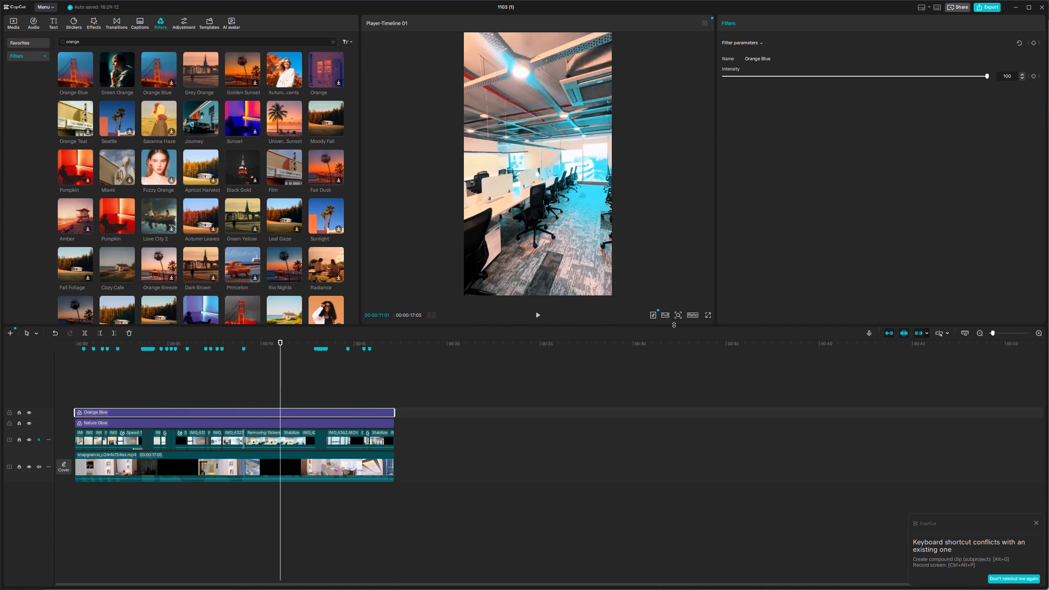
click(704, 316)
click(706, 317)
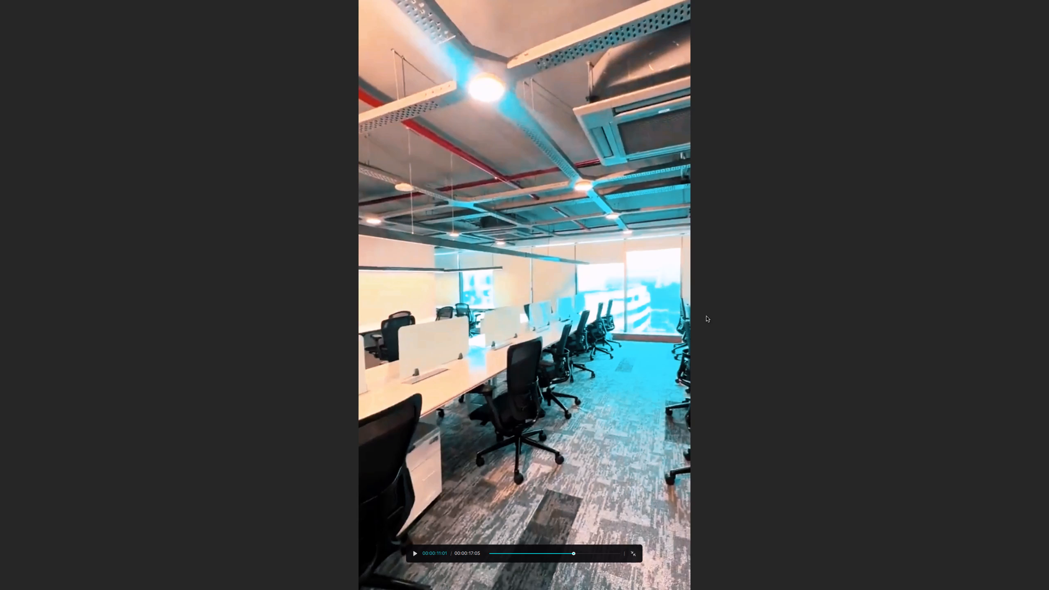
key(space)
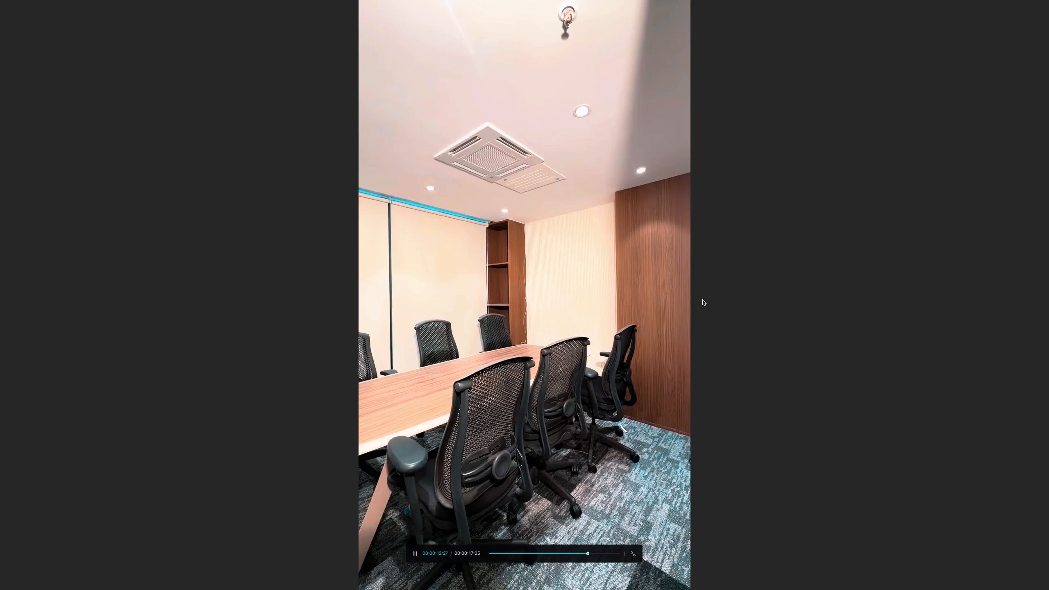
key(space)
key(Escape)
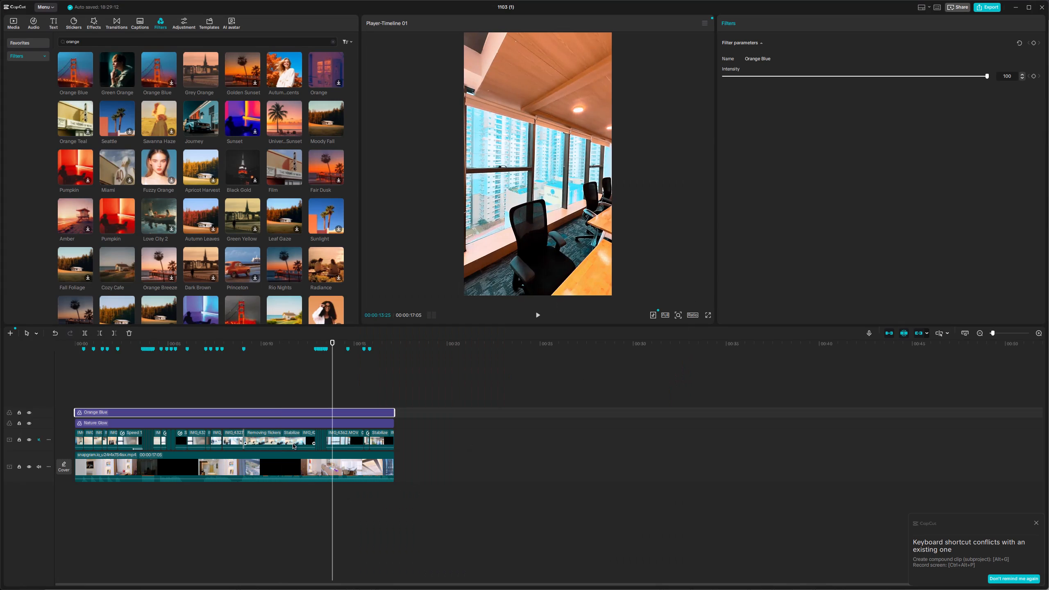
Turn off Stabilize and Remove flickers for the long open-office clip IMG_6296.MOV.
click(293, 444)
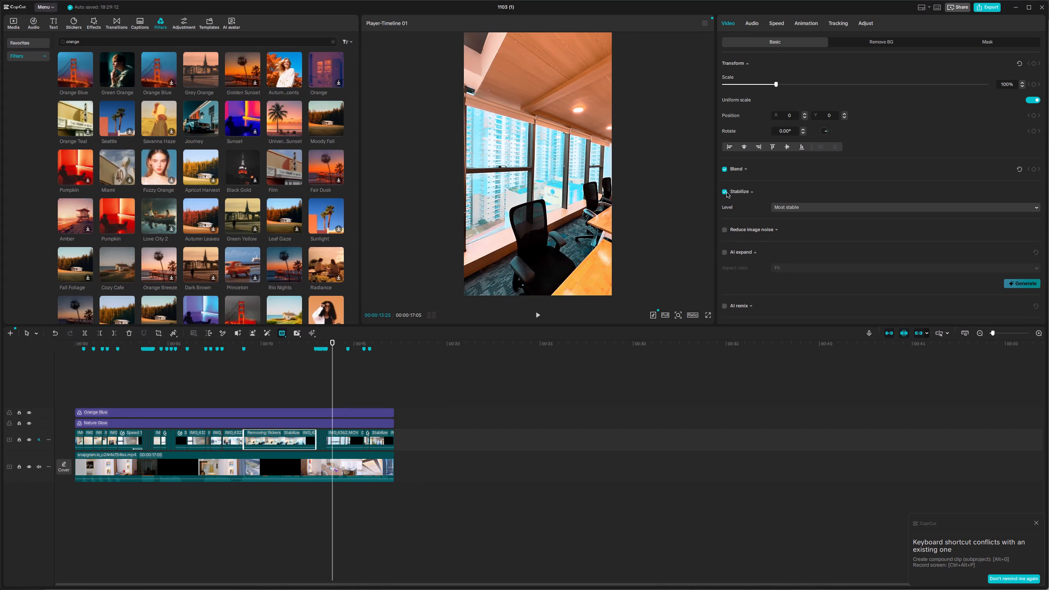
click(727, 193)
click(724, 193)
scroll(733, 241, down, 5)
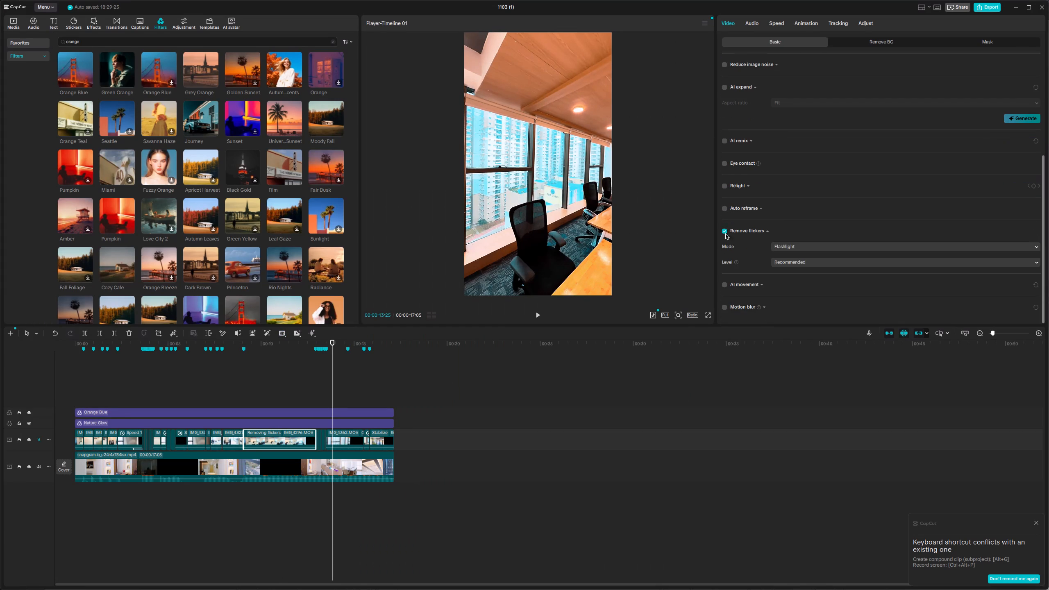
click(725, 229)
Play back the open-office clip and the closing shots, including in full screen, to check their motion and filtered look.
drag(332, 369, 260, 390)
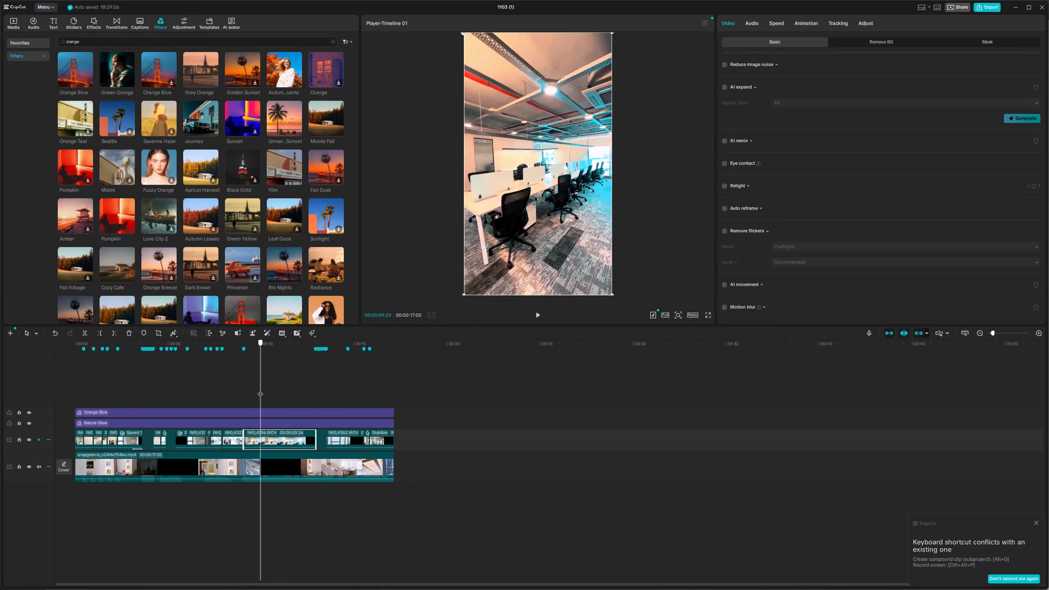
drag(260, 390, 254, 390)
key(space)
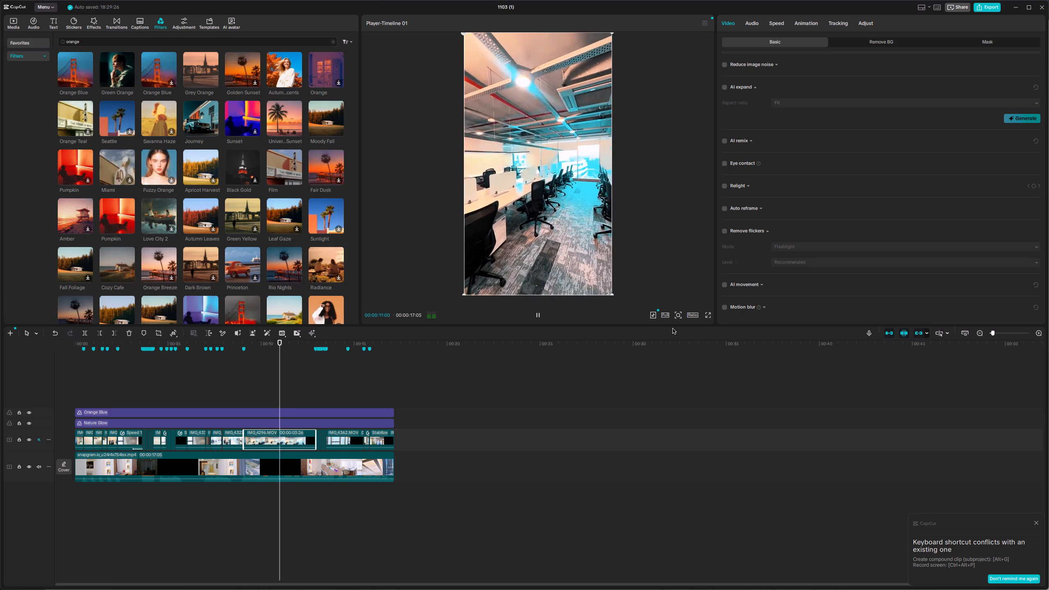
key(space)
click(706, 318)
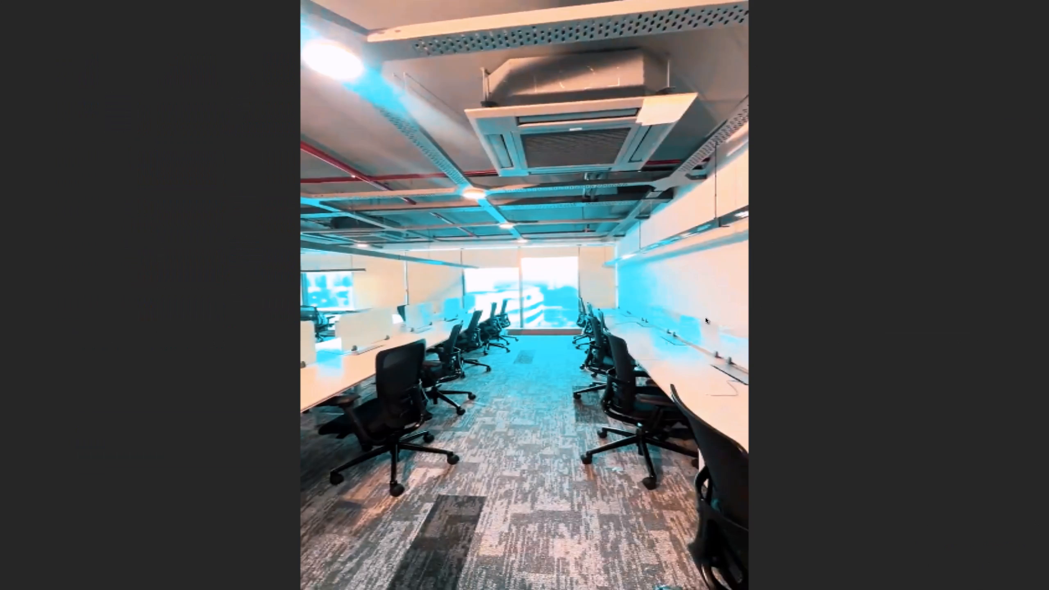
key(space)
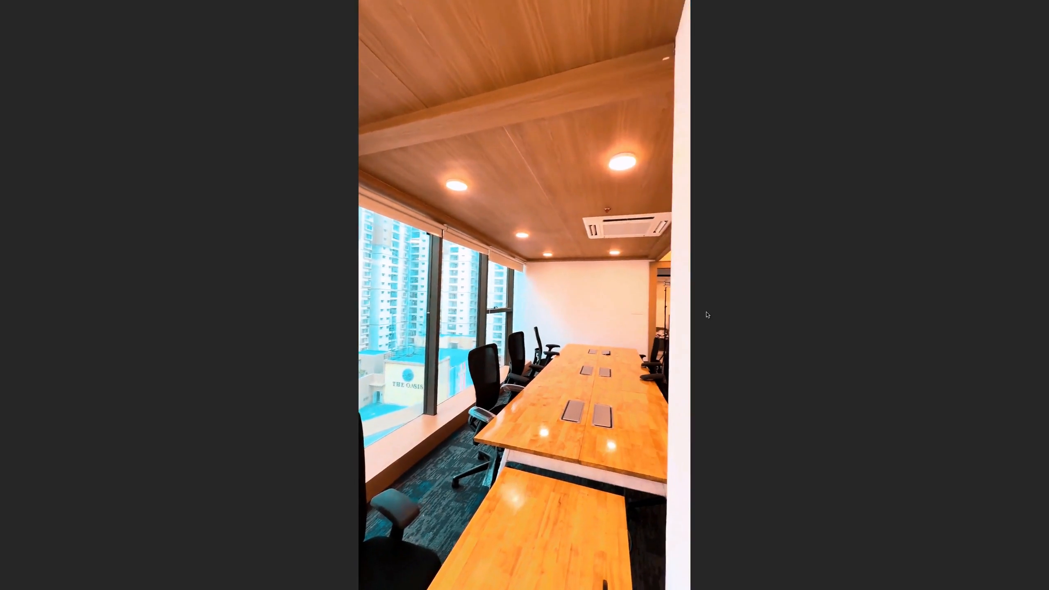
key(space)
key(Escape)
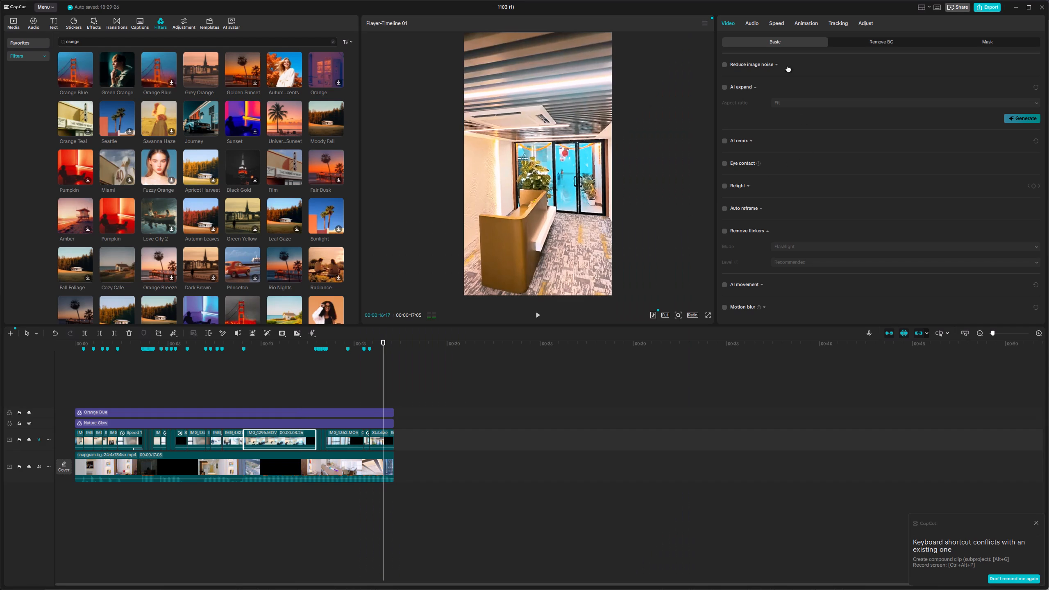
key(space)
key(space)
key(space)
key(space)
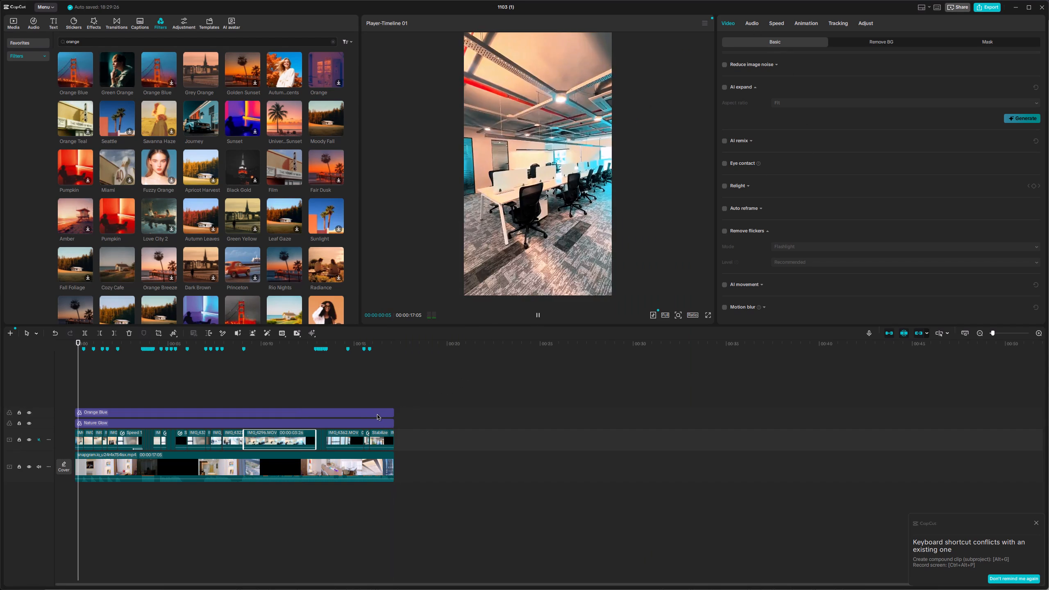
Turn off Stabilize for the last clip on the upper video track and recheck the open-office clip's settings.
click(383, 437)
scroll(739, 250, down, 5)
scroll(734, 252, up, 3)
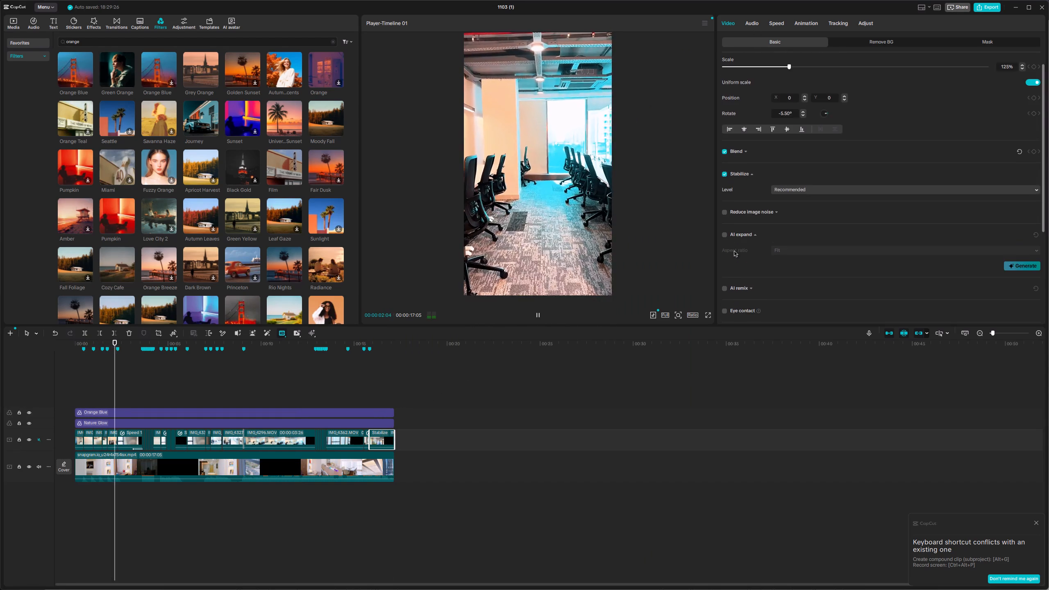
scroll(734, 251, up, 2)
click(724, 193)
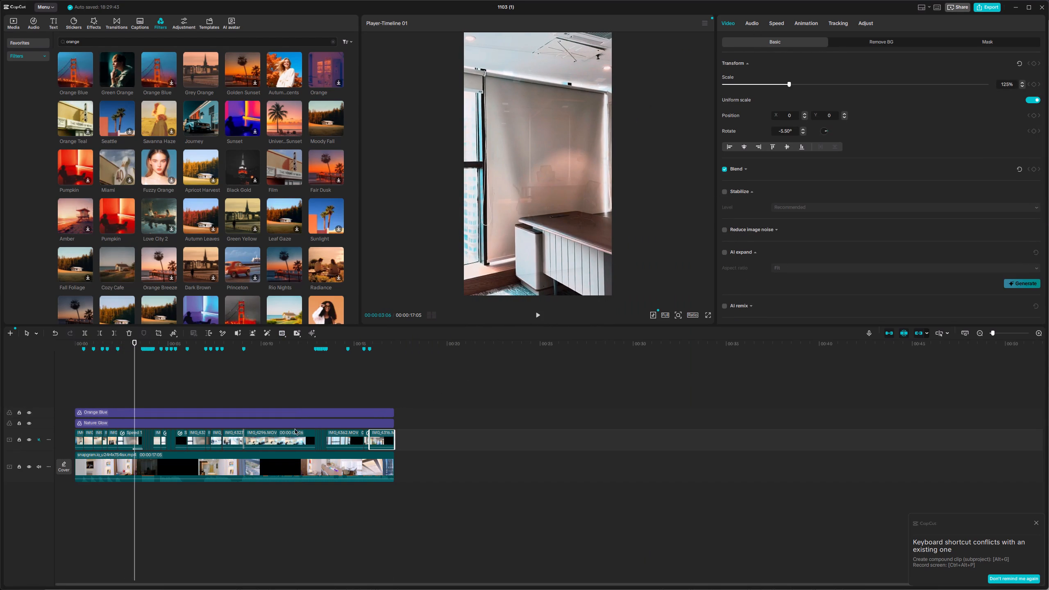
click(281, 434)
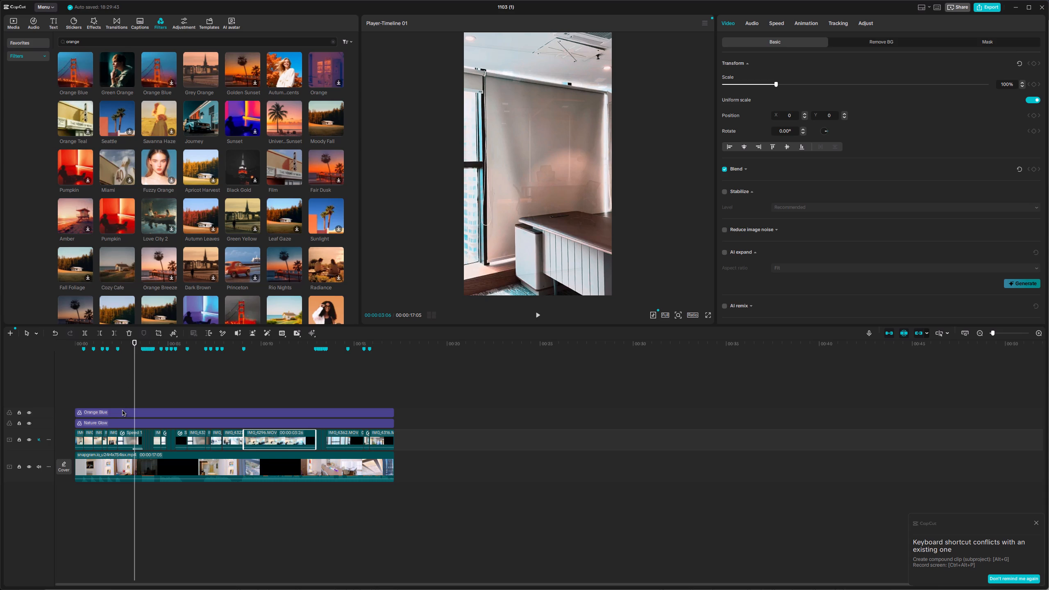
Set the Orange Blue filter's intensity to 30.
click(123, 411)
click(804, 78)
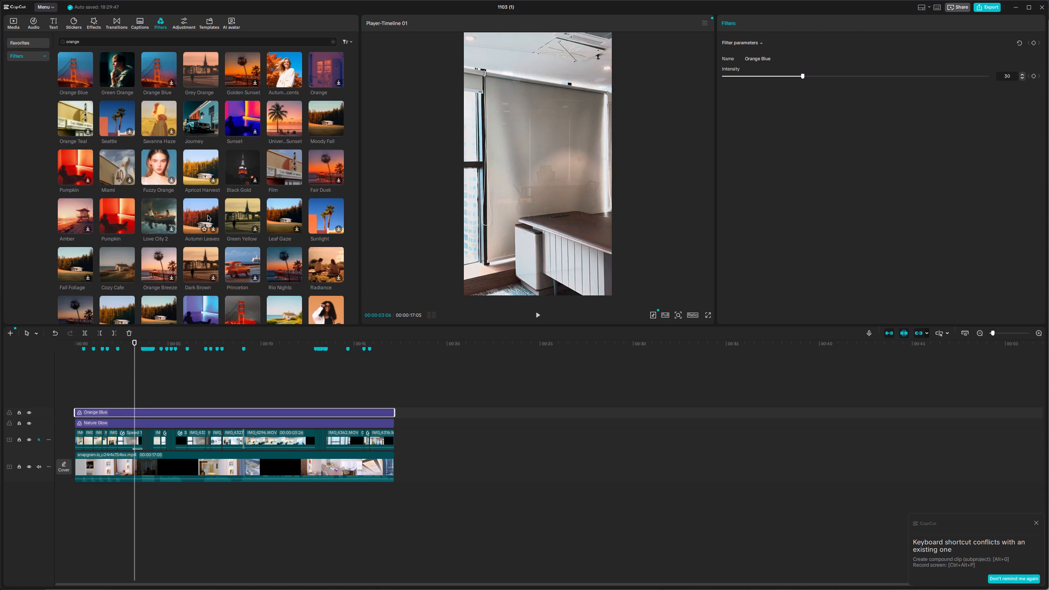
Look through the orange filter results and the Warm Filter and Cool Filter categories for a suitable colour look.
scroll(208, 216, down, 3)
scroll(178, 251, down, 2)
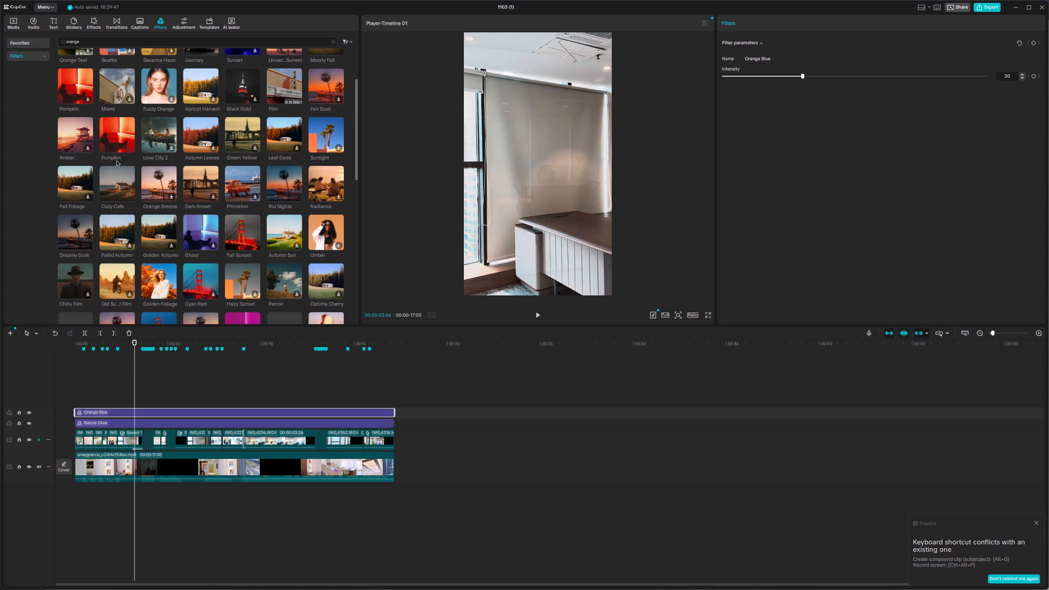
scroll(105, 136, down, 3)
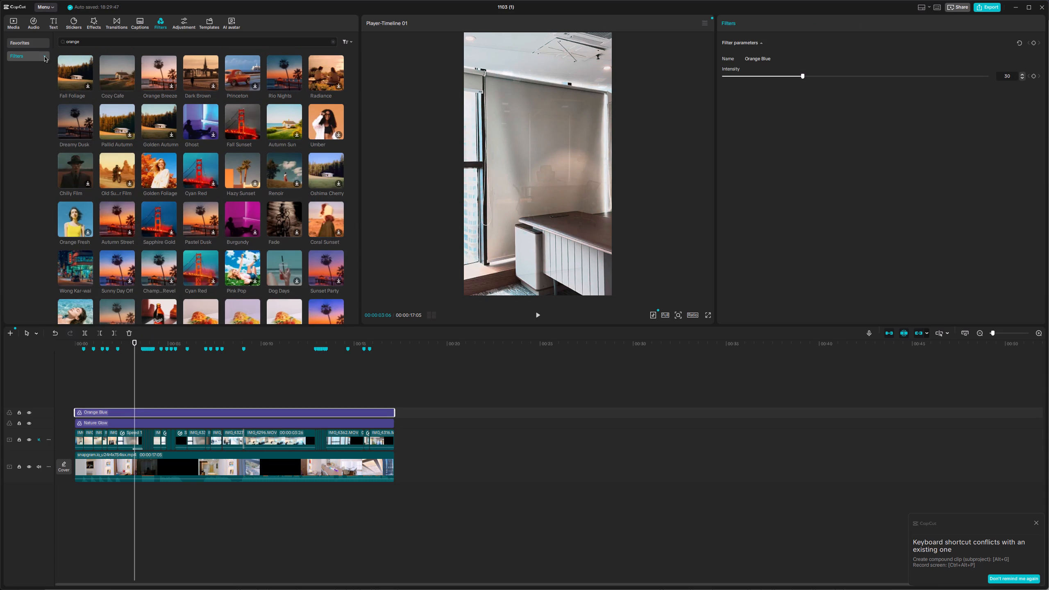
click(45, 57)
click(16, 163)
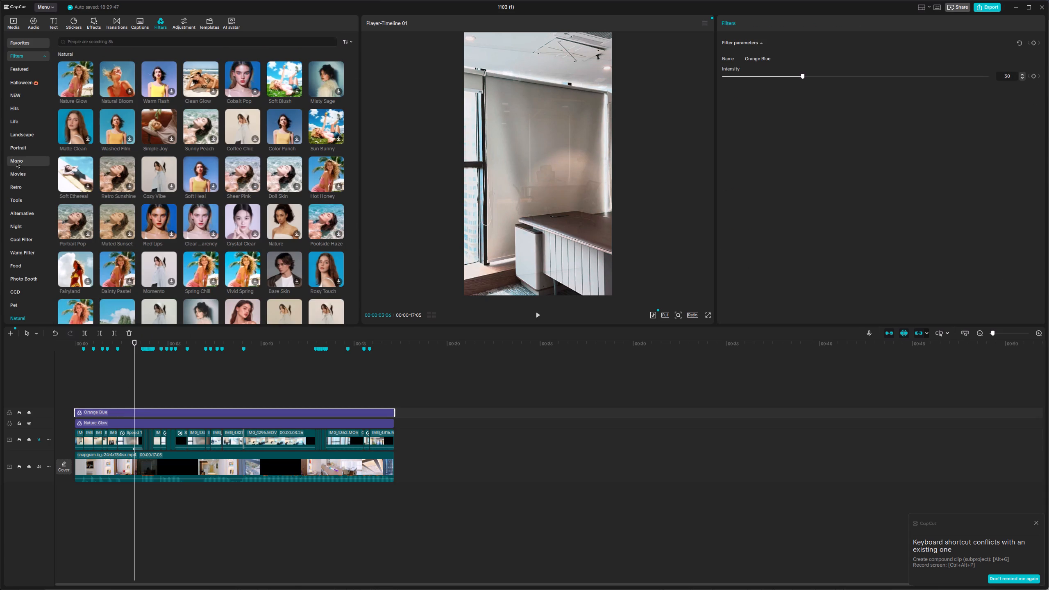
click(25, 150)
scroll(40, 218, down, 1)
click(30, 212)
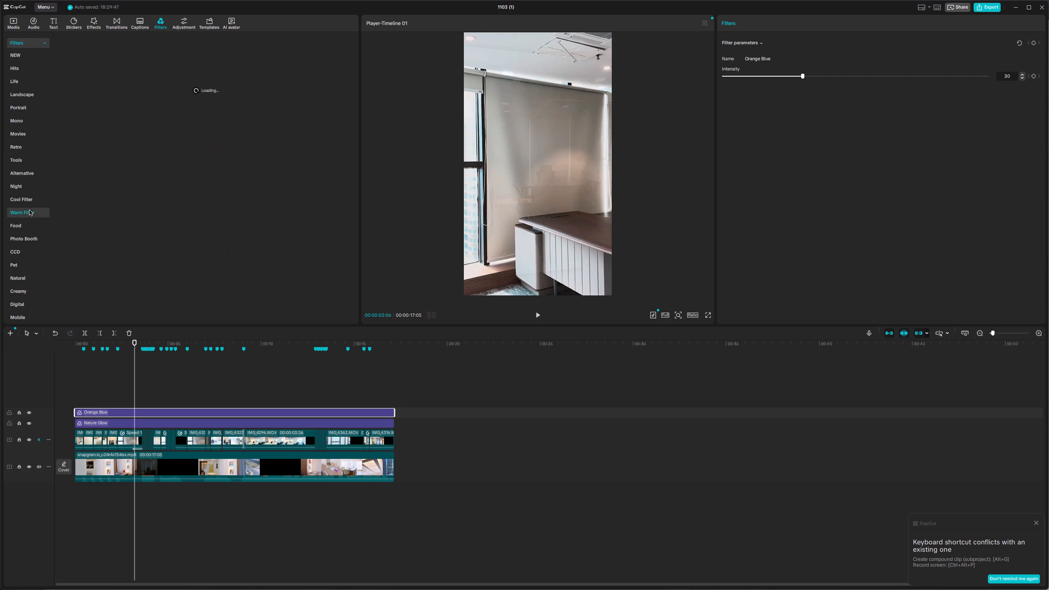
click(28, 202)
Return to the start of the timeline and search the video effects for god rays.
drag(134, 357, 55, 357)
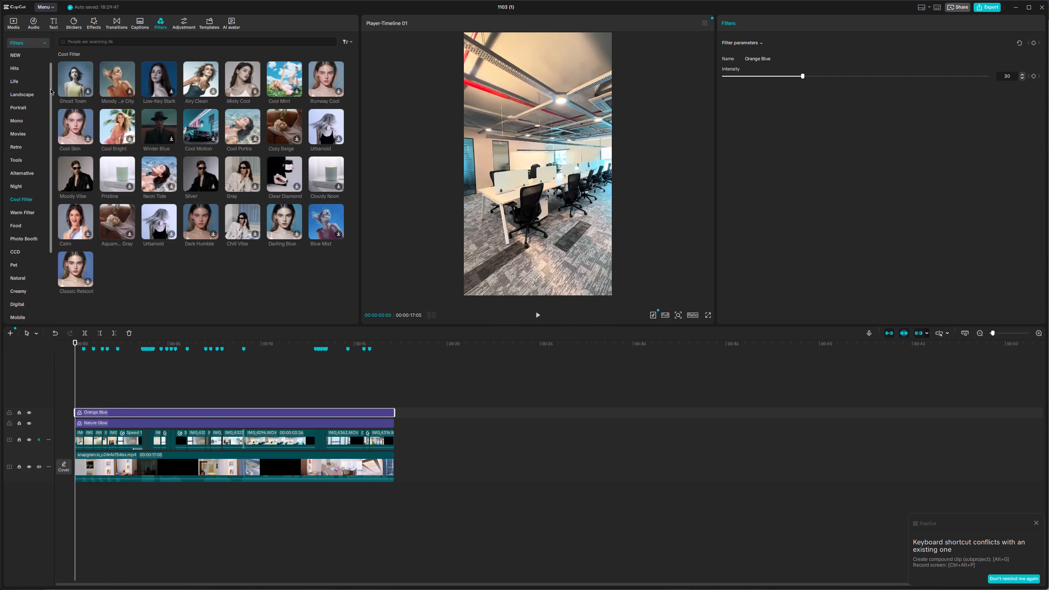
click(93, 27)
drag(98, 41, 49, 42)
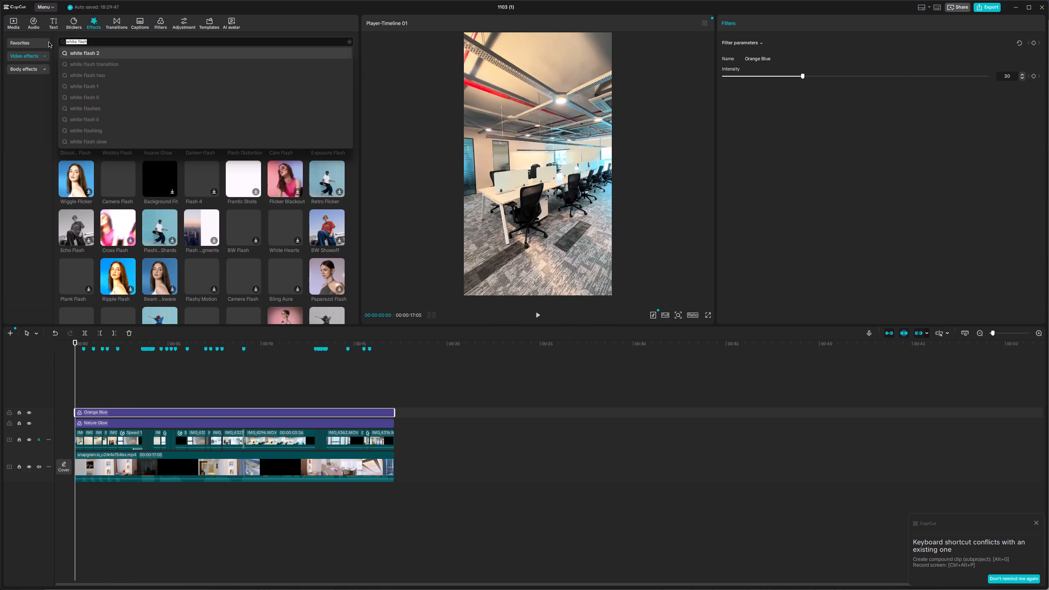
text(god rays)
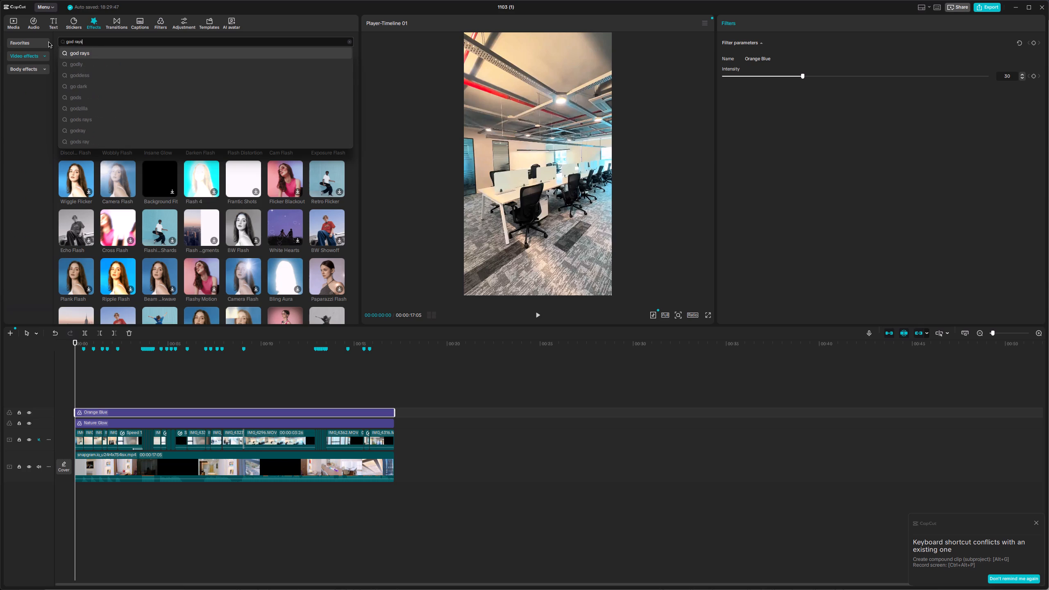
click(78, 55)
scroll(104, 119, up, 2)
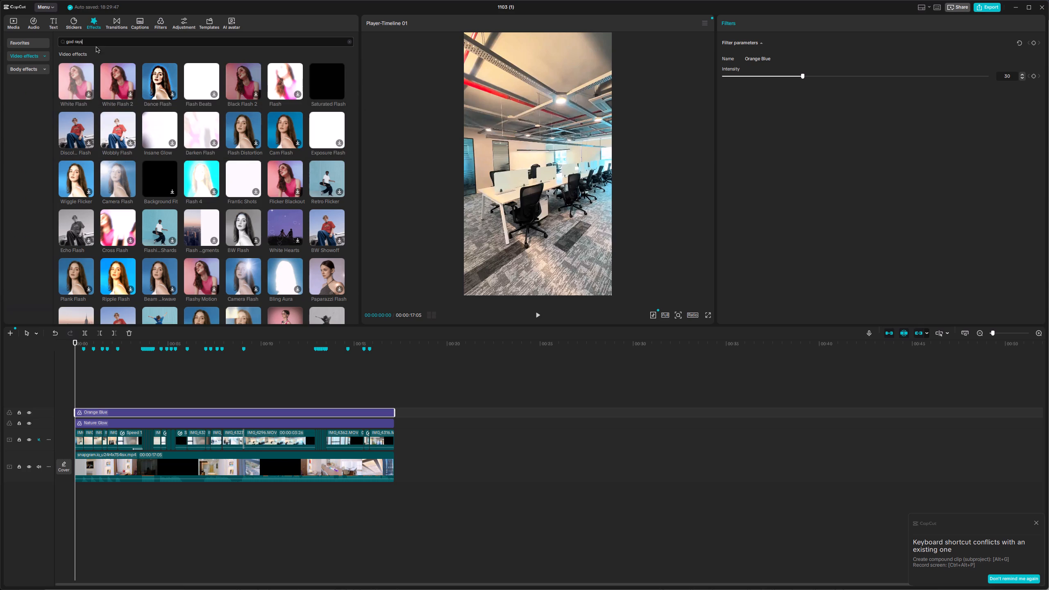
key(Return)
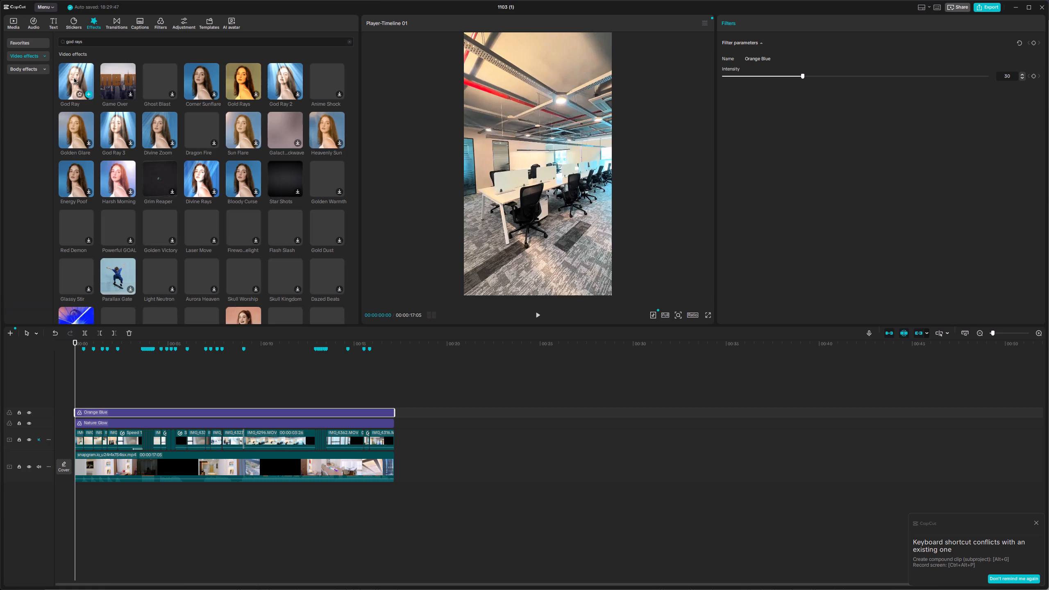
Play back the opening shots from the start to review the filtered look.
key(space)
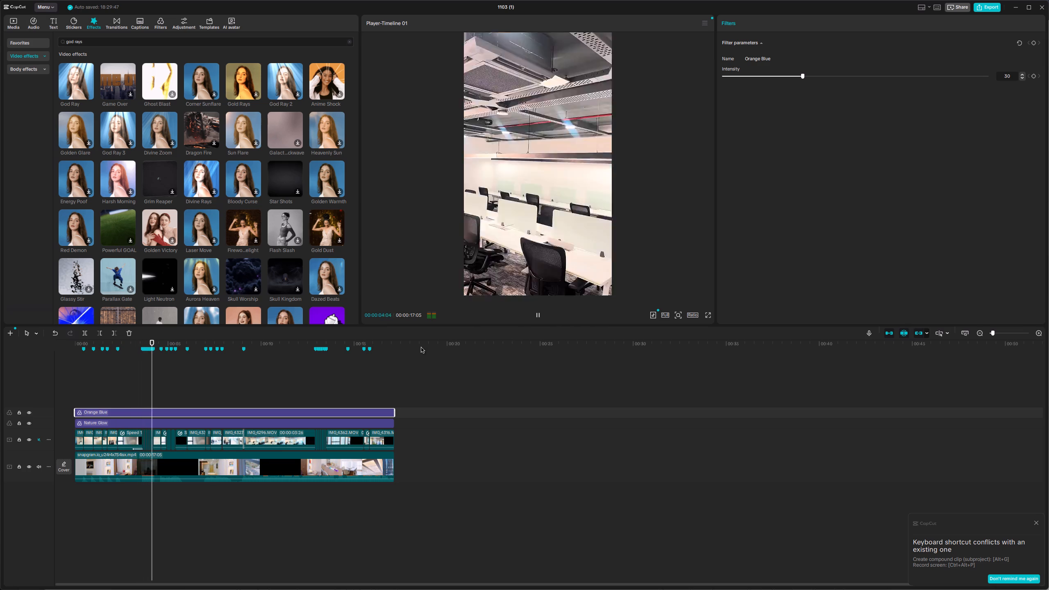
key(space)
Extract the reference video's audio onto its own track.
click(363, 462)
right_click(336, 470)
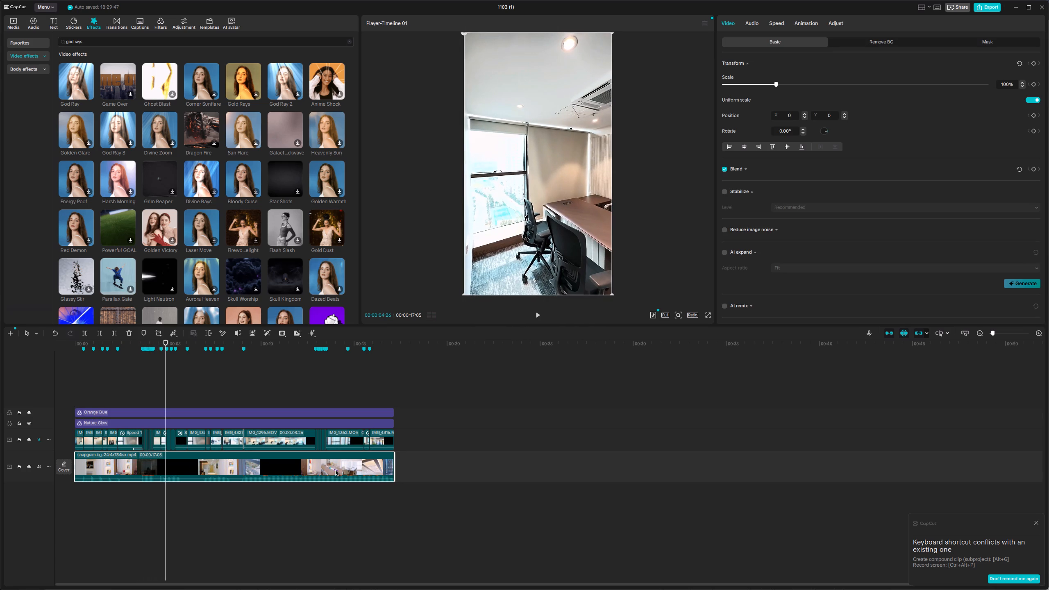
click(360, 378)
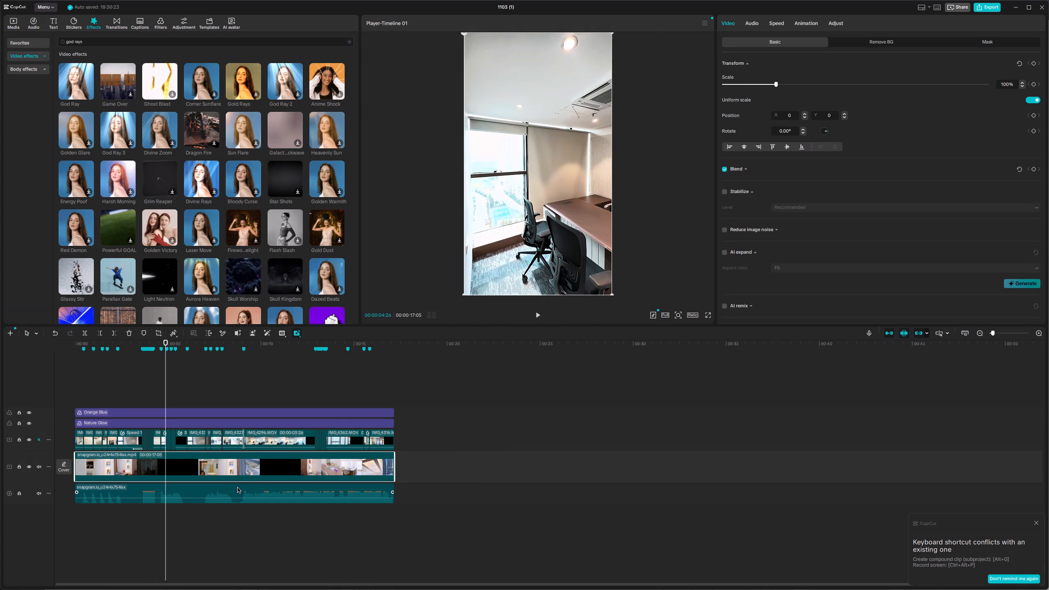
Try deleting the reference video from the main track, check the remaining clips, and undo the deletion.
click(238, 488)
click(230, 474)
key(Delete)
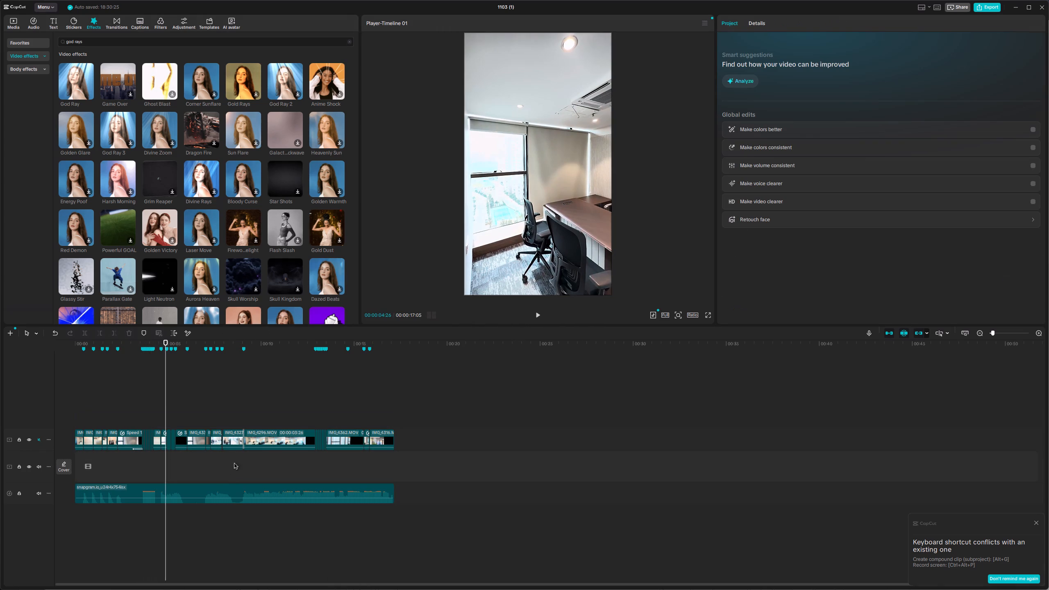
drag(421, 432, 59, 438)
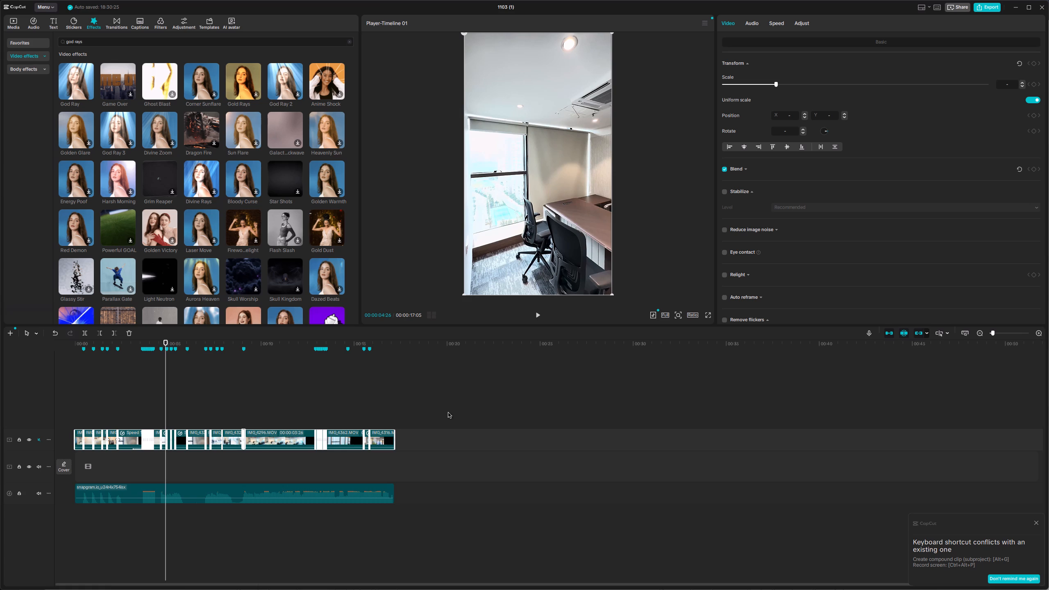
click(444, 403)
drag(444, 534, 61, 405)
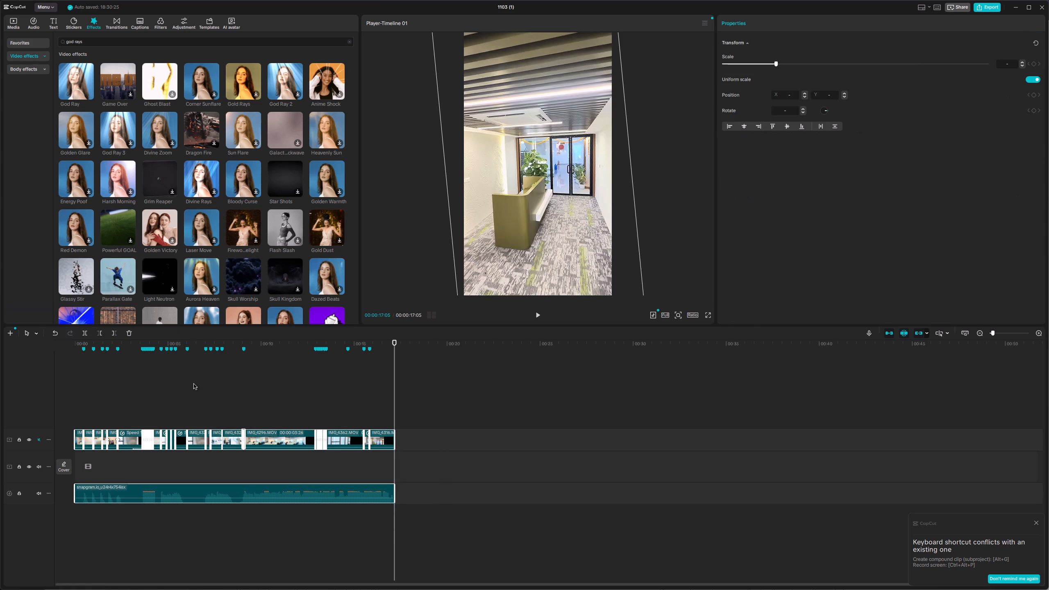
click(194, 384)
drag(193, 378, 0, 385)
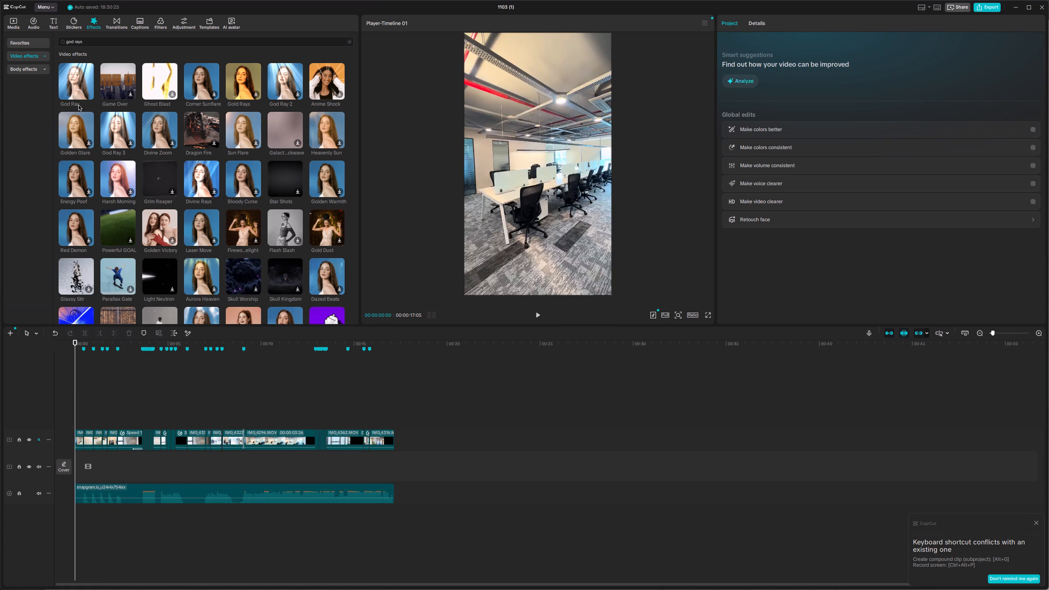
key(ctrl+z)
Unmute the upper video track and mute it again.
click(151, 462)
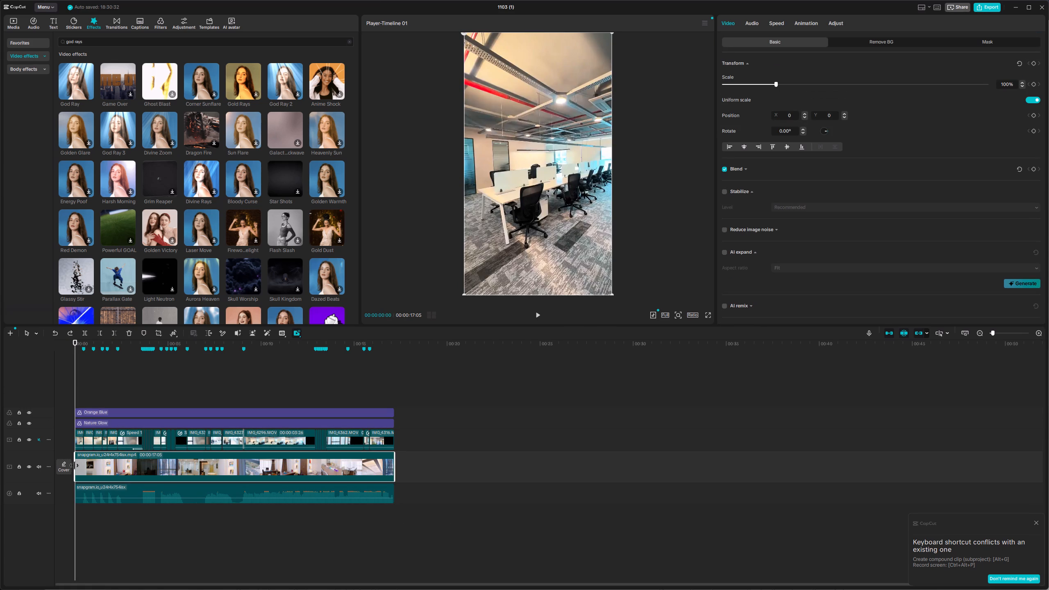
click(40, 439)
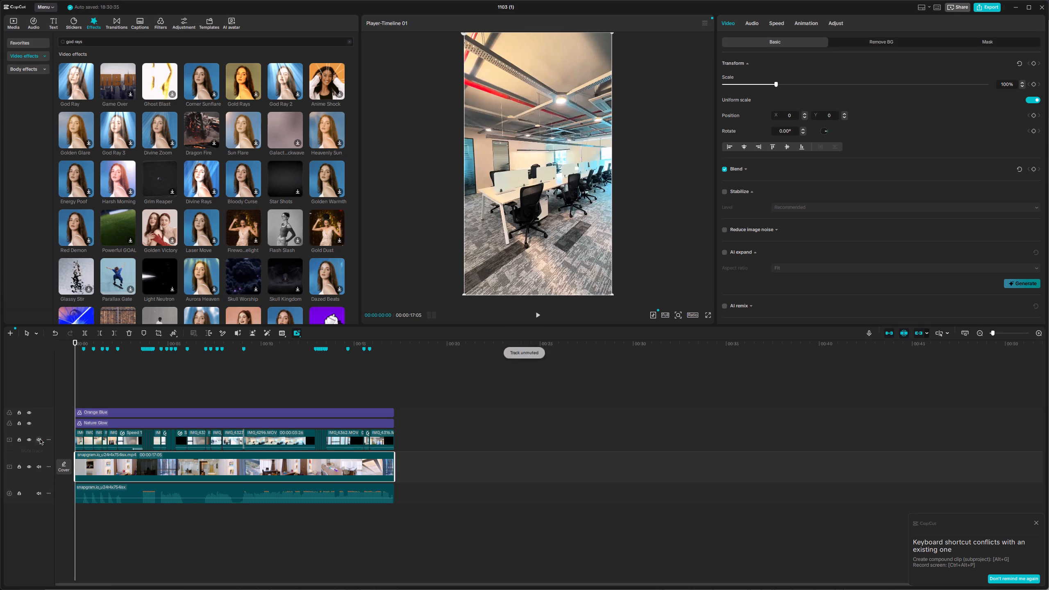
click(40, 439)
Combine all the clips on the upper video track into one compound clip, leaving out the filters.
drag(421, 433, 57, 427)
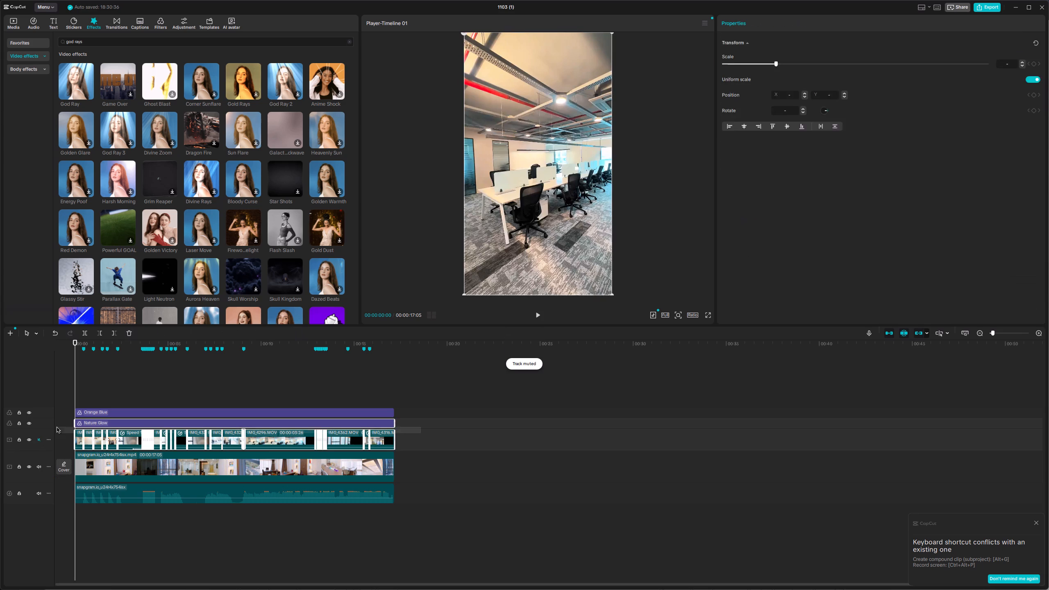
drag(57, 427, 42, 437)
right_click(130, 444)
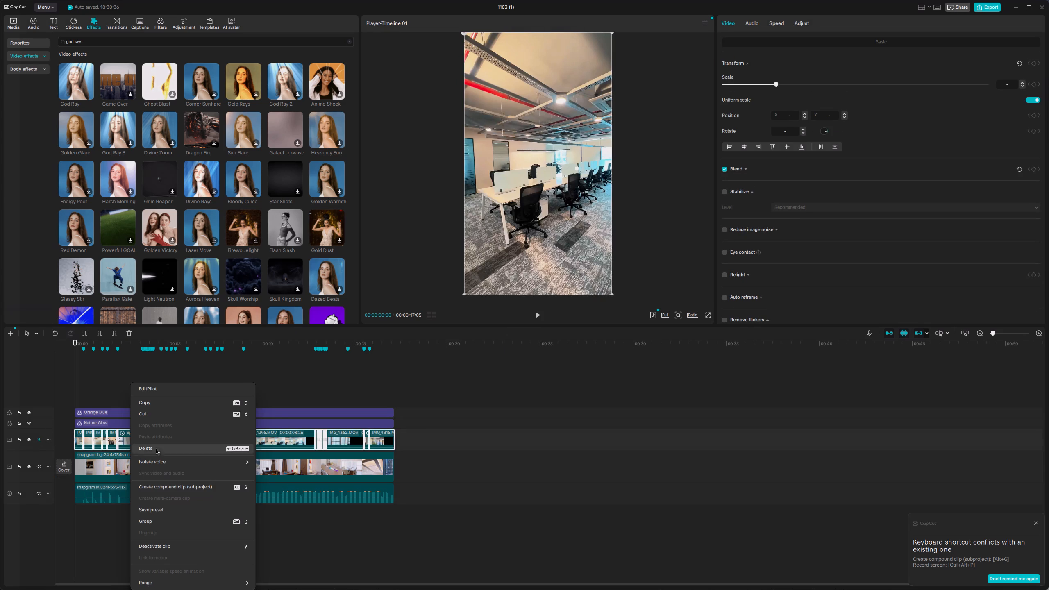
click(198, 487)
Extract the compound clip's audio to a separate track and delete that extracted audio.
right_click(202, 445)
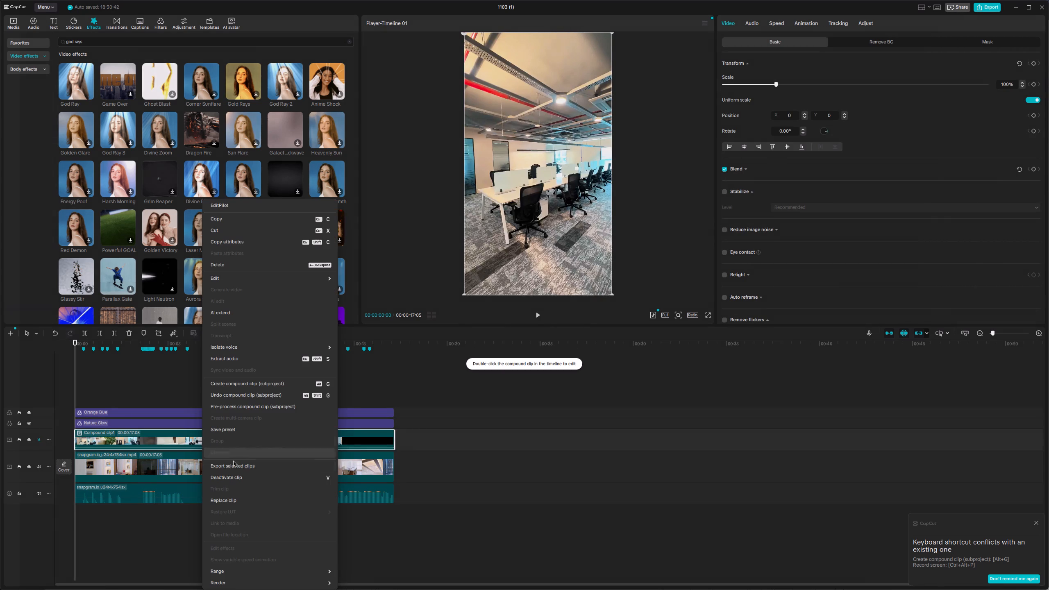
click(243, 361)
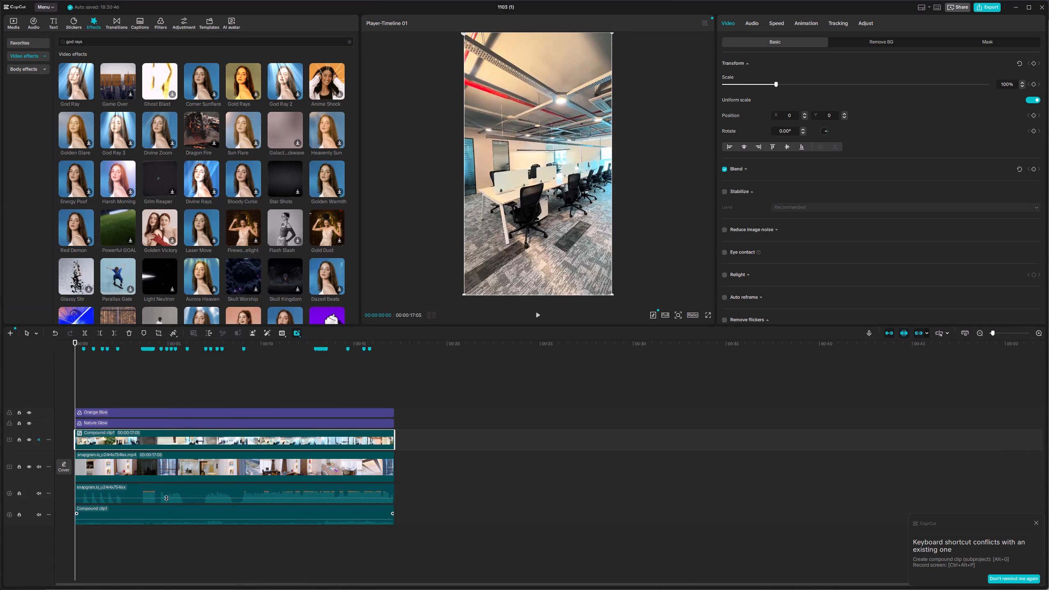
click(161, 513)
key(Delete)
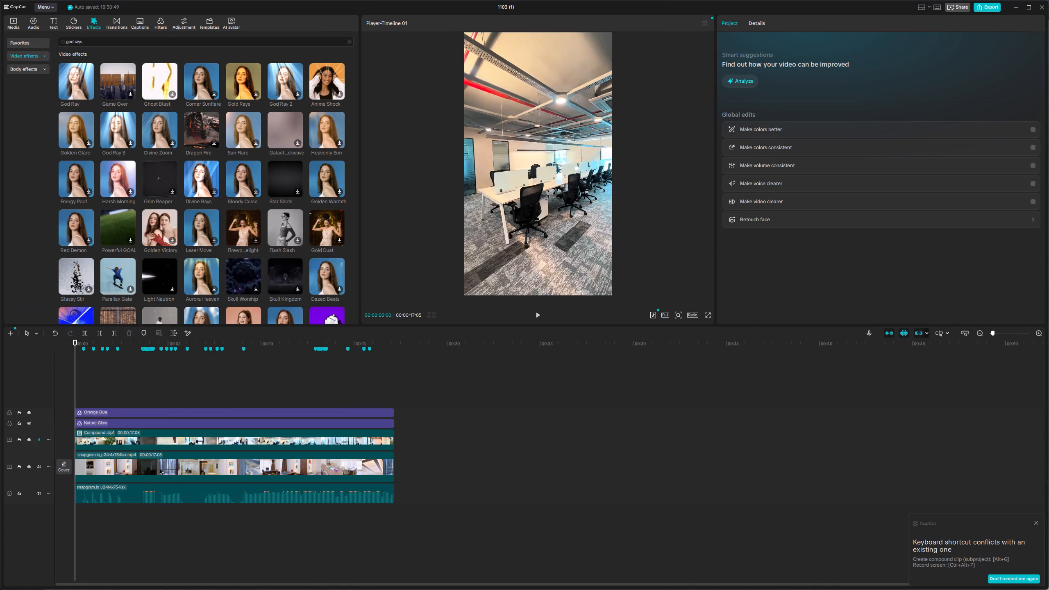
Delete the reference video from the main track and move the compound clip into its place.
click(159, 465)
key(Delete)
drag(152, 440, 151, 473)
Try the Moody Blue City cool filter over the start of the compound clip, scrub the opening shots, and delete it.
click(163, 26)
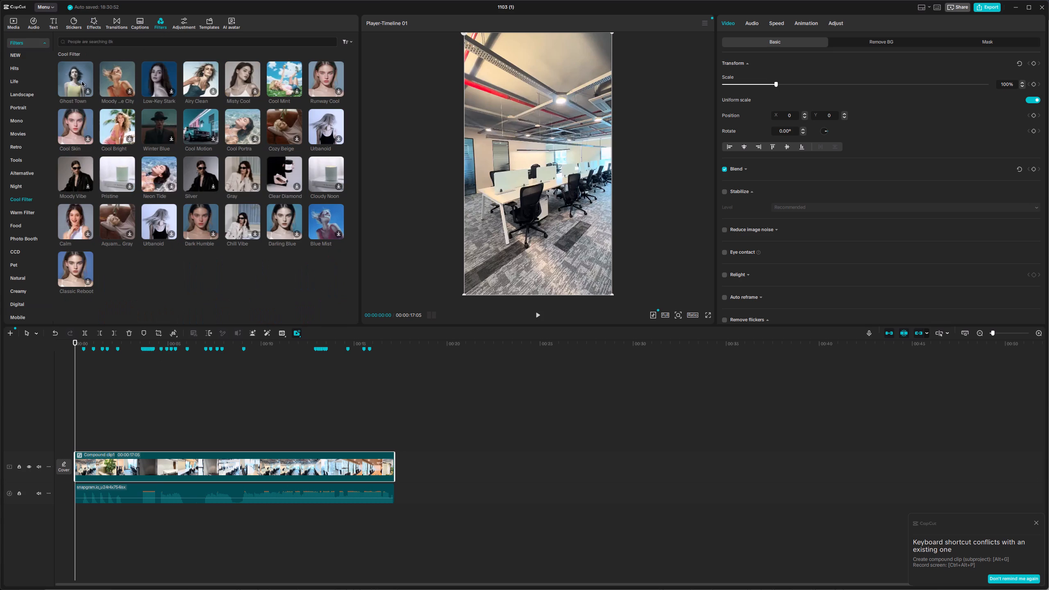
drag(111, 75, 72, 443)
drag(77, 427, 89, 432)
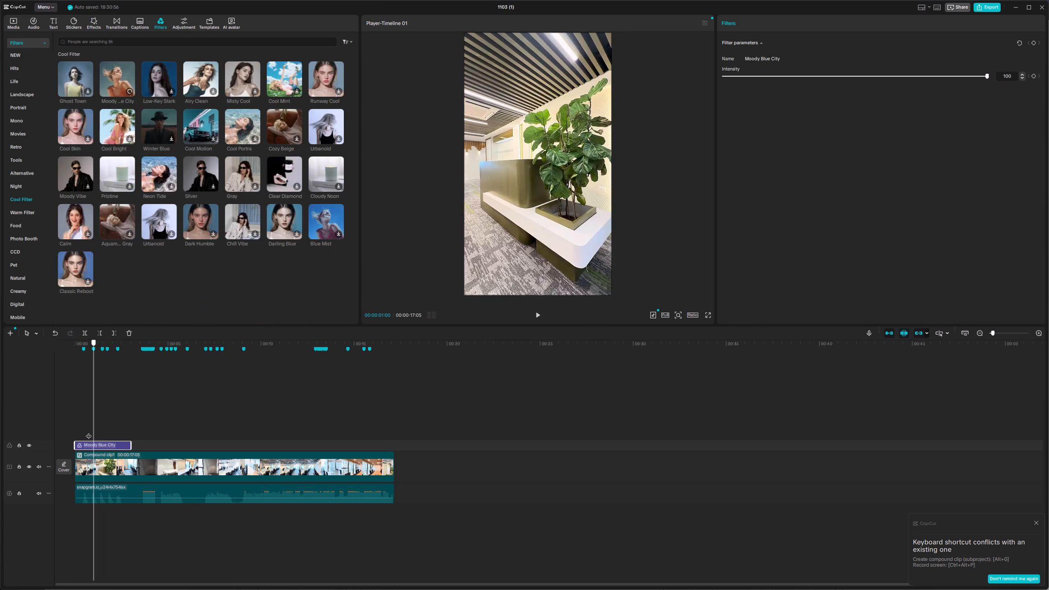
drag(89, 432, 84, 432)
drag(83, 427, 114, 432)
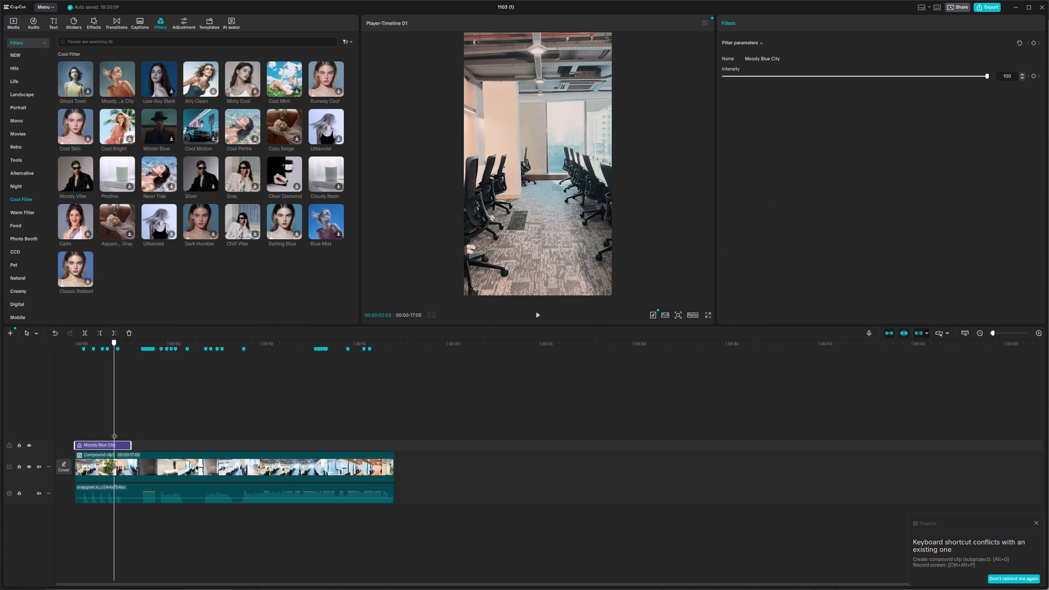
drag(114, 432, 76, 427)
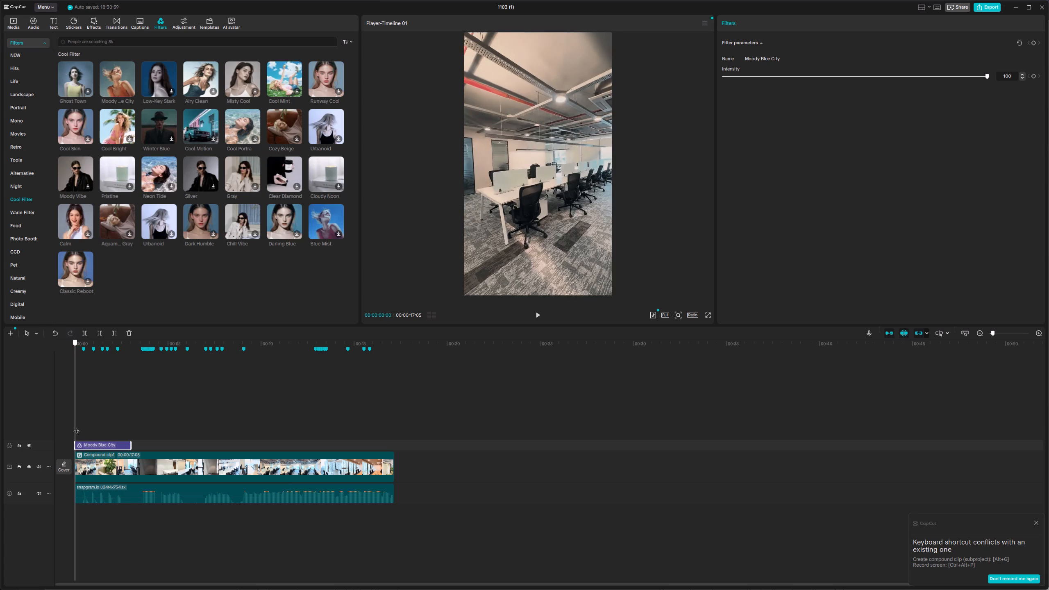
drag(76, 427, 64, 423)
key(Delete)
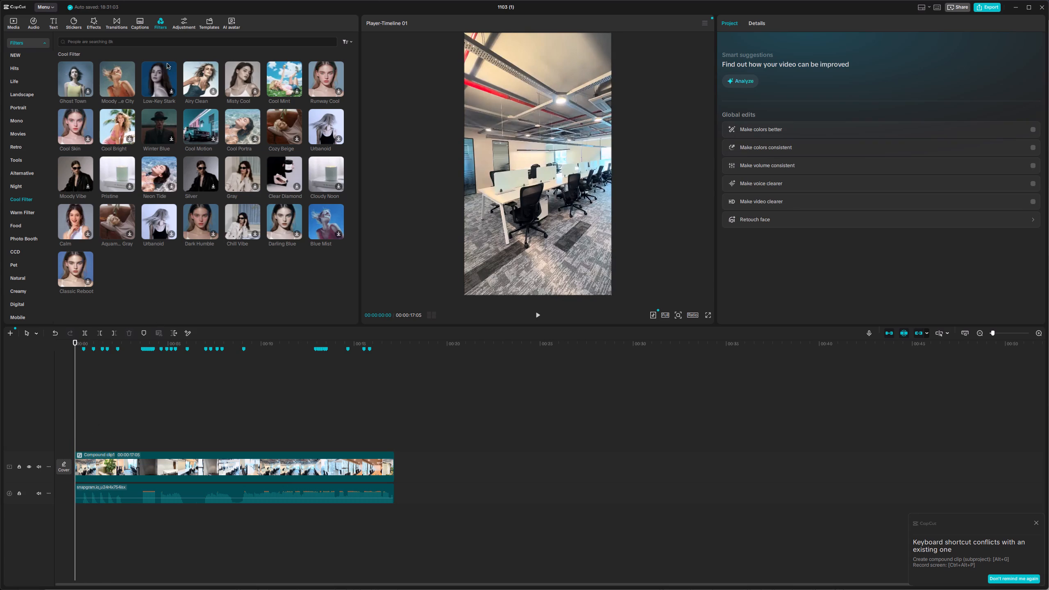
Search the filter library for teal.
click(155, 43)
text(teal)
key(Return)
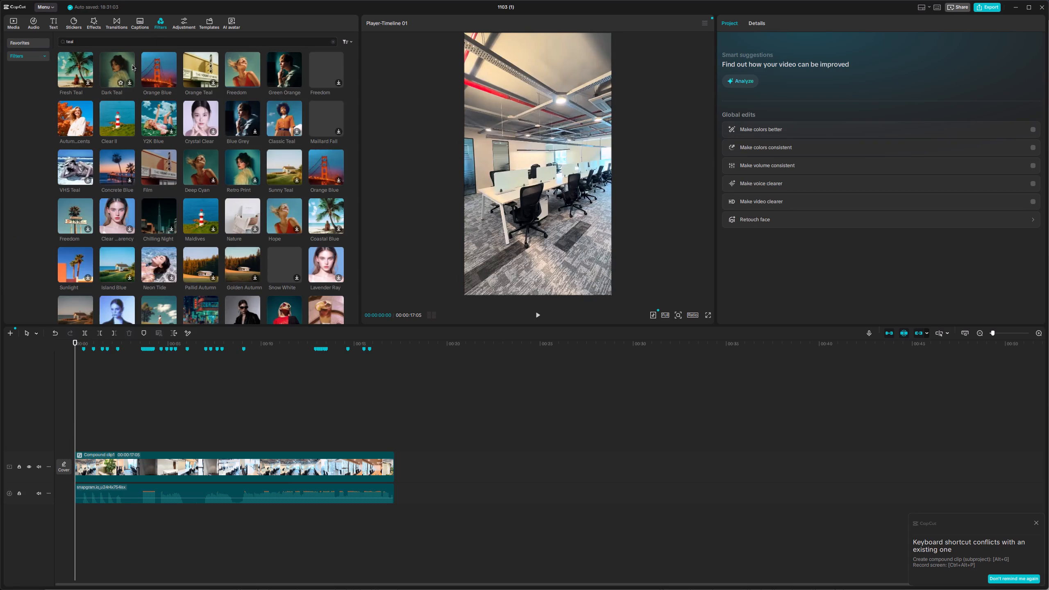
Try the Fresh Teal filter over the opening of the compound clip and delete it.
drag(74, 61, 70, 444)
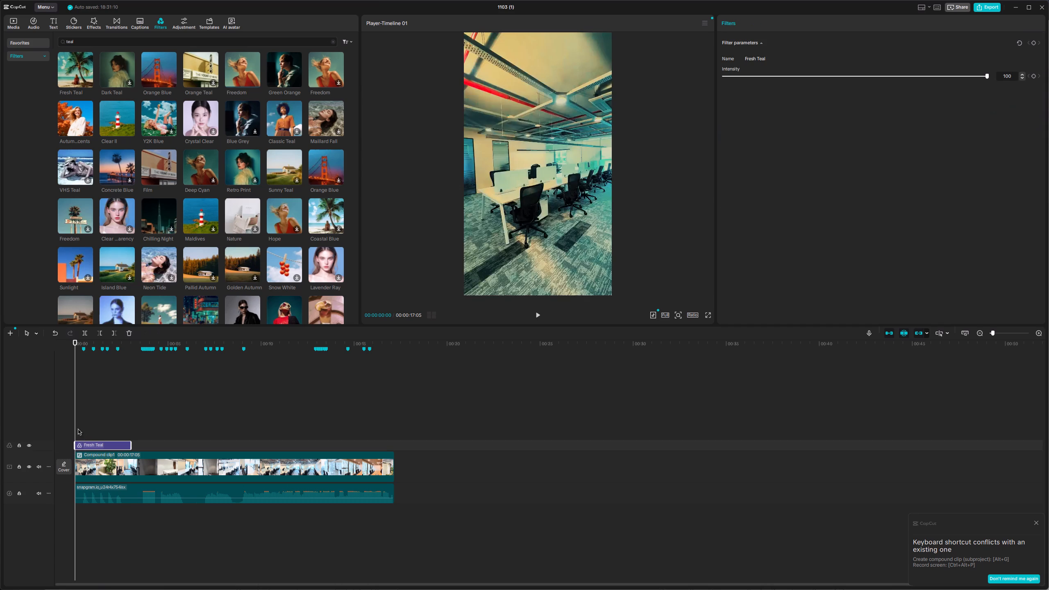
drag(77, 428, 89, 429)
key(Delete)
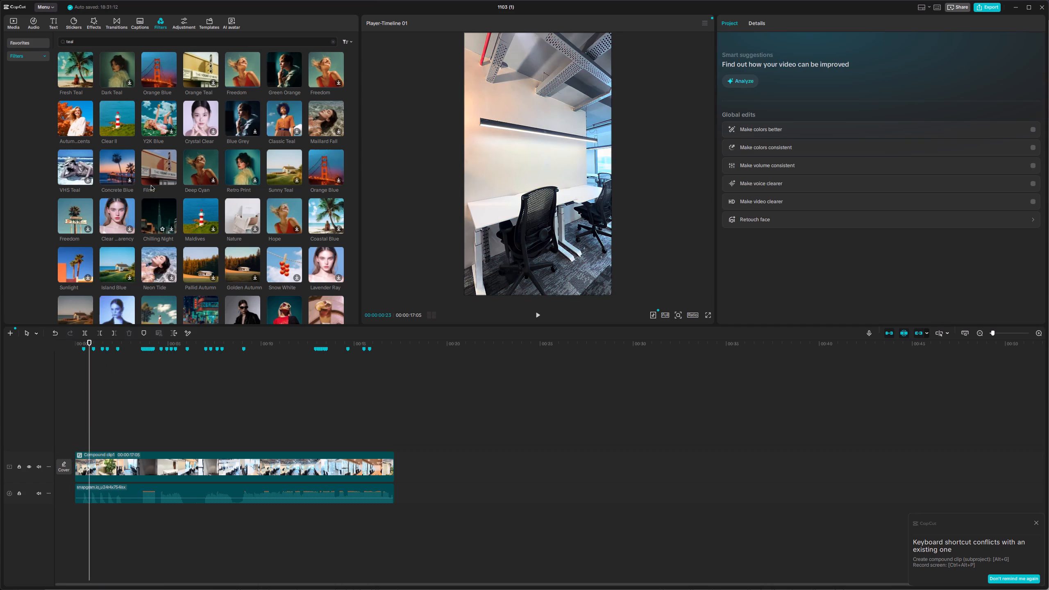
Add the Orange Teal filter above the start of the compound clip and scrub the opening shots to check it.
drag(196, 64, 78, 436)
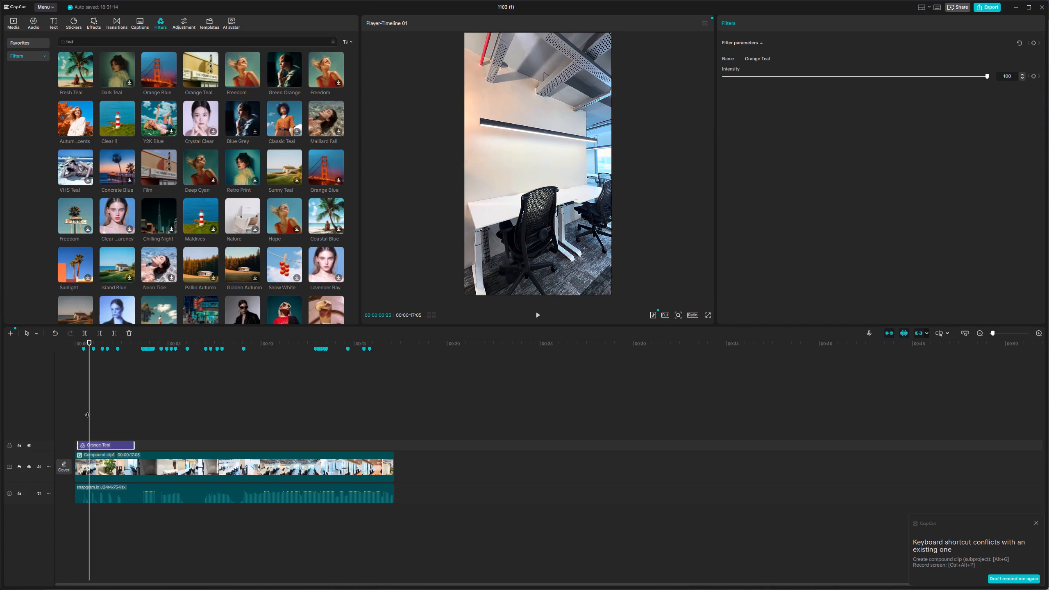
drag(88, 411, 148, 413)
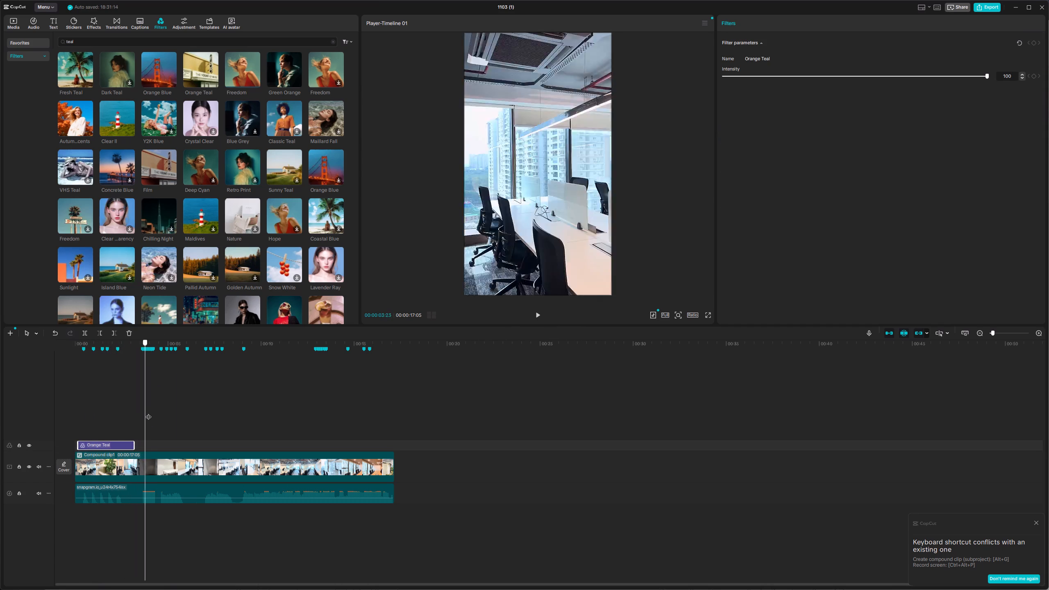
drag(148, 413, 37, 416)
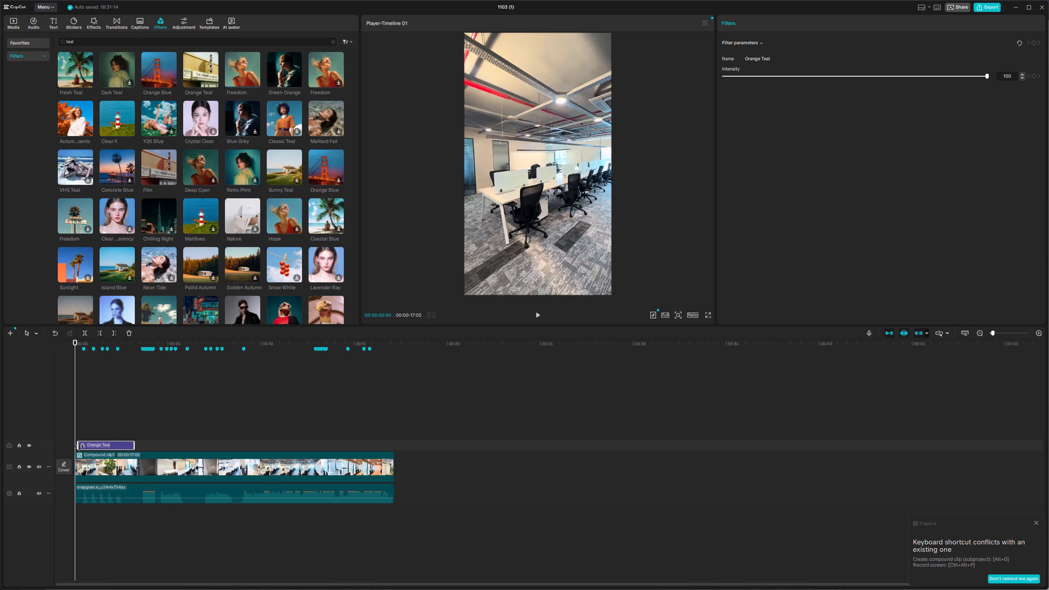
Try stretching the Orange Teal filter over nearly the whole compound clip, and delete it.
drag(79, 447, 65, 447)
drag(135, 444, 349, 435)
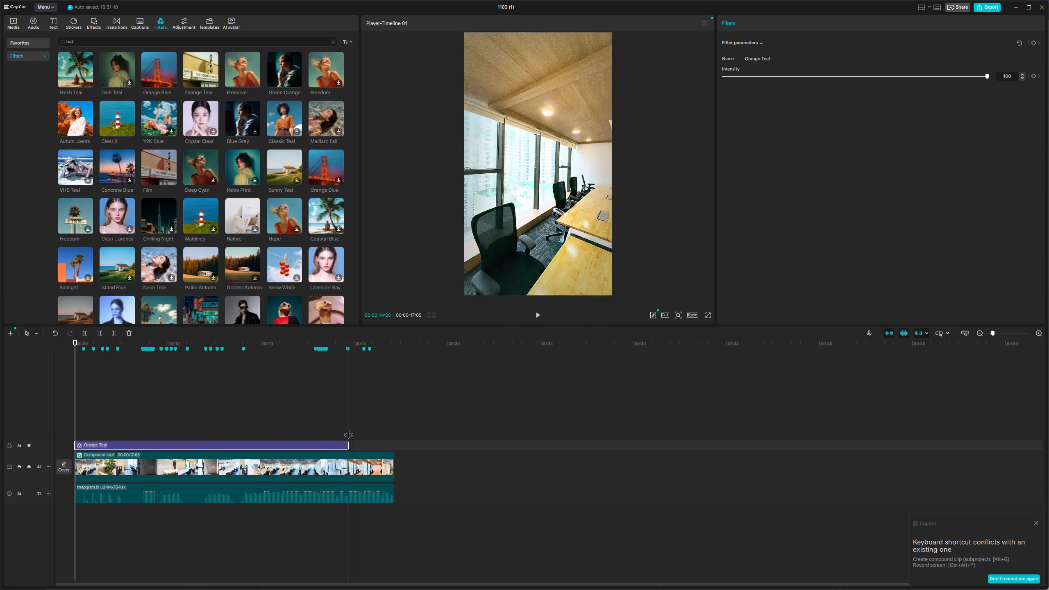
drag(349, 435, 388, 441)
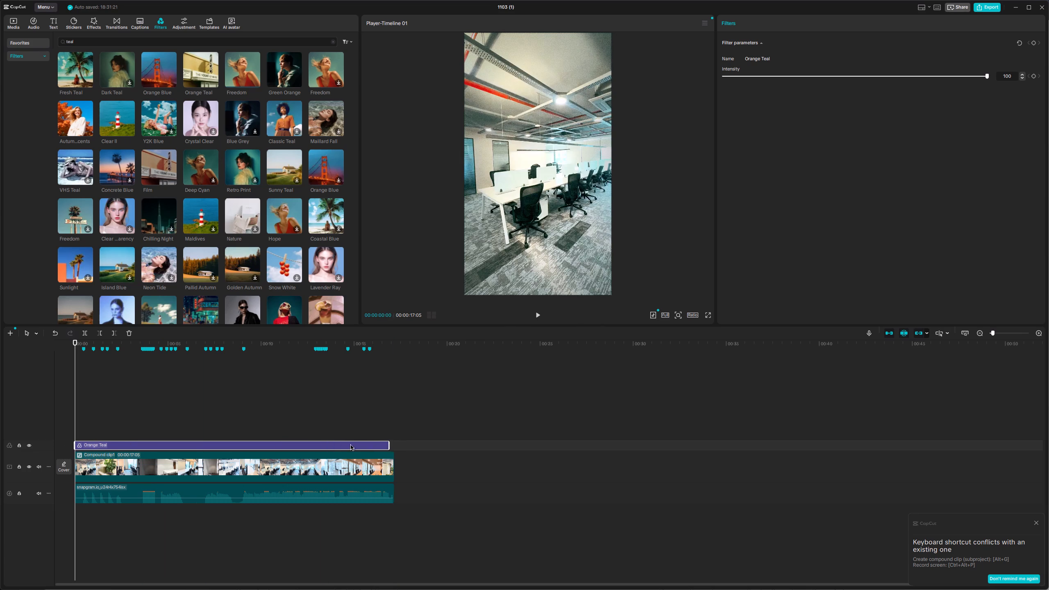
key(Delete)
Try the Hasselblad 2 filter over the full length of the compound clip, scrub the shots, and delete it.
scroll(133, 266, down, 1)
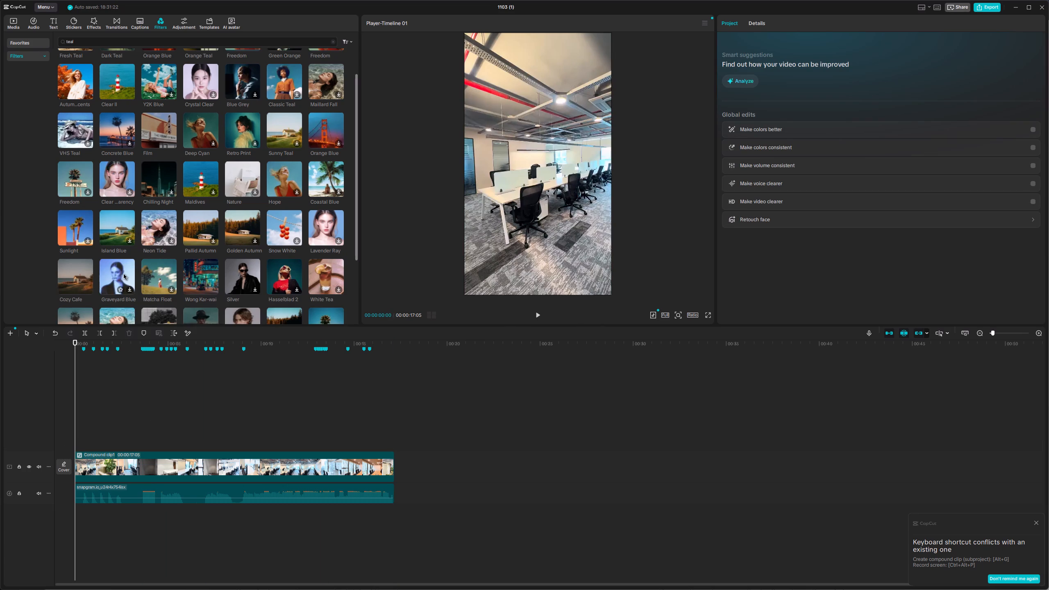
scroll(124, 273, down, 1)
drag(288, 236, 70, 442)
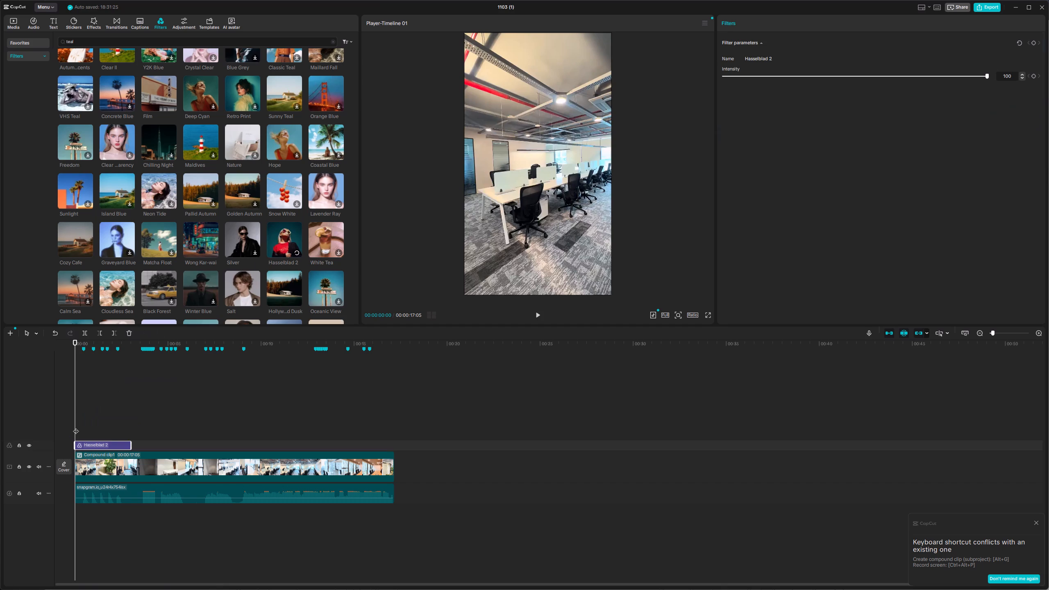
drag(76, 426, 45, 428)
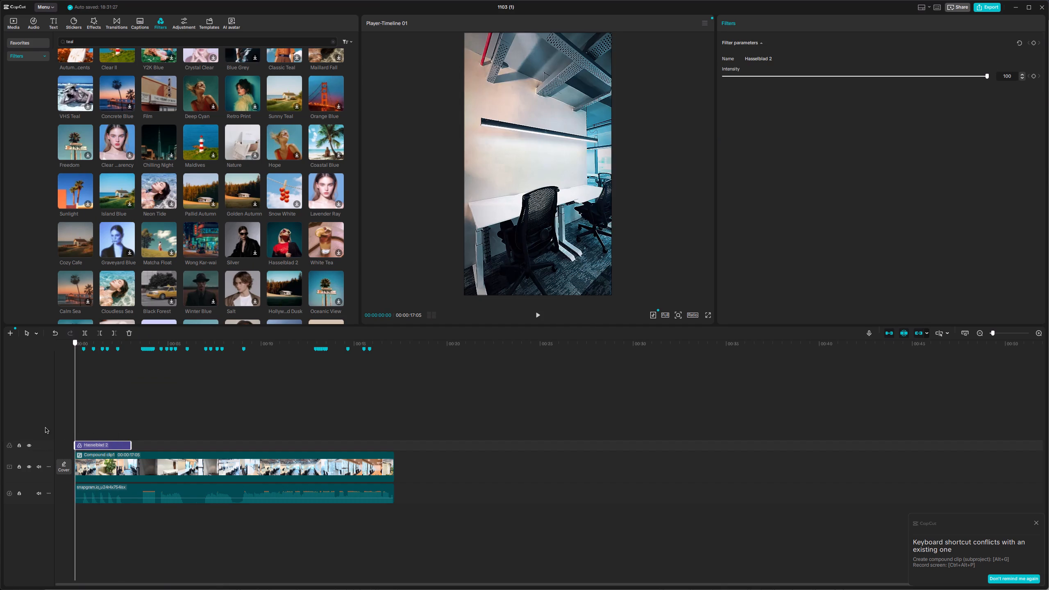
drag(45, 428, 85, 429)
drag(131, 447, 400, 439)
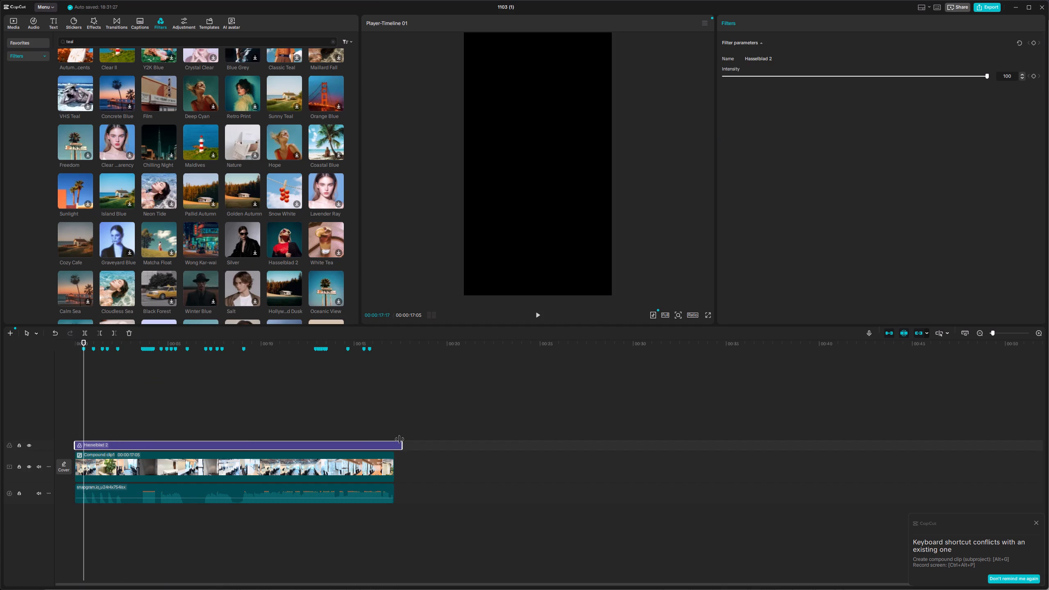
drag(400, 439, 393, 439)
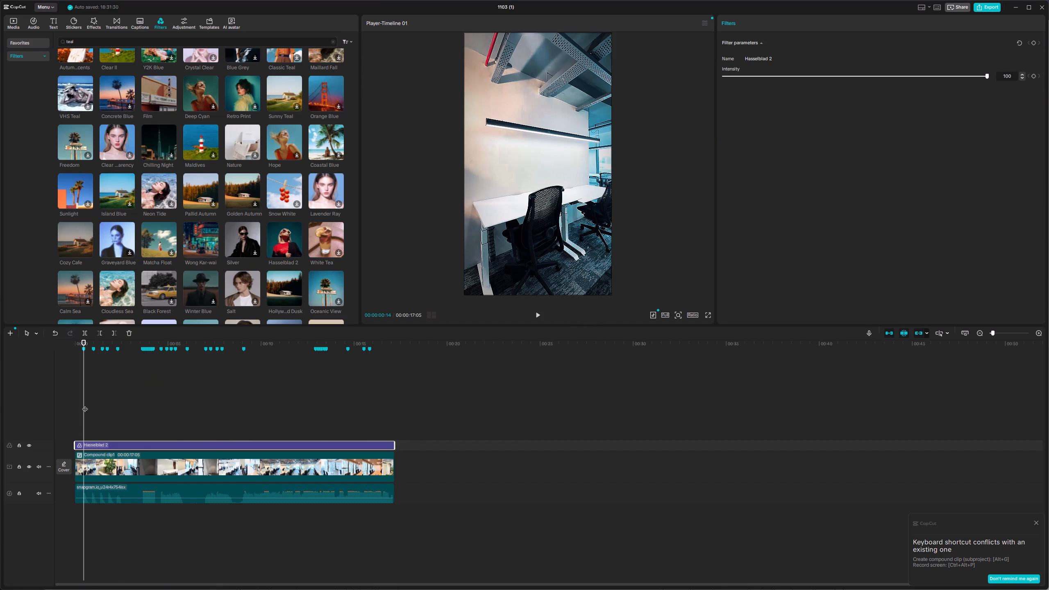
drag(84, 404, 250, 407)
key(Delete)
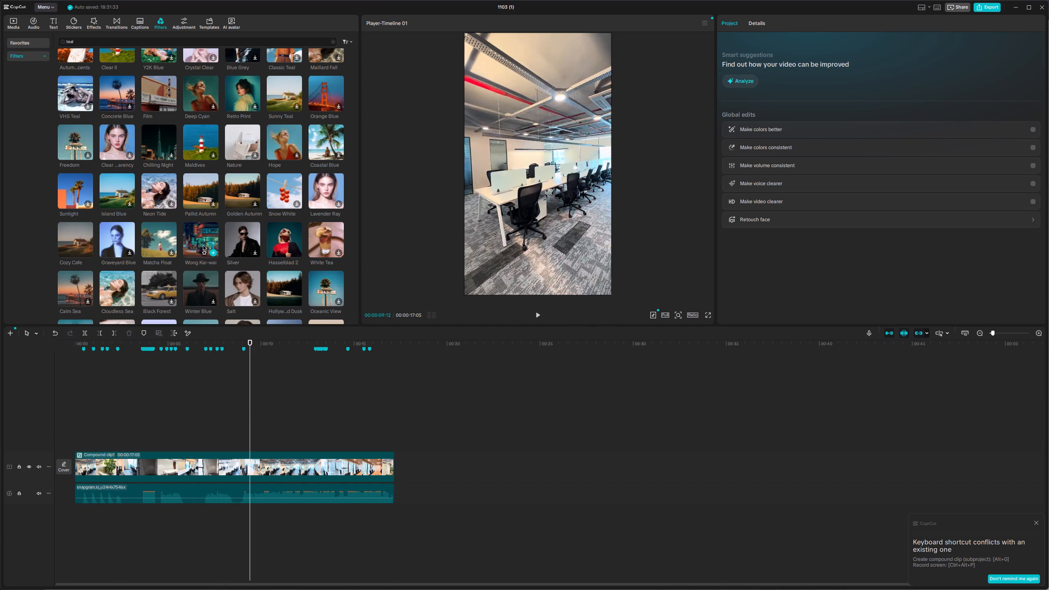
Add the Orange Blue filter above the compound clip and stretch it to cover the clip's full length.
scroll(203, 245, up, 4)
drag(155, 77, 188, 442)
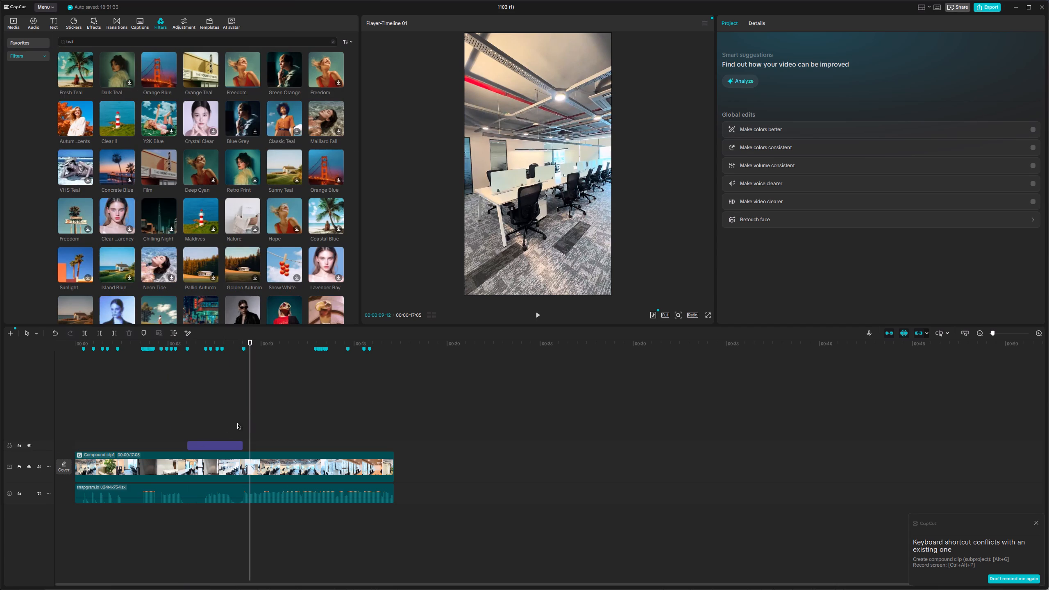
drag(247, 428, 212, 434)
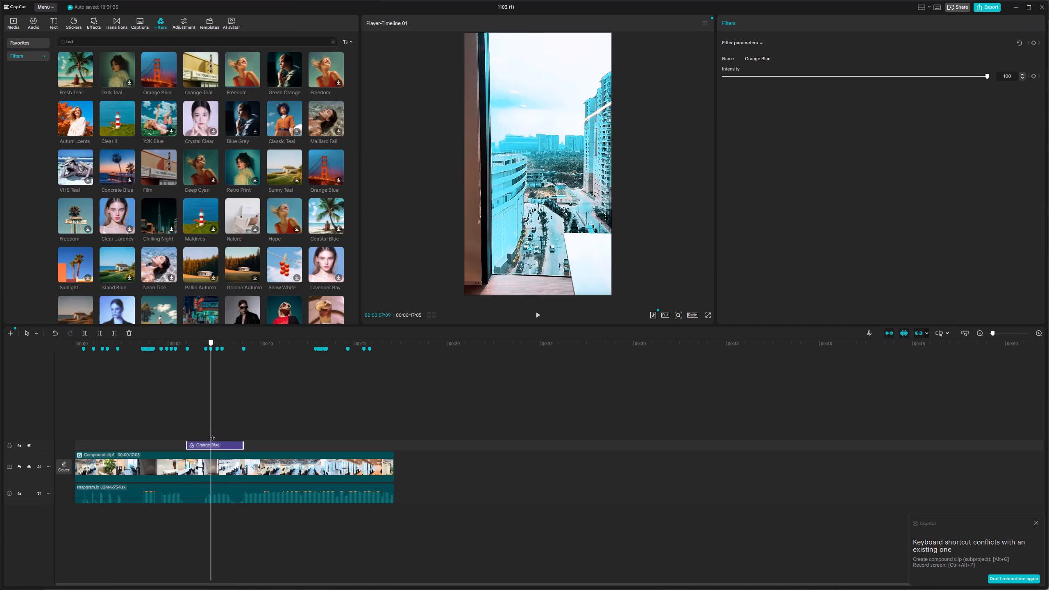
drag(212, 434, 229, 438)
drag(187, 448, 68, 447)
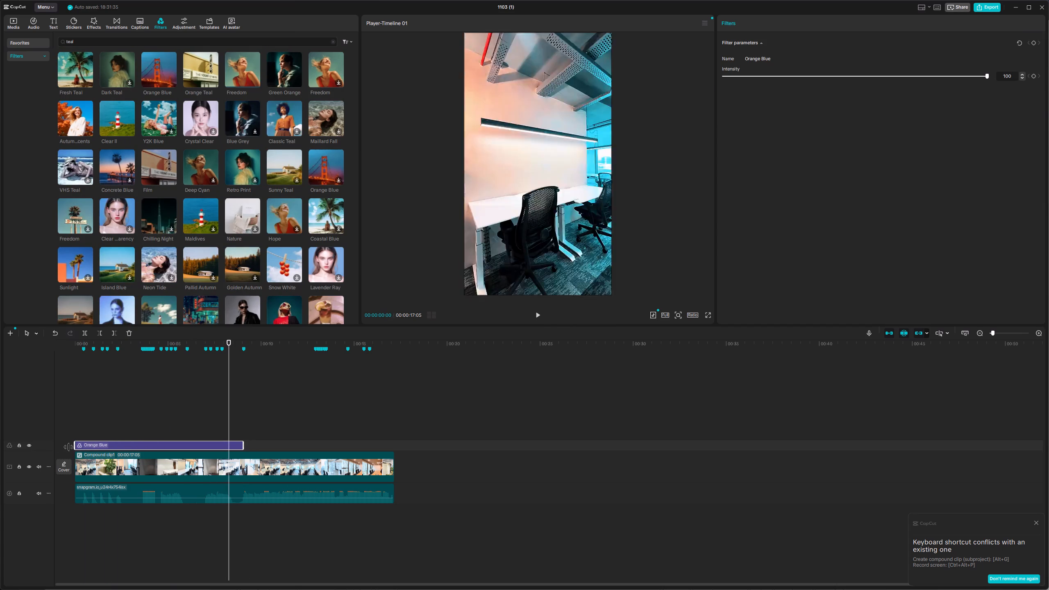
drag(68, 447, 65, 447)
drag(244, 447, 395, 446)
Lower the Orange Blue filter's intensity to about 68.
click(811, 79)
drag(812, 79, 905, 82)
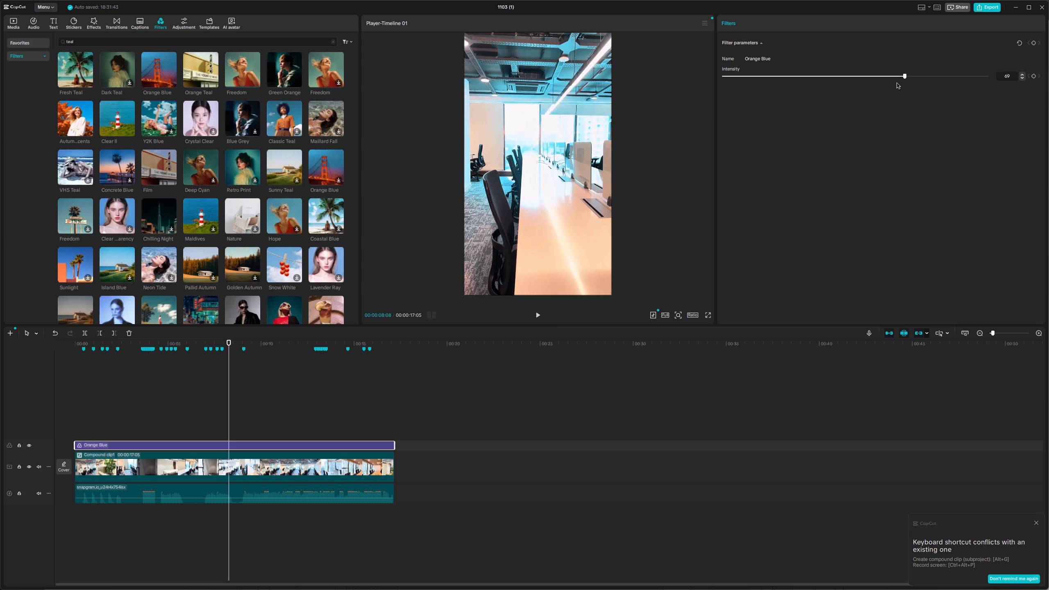
Search the filter library for soft.
drag(139, 44, 116, 43)
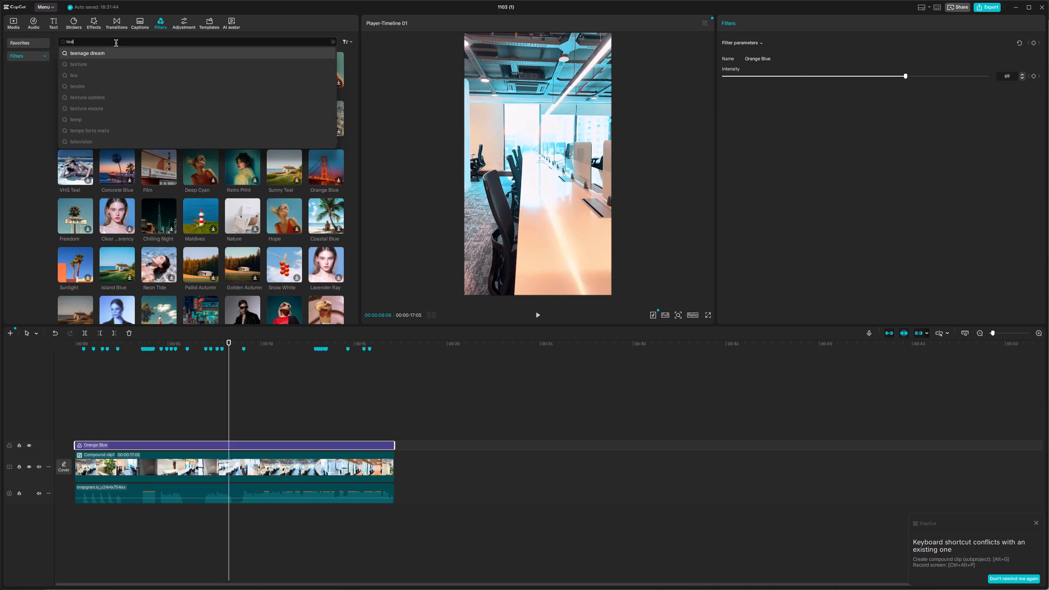
drag(116, 43, 39, 42)
text(soft)
key(Return)
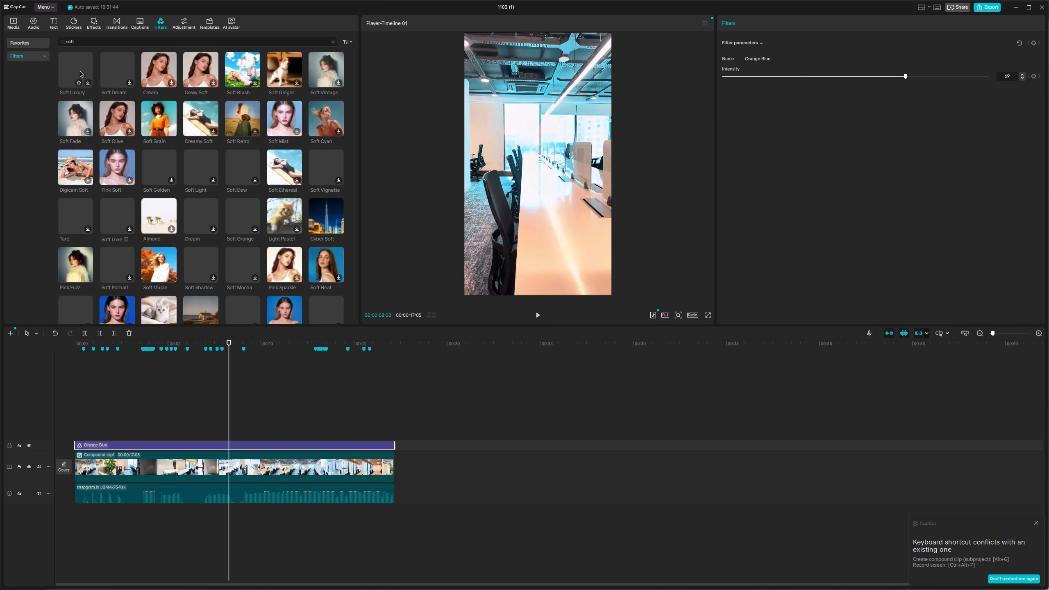
Add the Soft Luxury filter on a track above Orange Blue and stretch it across the whole compound clip.
drag(77, 64, 205, 430)
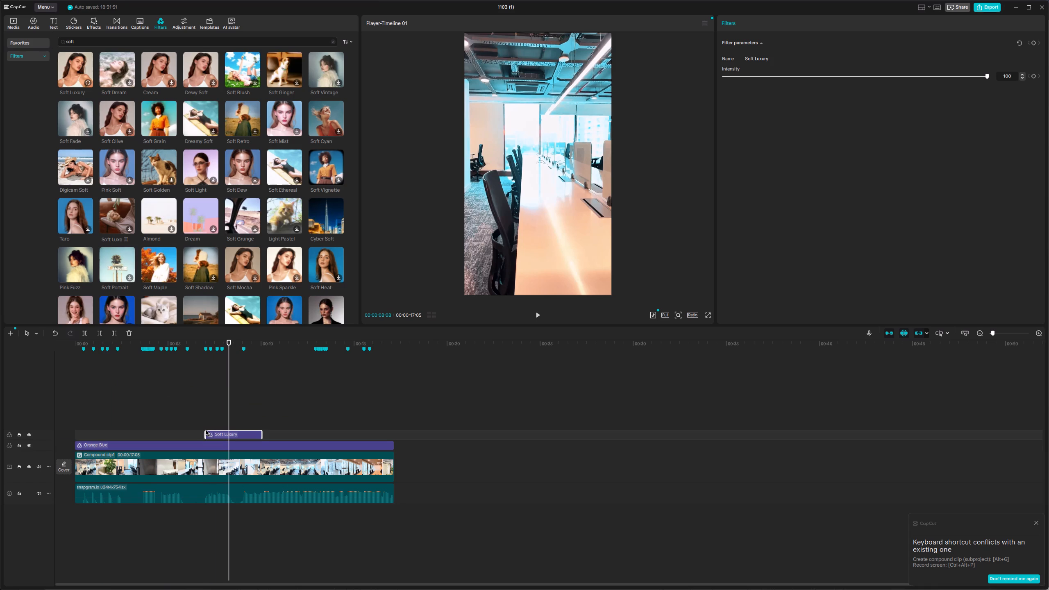
drag(206, 434, 99, 445)
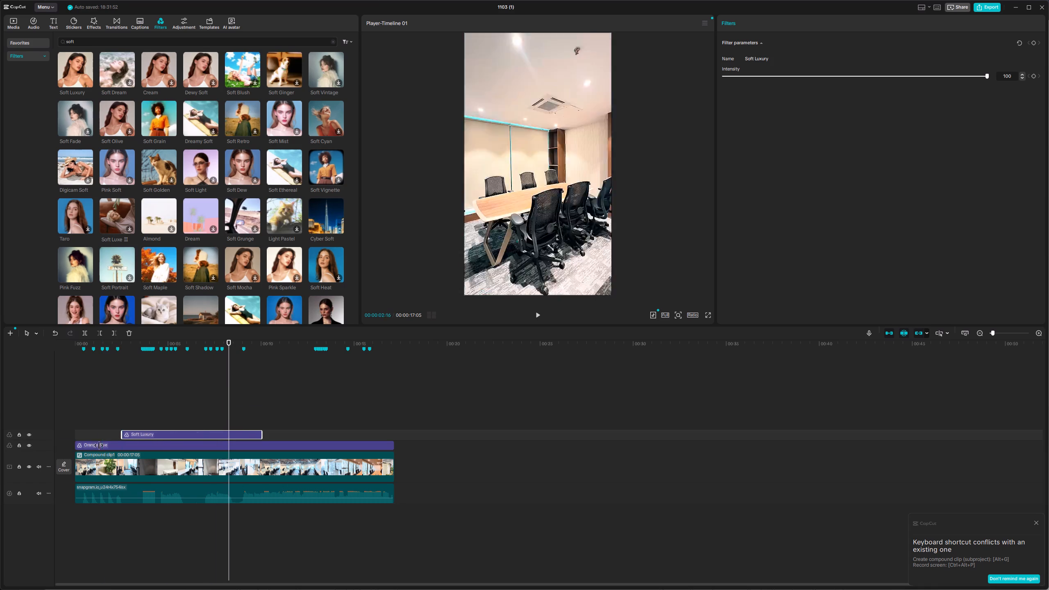
drag(99, 445, 71, 446)
drag(229, 388, 97, 406)
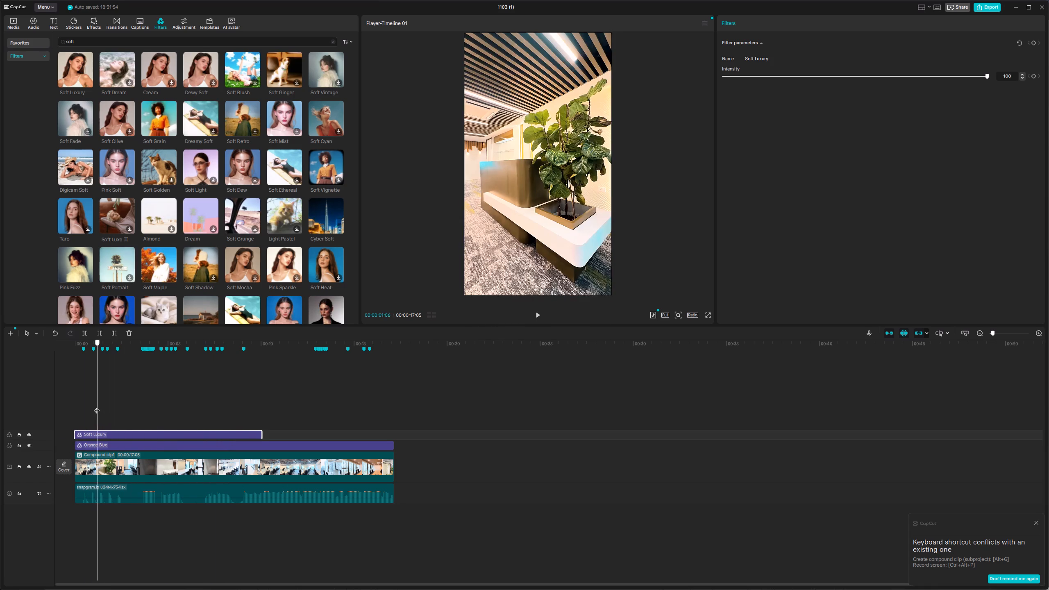
drag(97, 406, 91, 406)
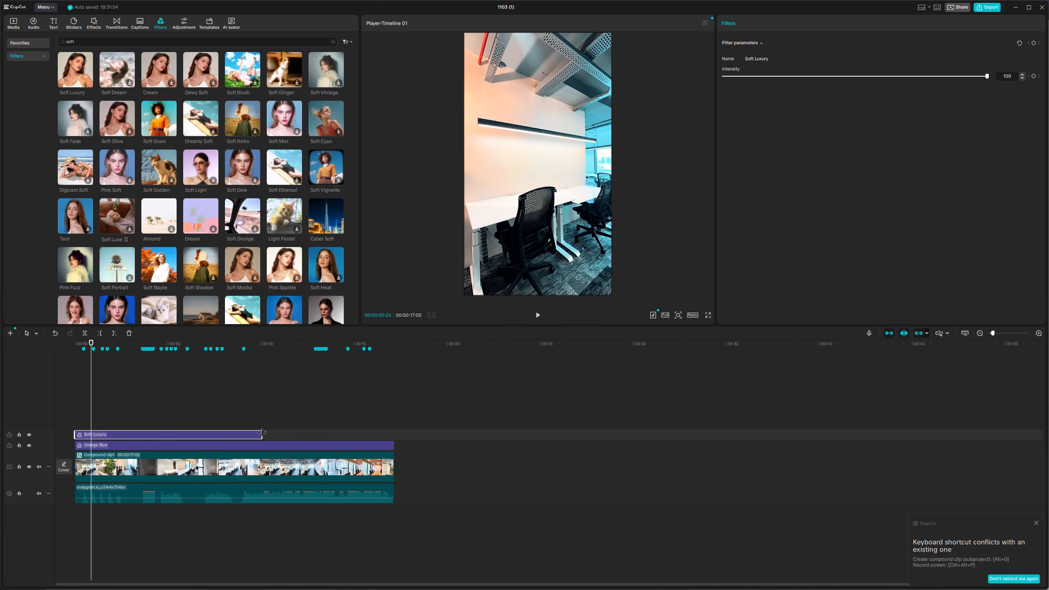
drag(262, 433, 393, 432)
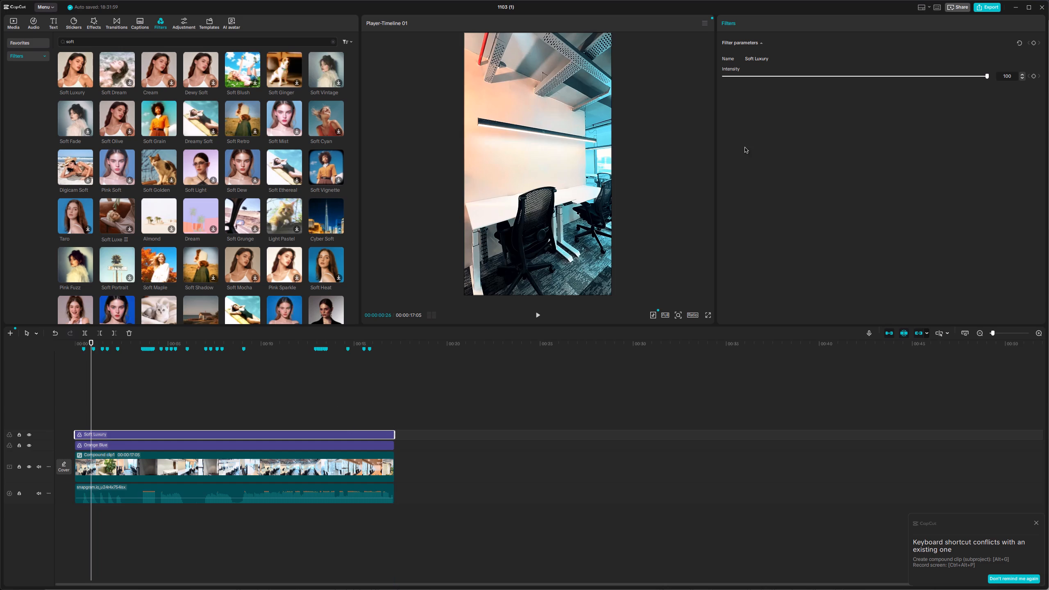
Lower the Soft Luxury filter's intensity to 66.
click(875, 77)
click(897, 76)
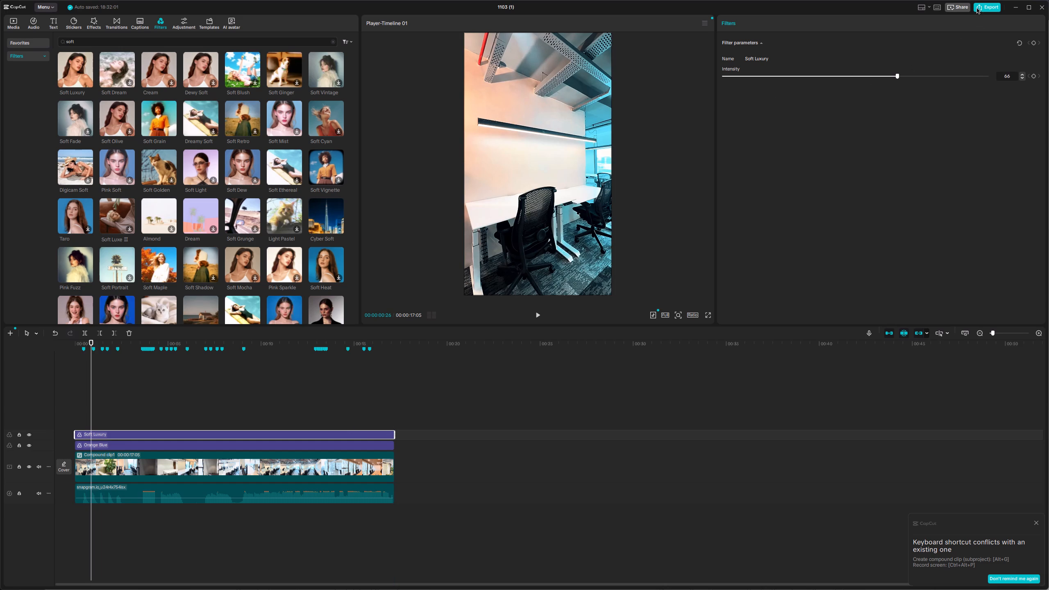
Export the video as a 1080P HEVC mp4 with the frame rate set to 60fps.
click(977, 8)
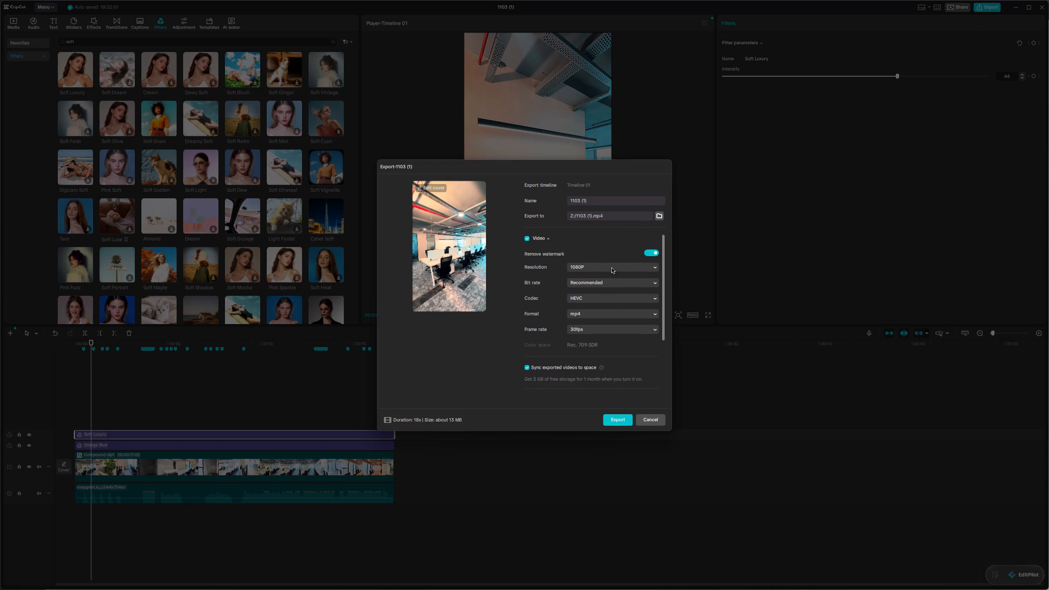
click(603, 331)
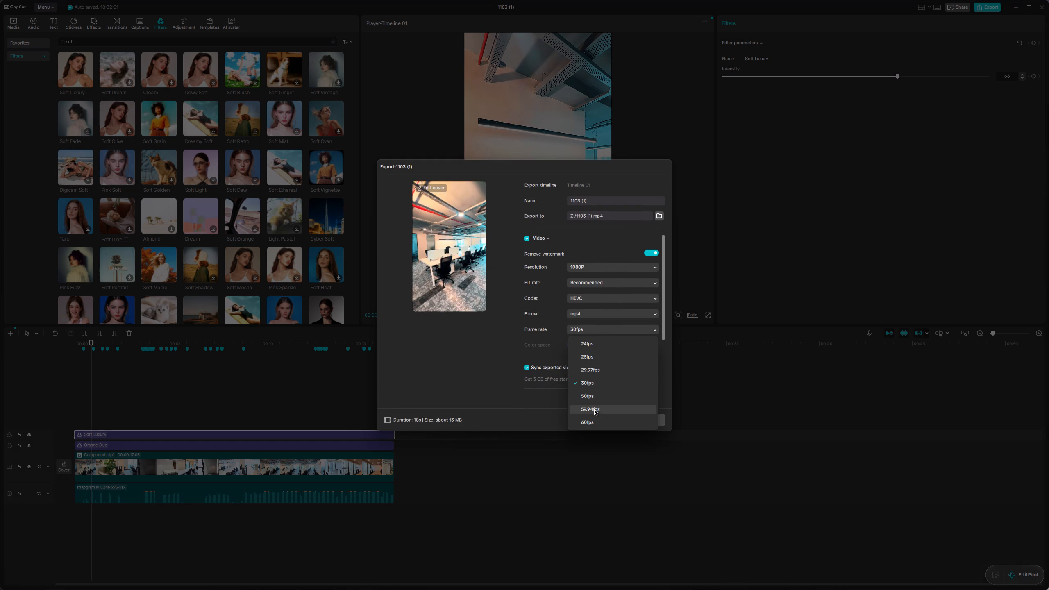
click(595, 418)
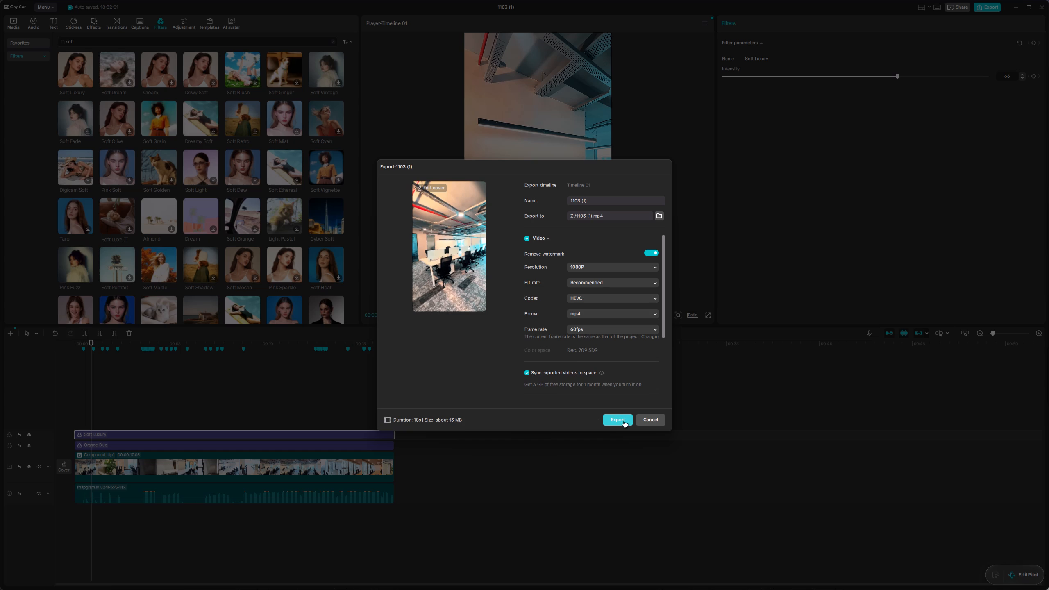
click(624, 422)
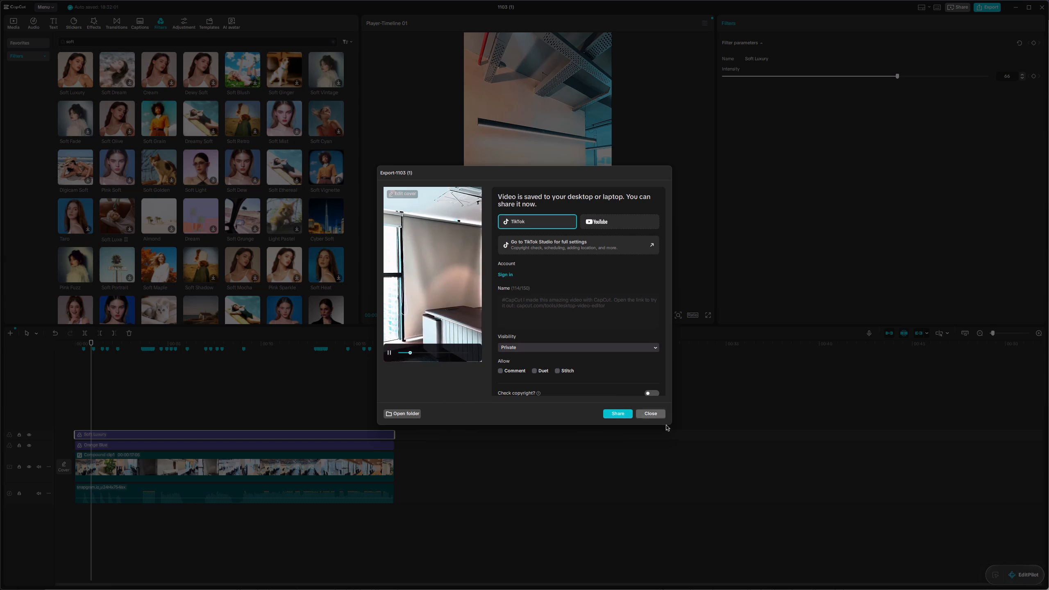
Close the export window without sharing the saved video.
click(653, 416)
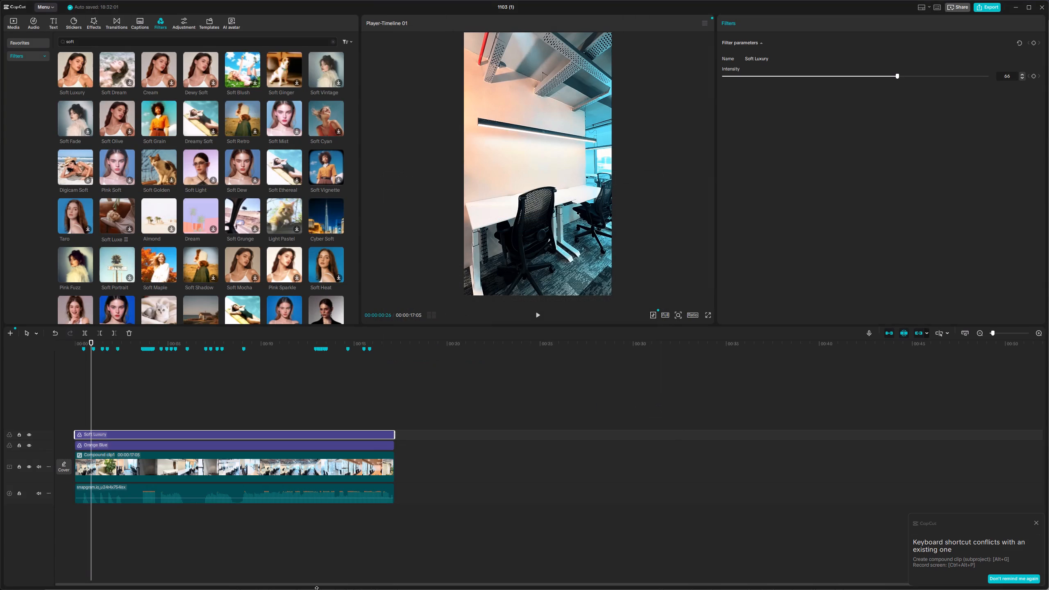
Show the desktop and switch to the Chrome window with the Snapgram Instagram to MP4 page.
key(super+d)
key(alt+Tab)
key(alt+Tab)
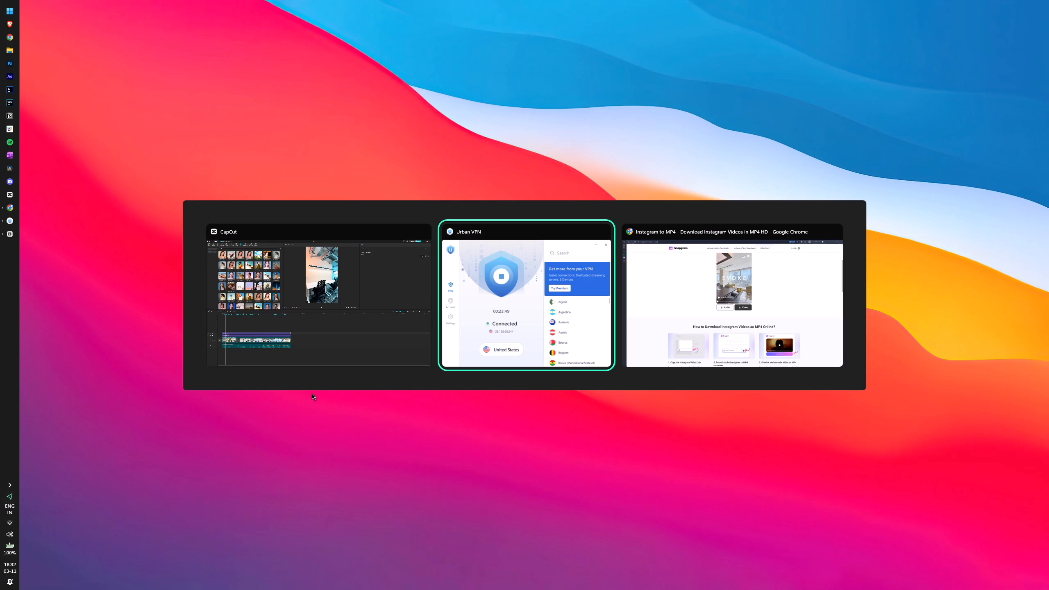
key(alt+Tab)
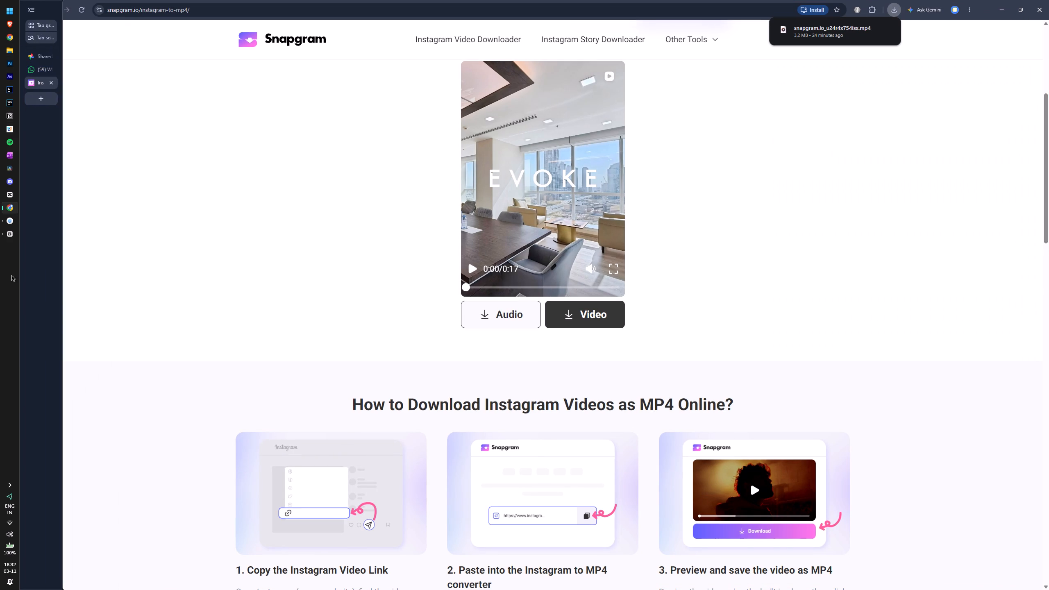
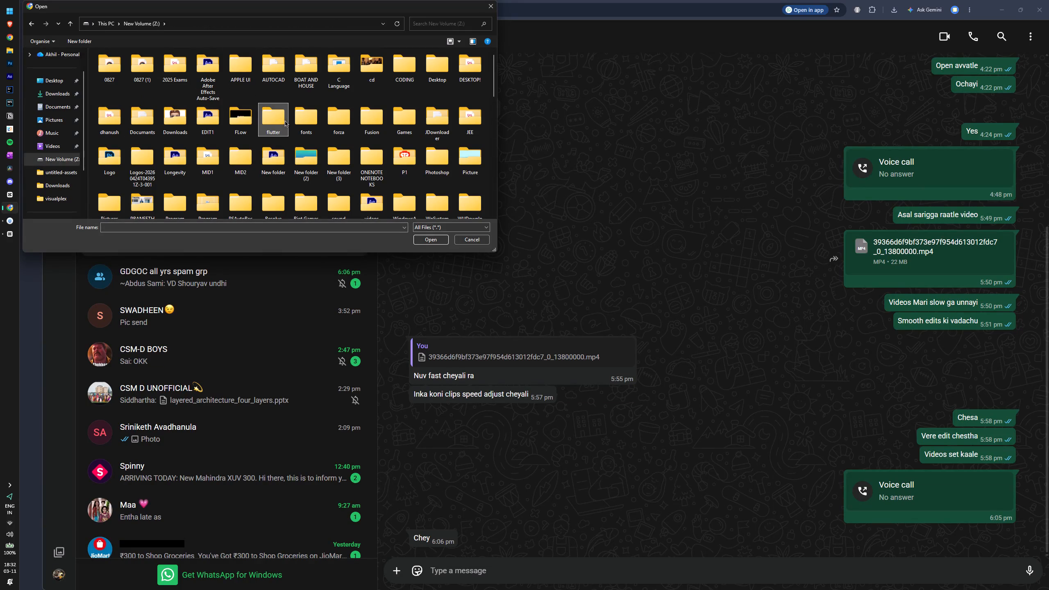
Select the video file 1103 (1).mp4 in New Volume (Z:) to attach to the open WhatsApp chat.
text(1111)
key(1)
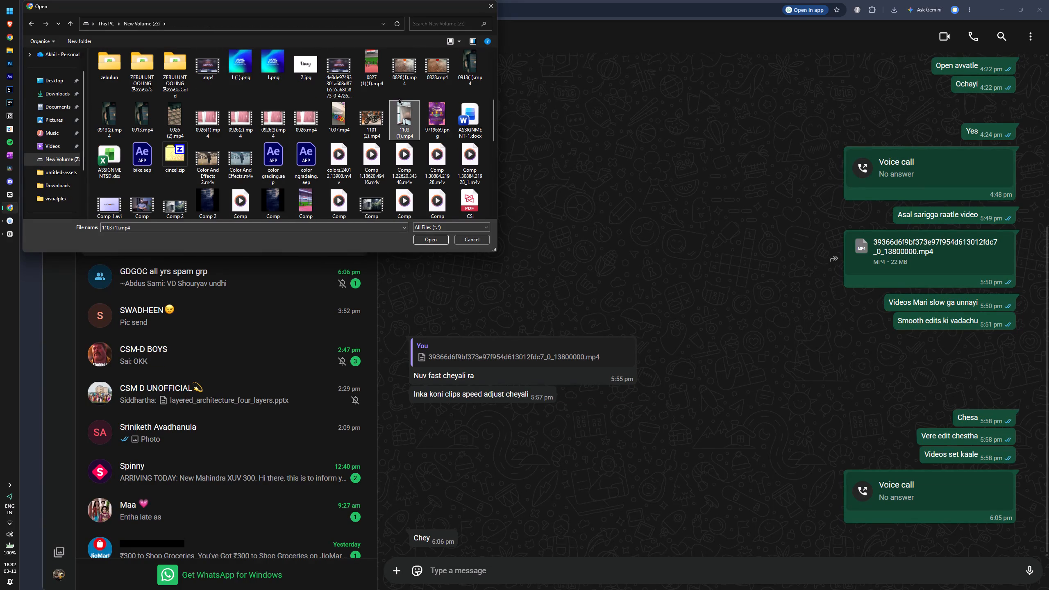
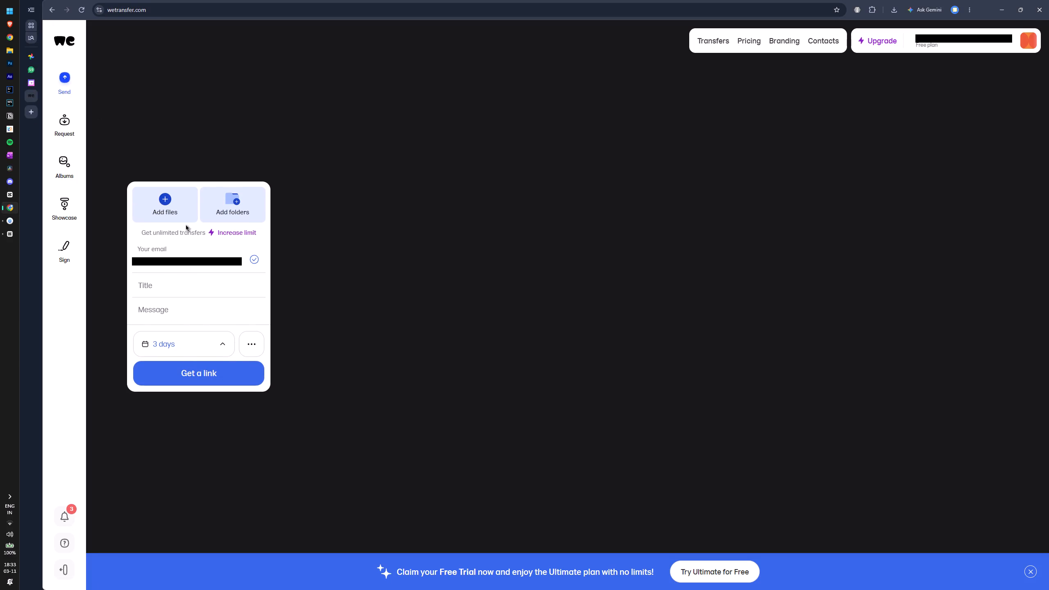
In WeTransfer, start adding files to a new transfer and browse the New Volume (Z:) drive for the exported video.
click(166, 211)
click(324, 178)
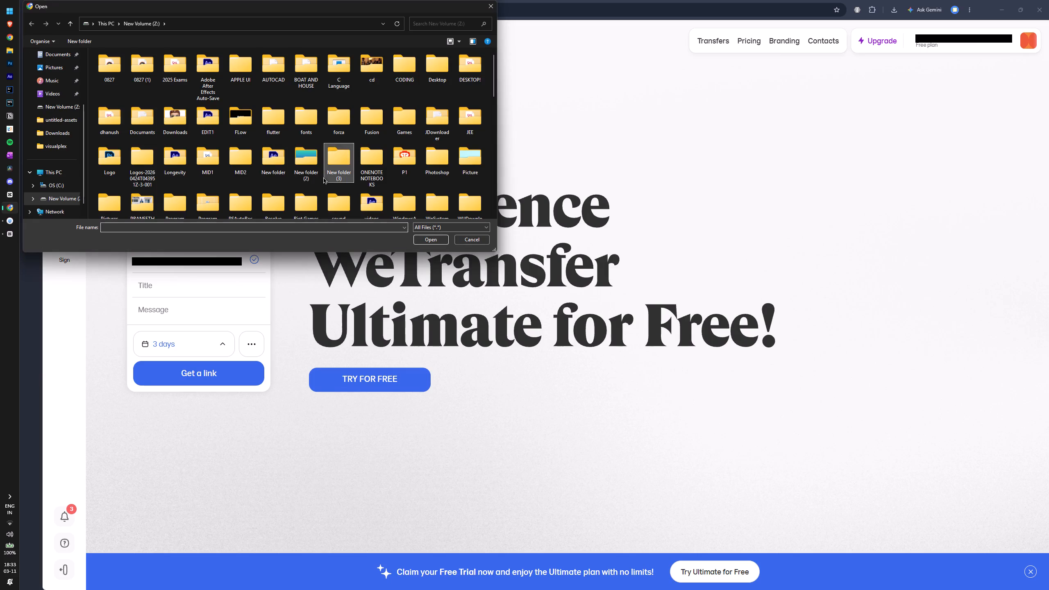
Add the video file 1103 (1).mp4 from New Volume (Z:) to the WeTransfer transfer and start uploading it to get a link.
text(11)
text(11)
double_click(400, 123)
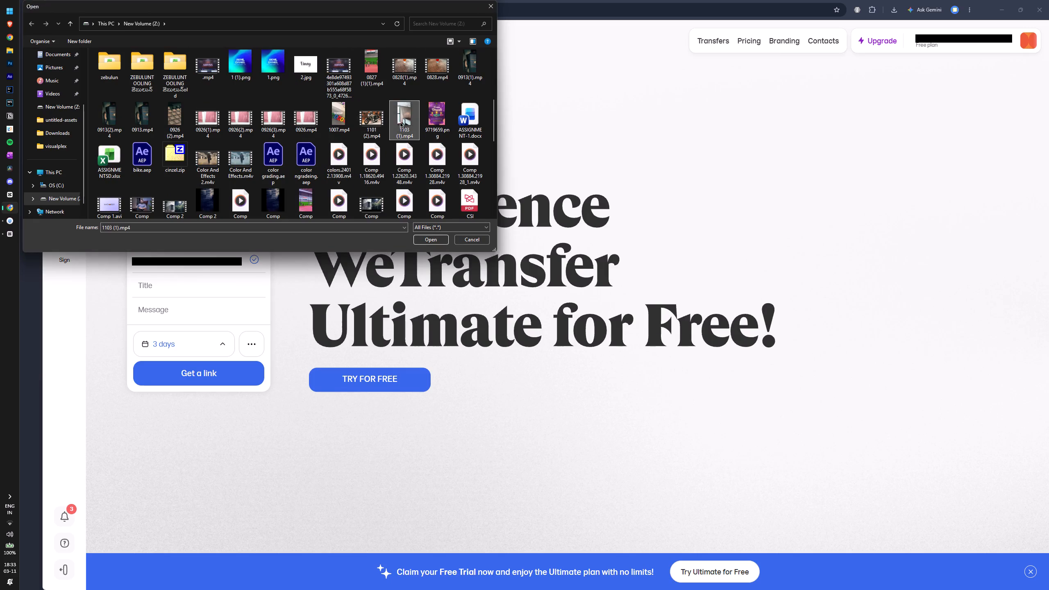
click(229, 379)
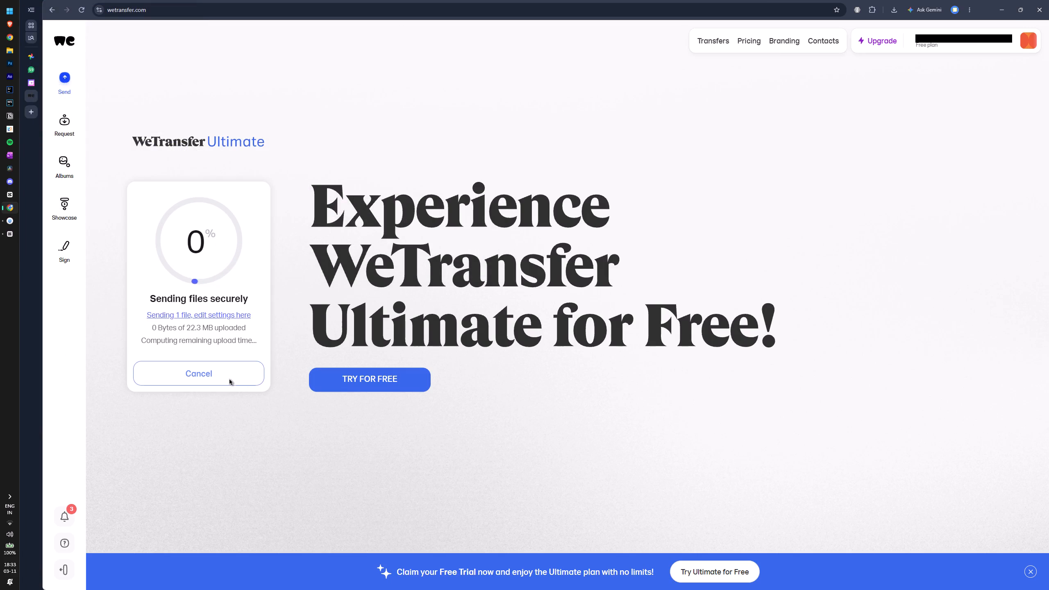